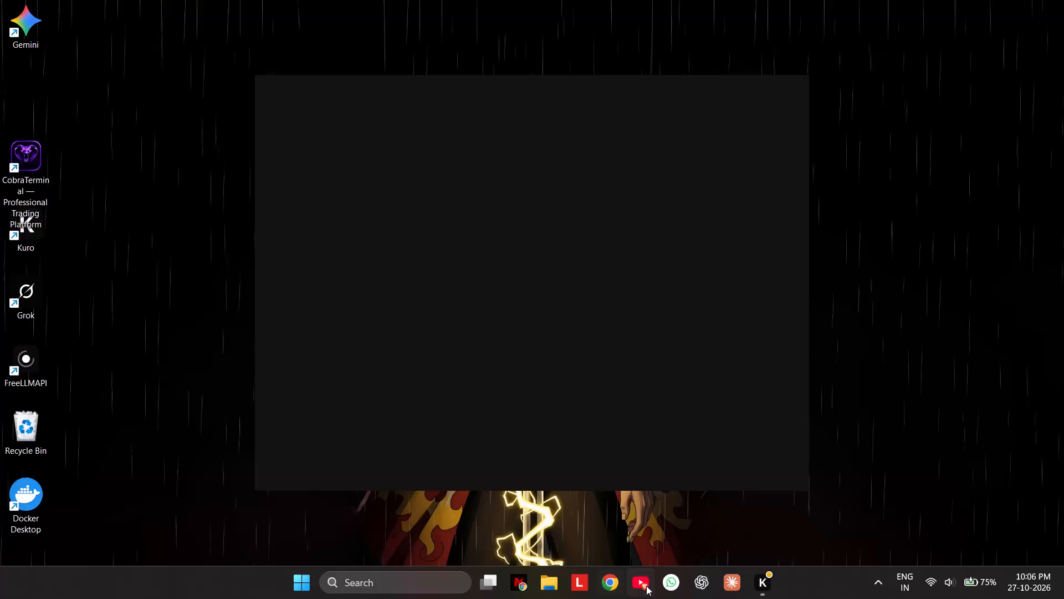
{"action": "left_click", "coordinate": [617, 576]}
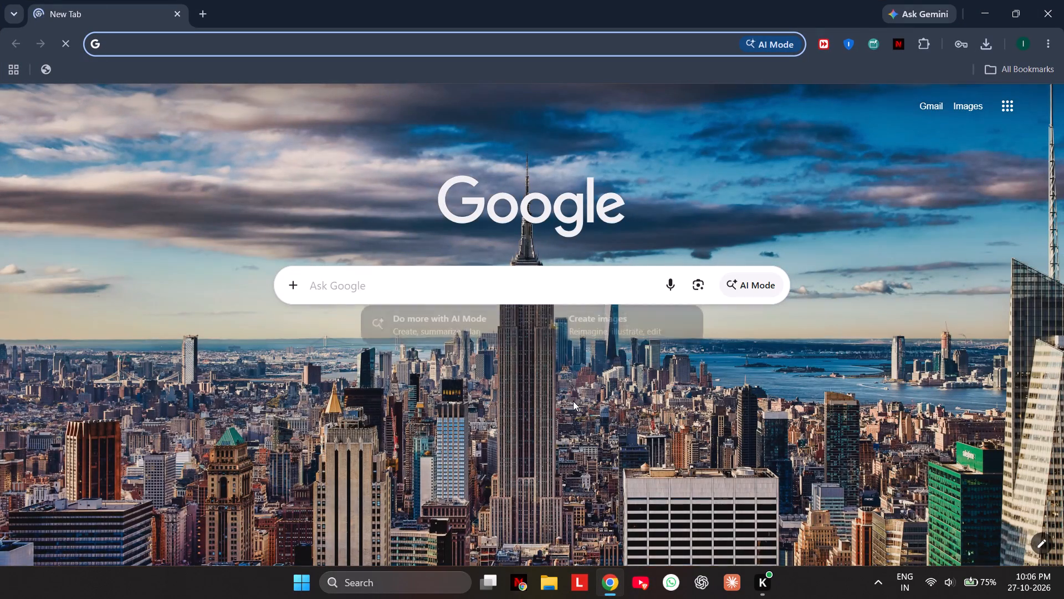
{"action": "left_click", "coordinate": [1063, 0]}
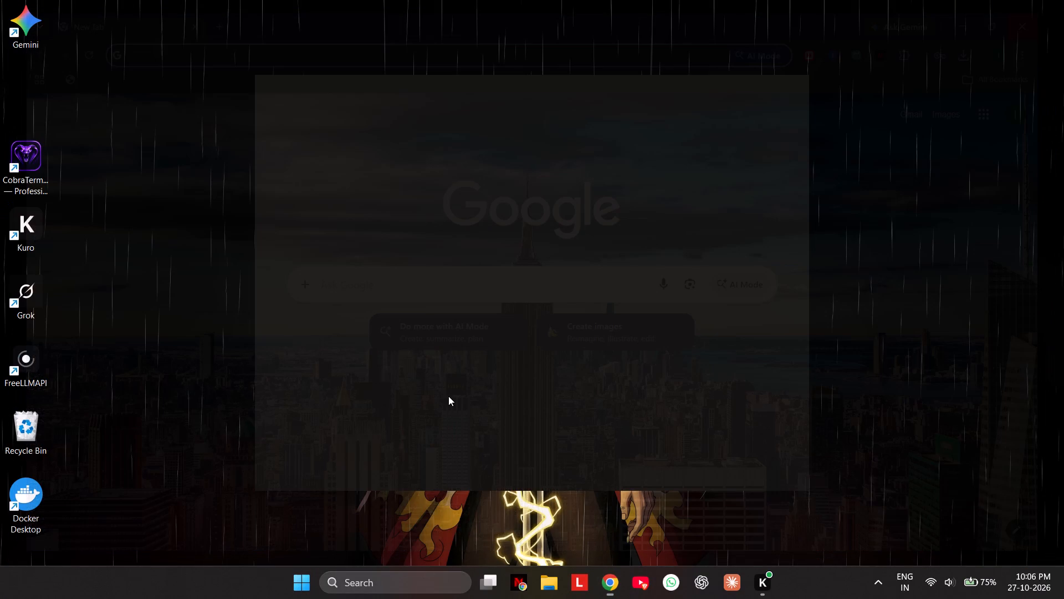
Search the computer for "tr" and launch the TradingView app from the results.
{"action": "type", "text": "tr"}
{"action": "left_click", "coordinate": [422, 196]}
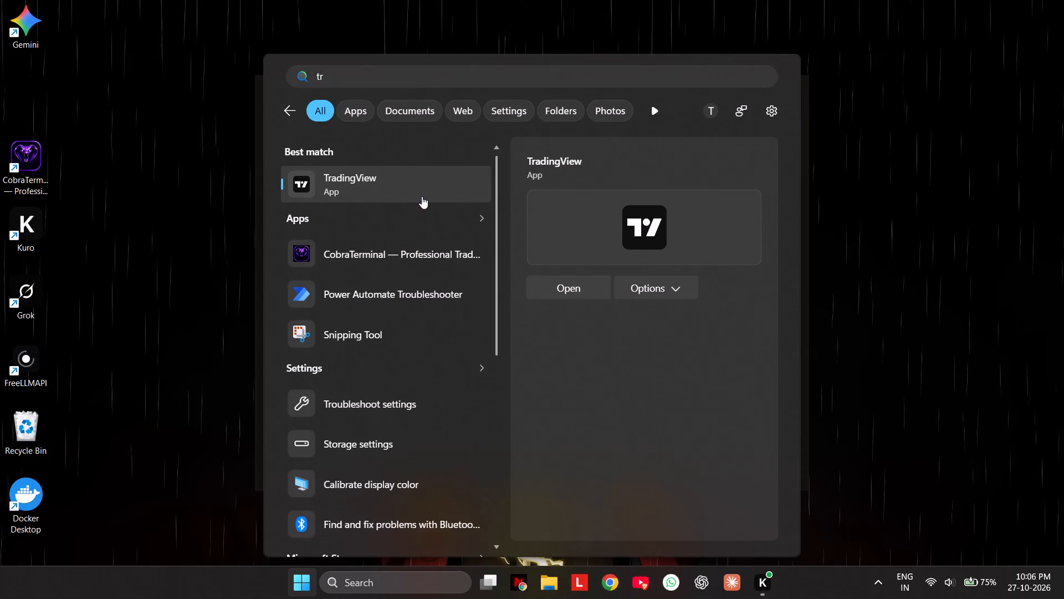
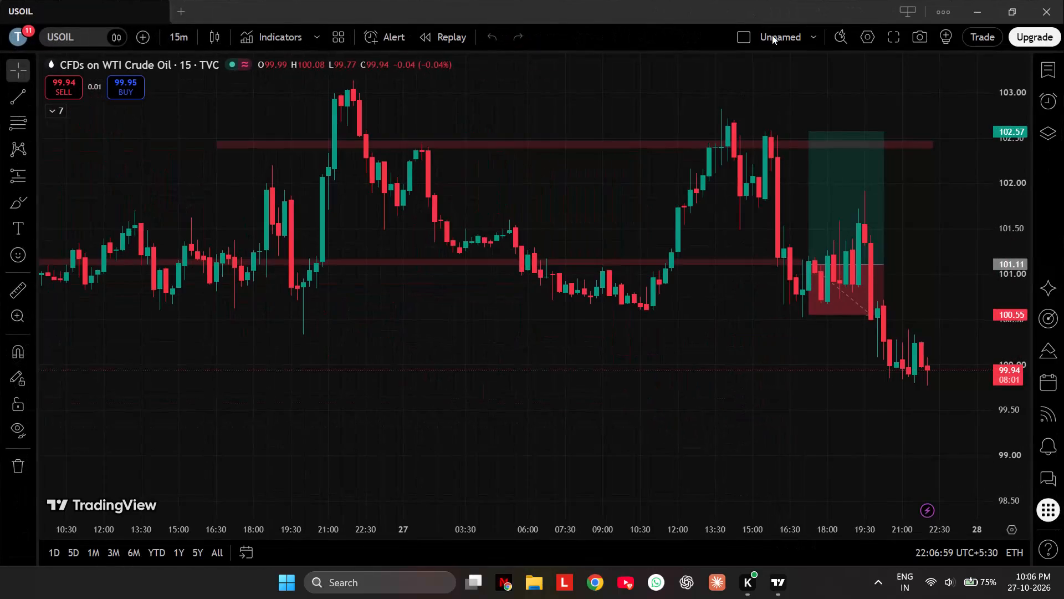
Delete the long position drawing with the 102.57 target from the USOIL chart.
{"action": "left_click", "coordinate": [872, 205]}
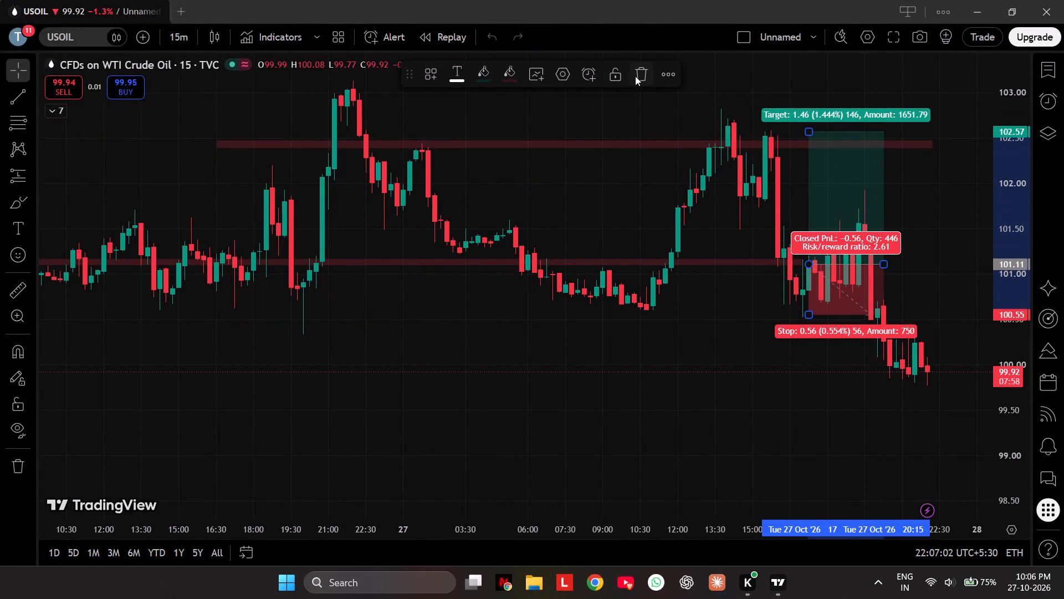
{"action": "left_click", "coordinate": [635, 76]}
Open the saved Unnamed layout in a second tab and return to the first chart tab.
{"action": "left_click_drag", "start_coordinate": [753, 345], "coordinate": [749, 344]}
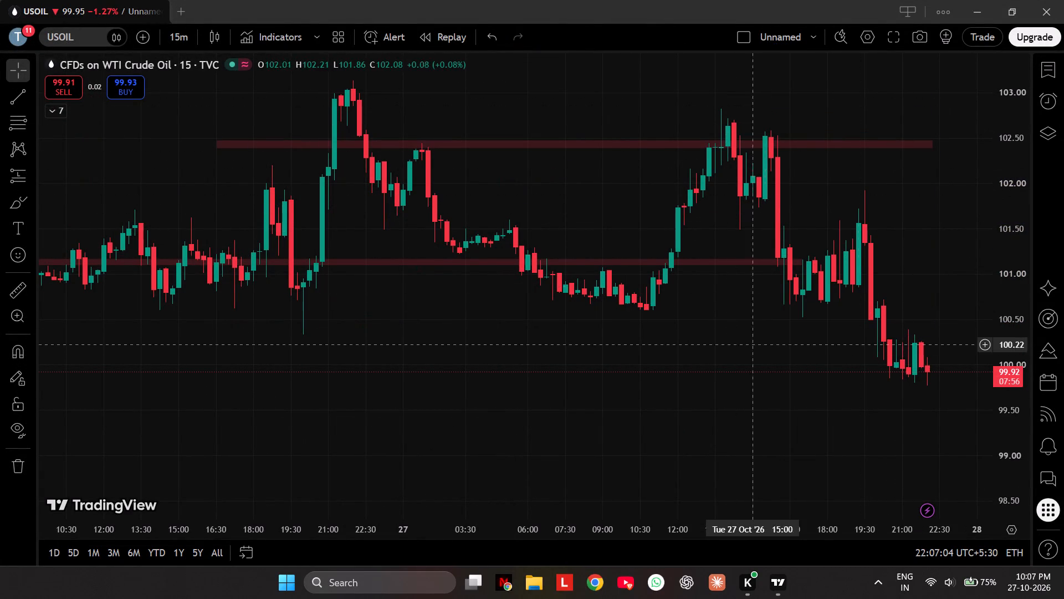
{"action": "left_click_drag", "start_coordinate": [749, 344], "coordinate": [666, 274]}
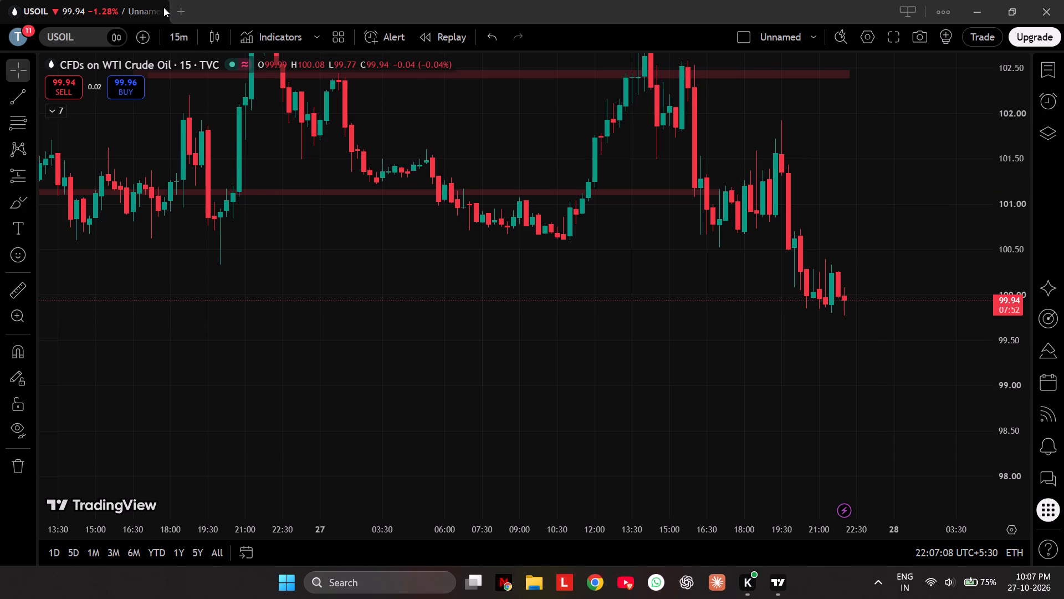
{"action": "left_click", "coordinate": [178, 8]}
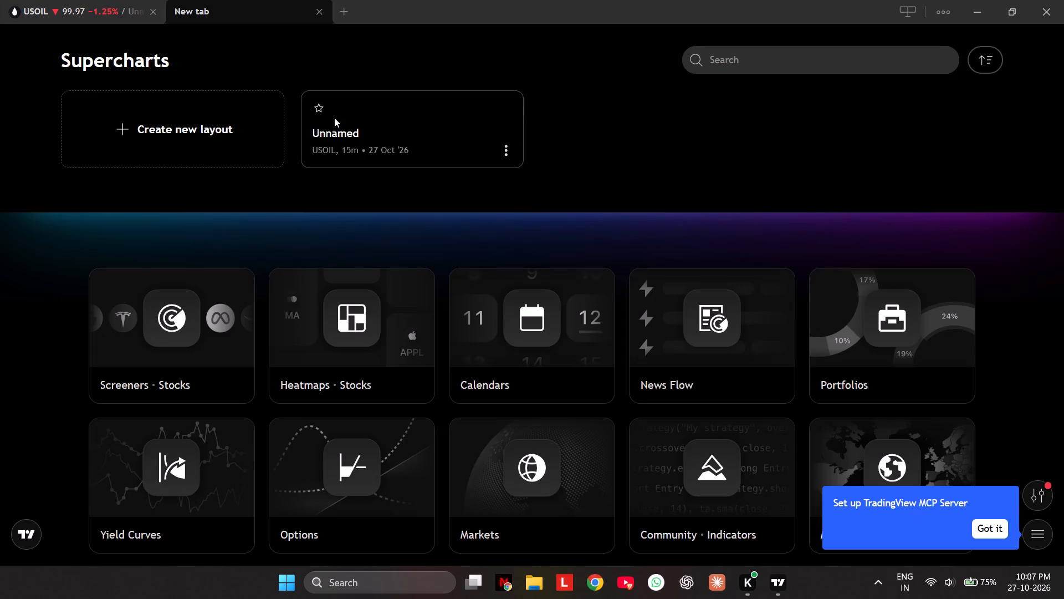
{"action": "left_click", "coordinate": [334, 118]}
{"action": "left_click", "coordinate": [65, 21]}
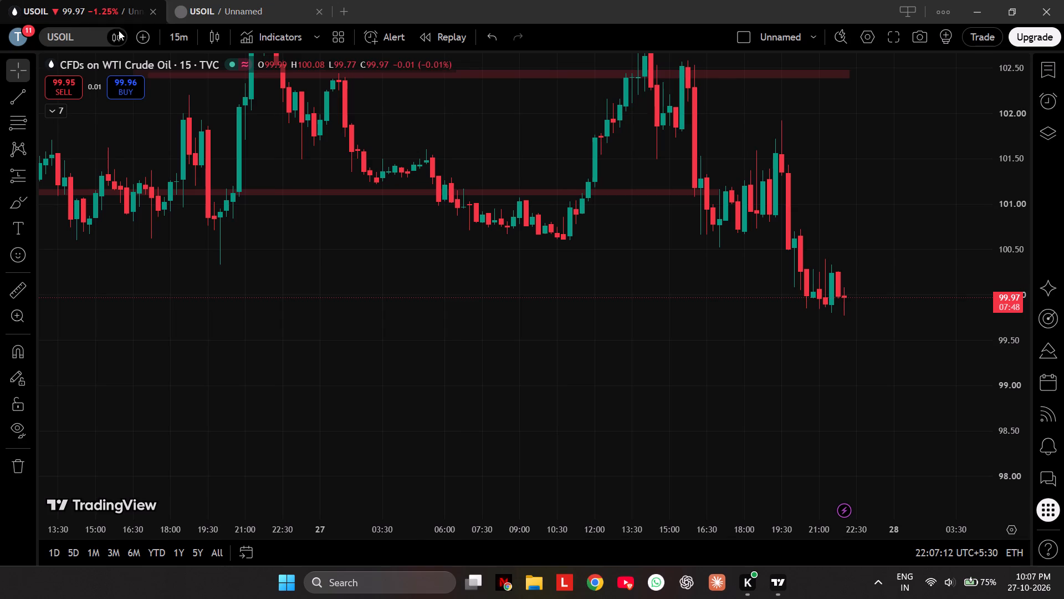
Load XAUUSD from the Daftar Pantau watchlist onto the chart and hide the watchlist again.
{"action": "left_click", "coordinate": [1042, 67]}
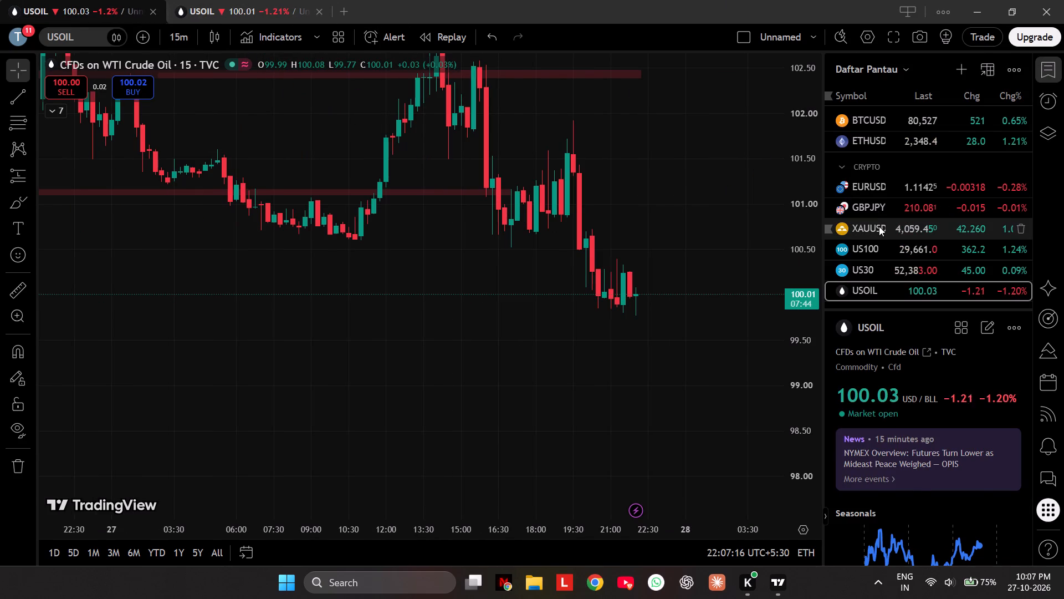
{"action": "left_click", "coordinate": [879, 226]}
{"action": "scroll", "coordinate": [779, 314], "scroll_direction": "down", "scroll_amount": 3}
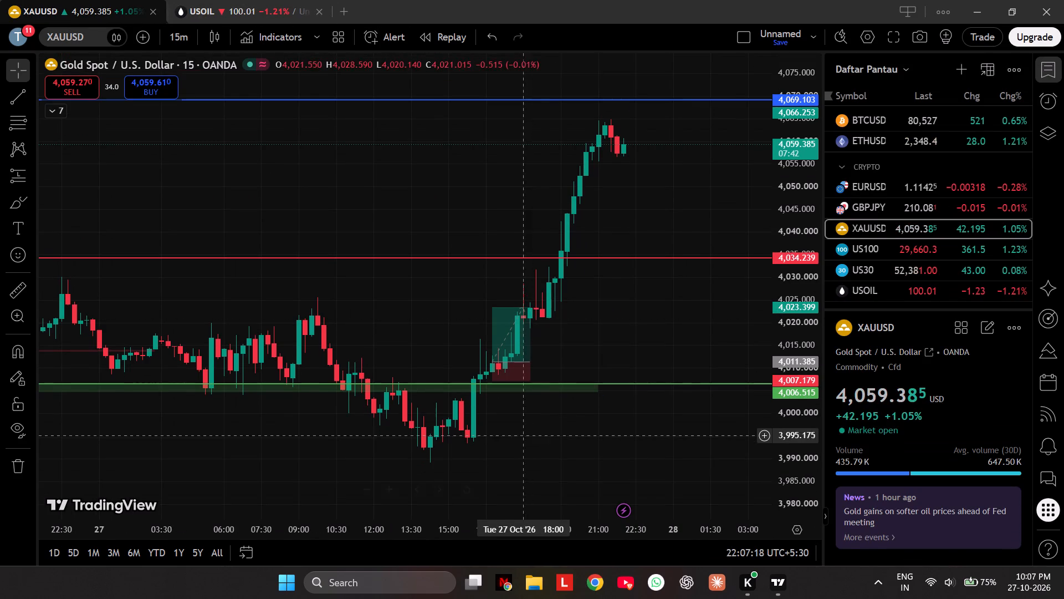
{"action": "left_click_drag", "start_coordinate": [535, 445], "coordinate": [671, 383]}
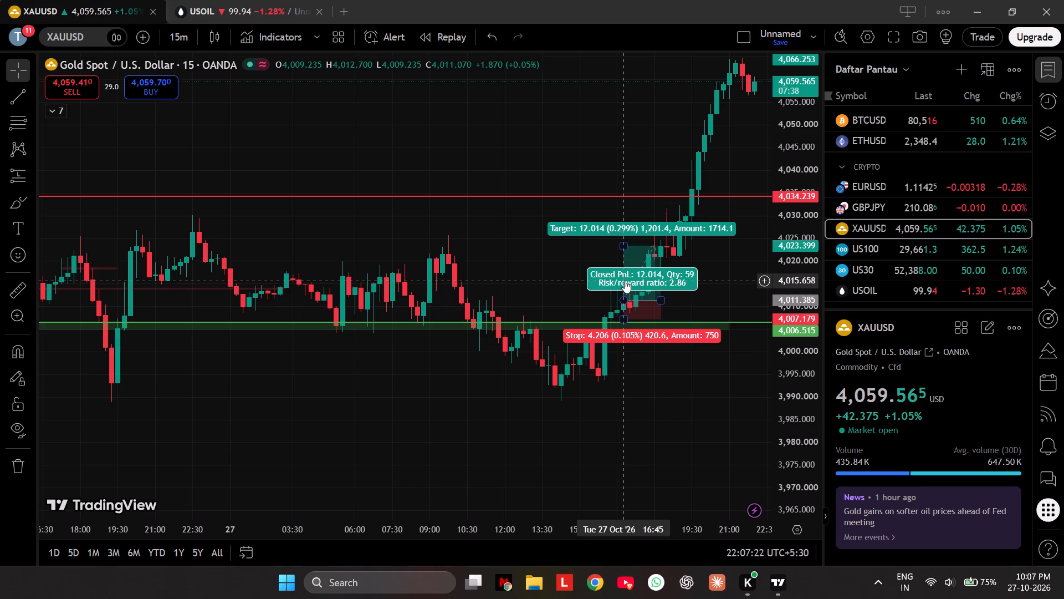
{"action": "left_click", "coordinate": [513, 240]}
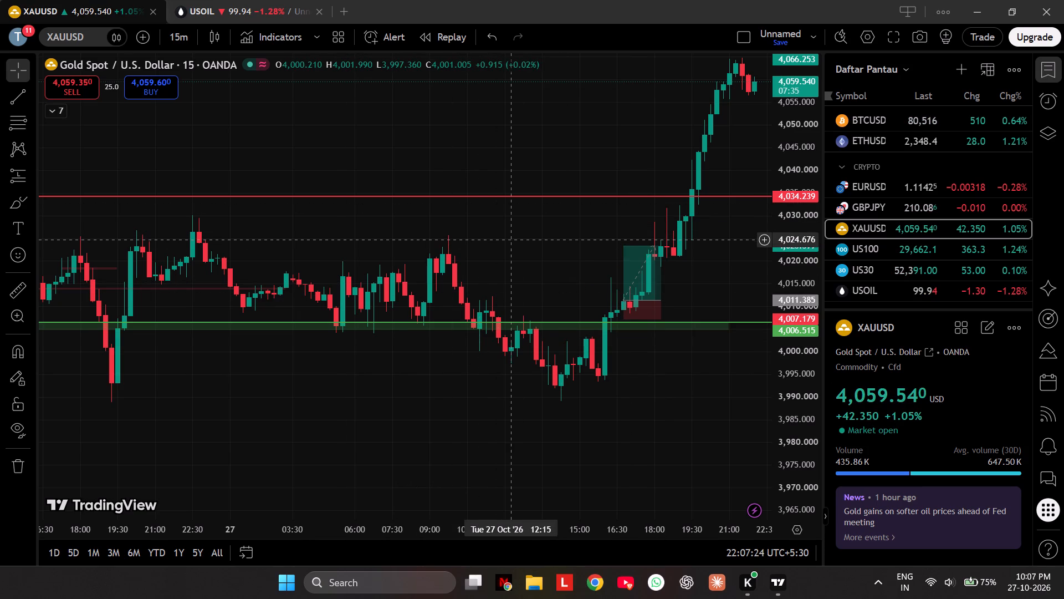
{"action": "left_click_drag", "start_coordinate": [513, 240], "coordinate": [441, 345]}
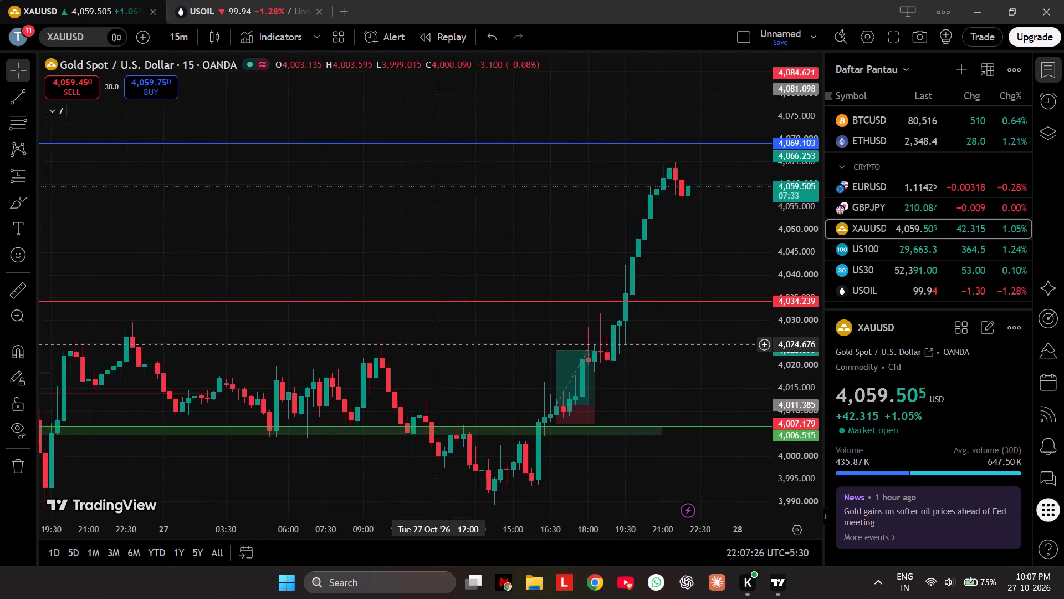
{"action": "left_click_drag", "start_coordinate": [441, 345], "coordinate": [451, 365]}
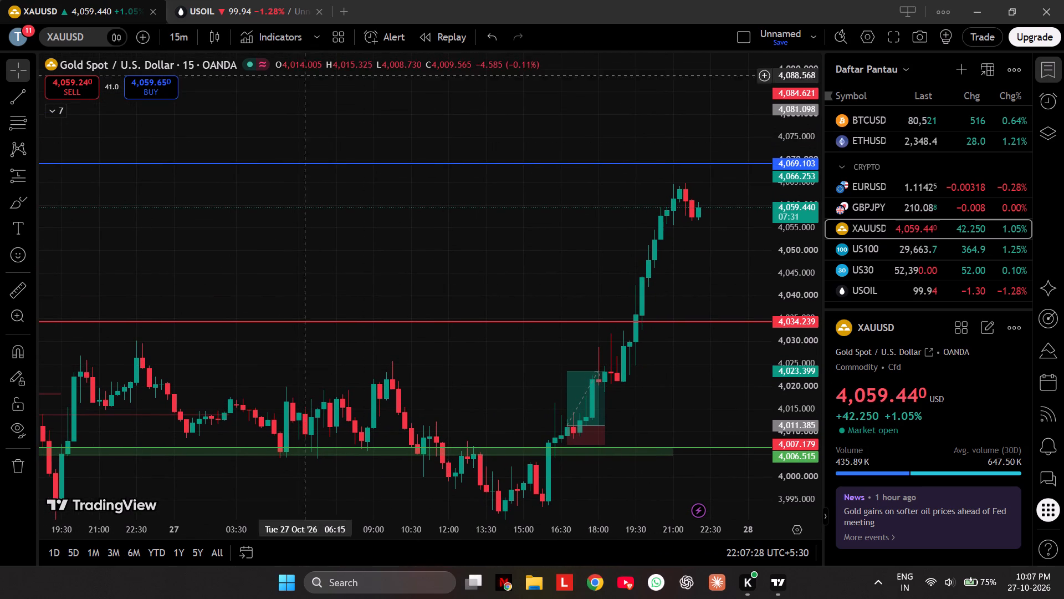
{"action": "left_click", "coordinate": [1055, 65]}
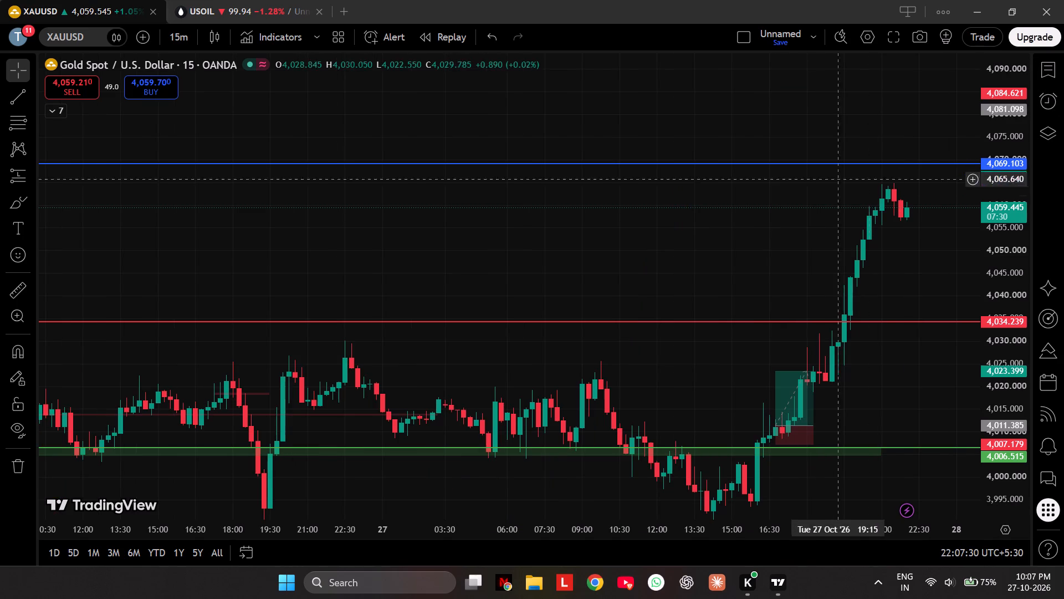
Set the XAUUSD chart's interval to 4 hours.
{"action": "left_click_drag", "start_coordinate": [756, 273], "coordinate": [687, 195]}
{"action": "left_click", "coordinate": [182, 38]}
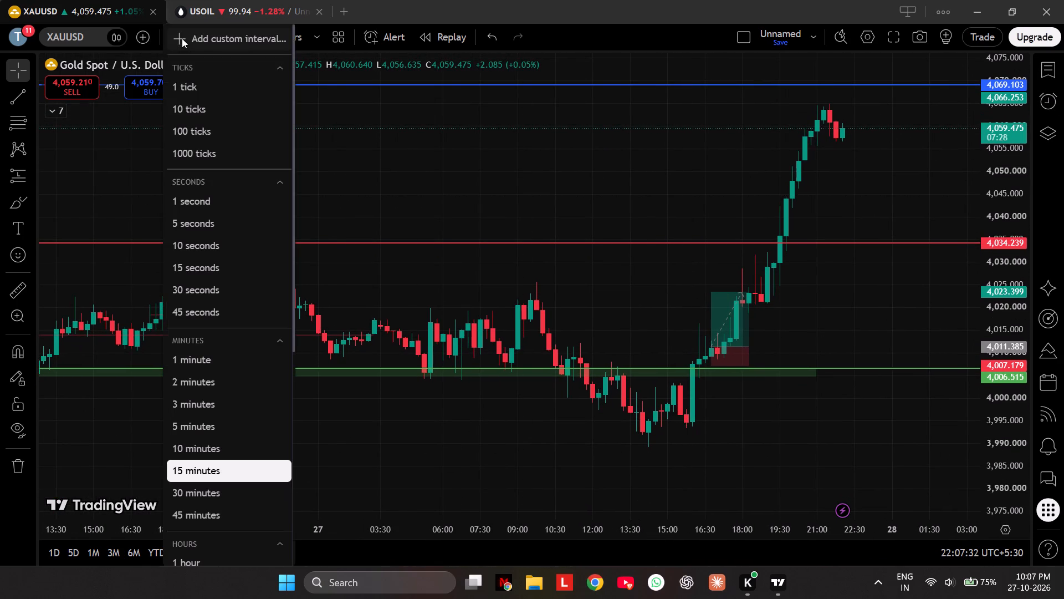
{"action": "scroll", "coordinate": [236, 475], "scroll_direction": "down", "scroll_amount": 3}
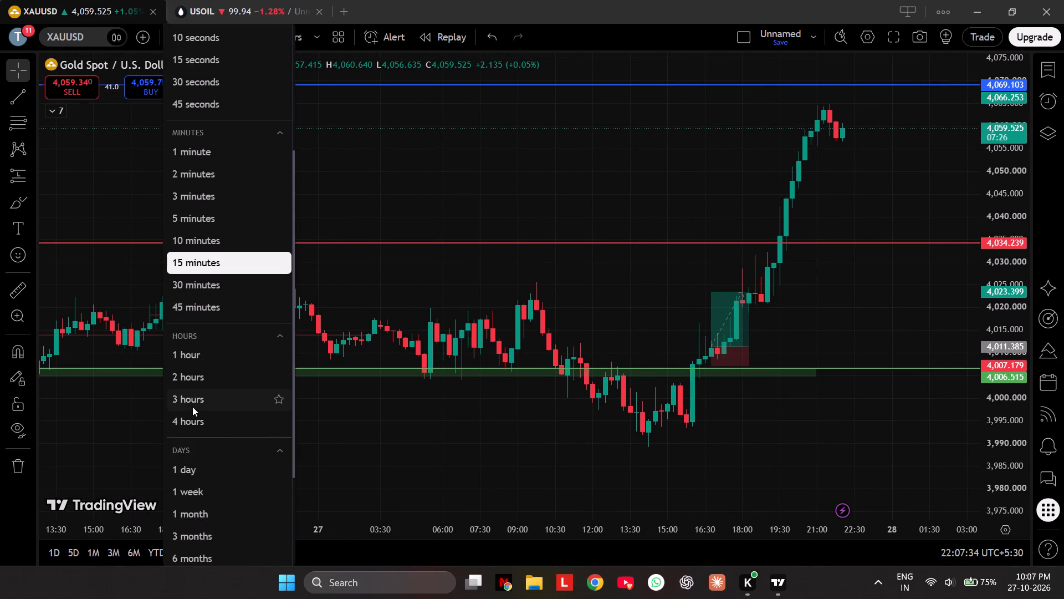
{"action": "left_click", "coordinate": [220, 424]}
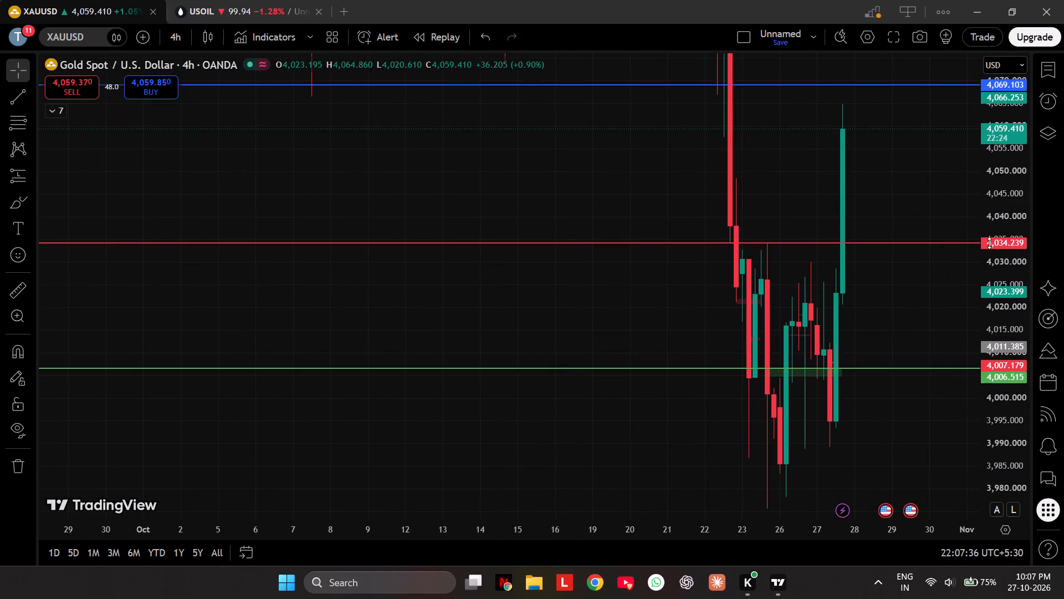
{"action": "scroll", "coordinate": [992, 255], "scroll_direction": "down", "scroll_amount": 20}
{"action": "scroll", "coordinate": [992, 255], "scroll_direction": "down", "scroll_amount": 10}
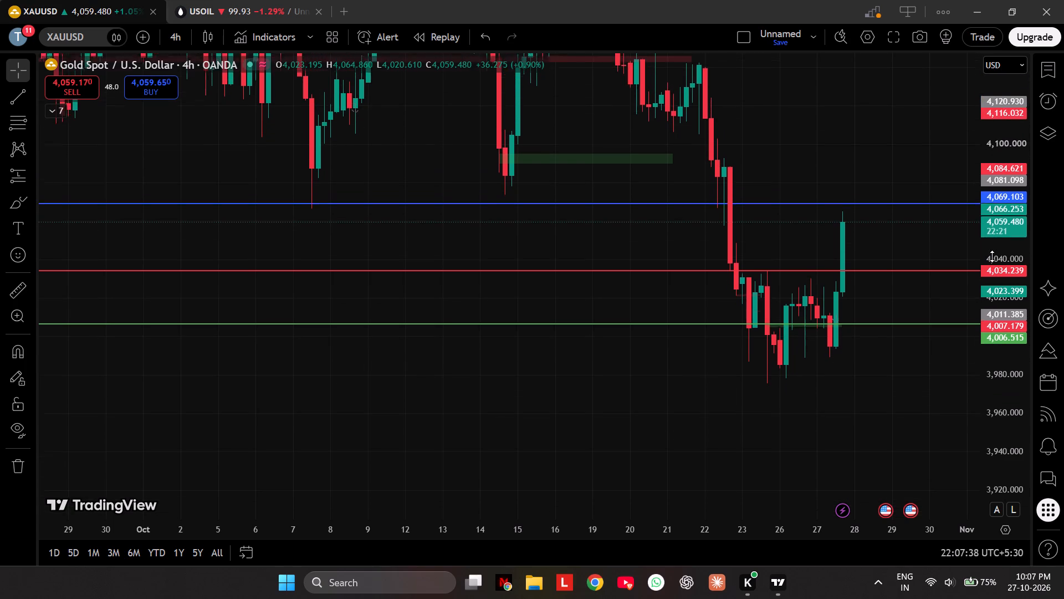
{"action": "scroll", "coordinate": [992, 256], "scroll_direction": "down", "scroll_amount": 11}
{"action": "scroll", "coordinate": [912, 306], "scroll_direction": "down", "scroll_amount": 2}
{"action": "left_click_drag", "start_coordinate": [924, 393], "coordinate": [825, 319]}
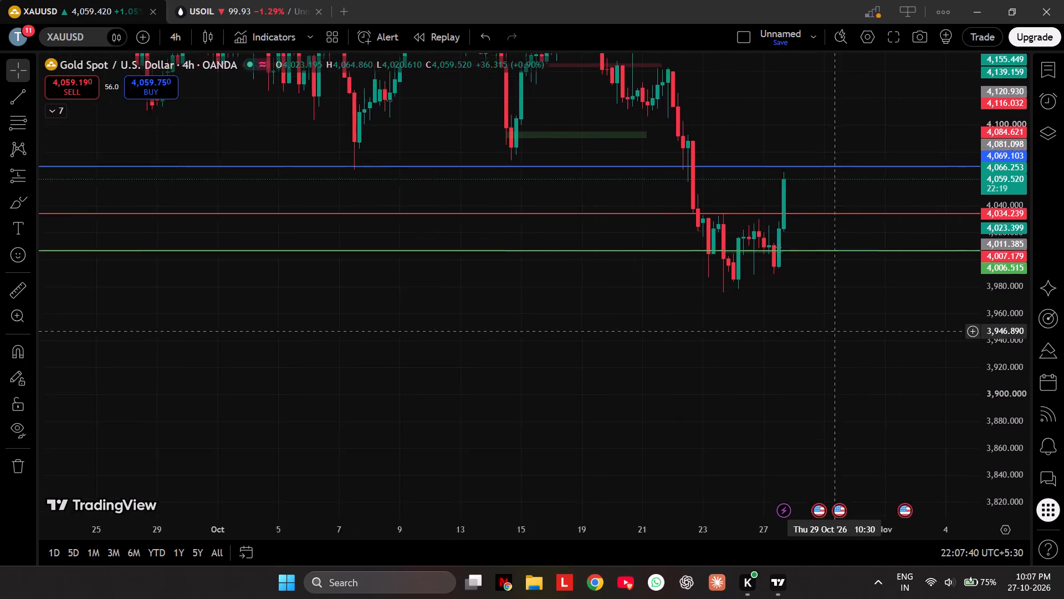
{"action": "left_click_drag", "start_coordinate": [825, 319], "coordinate": [820, 326]}
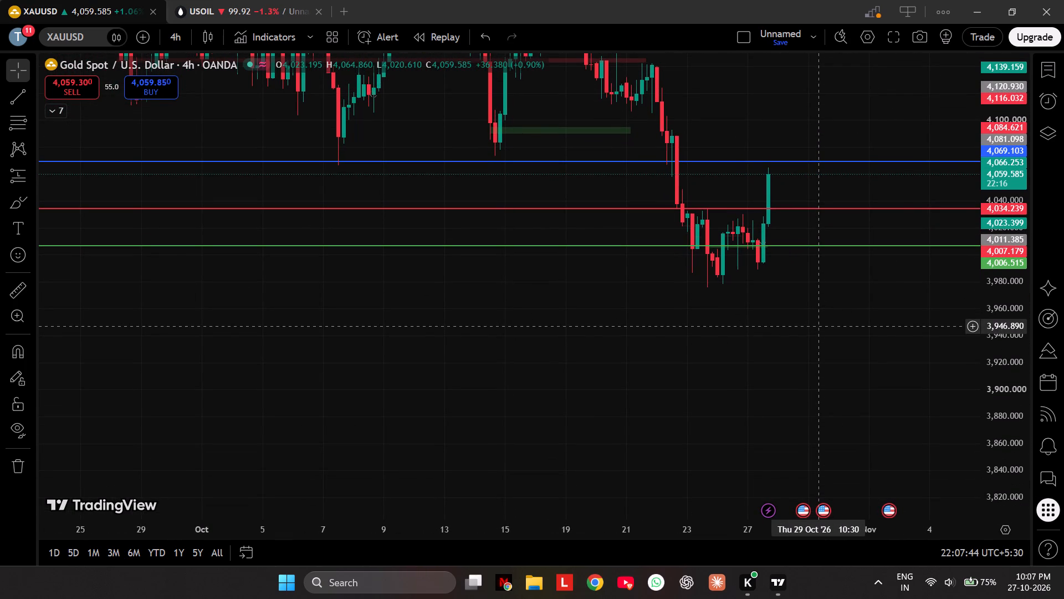
{"action": "left_click", "coordinate": [722, 580]}
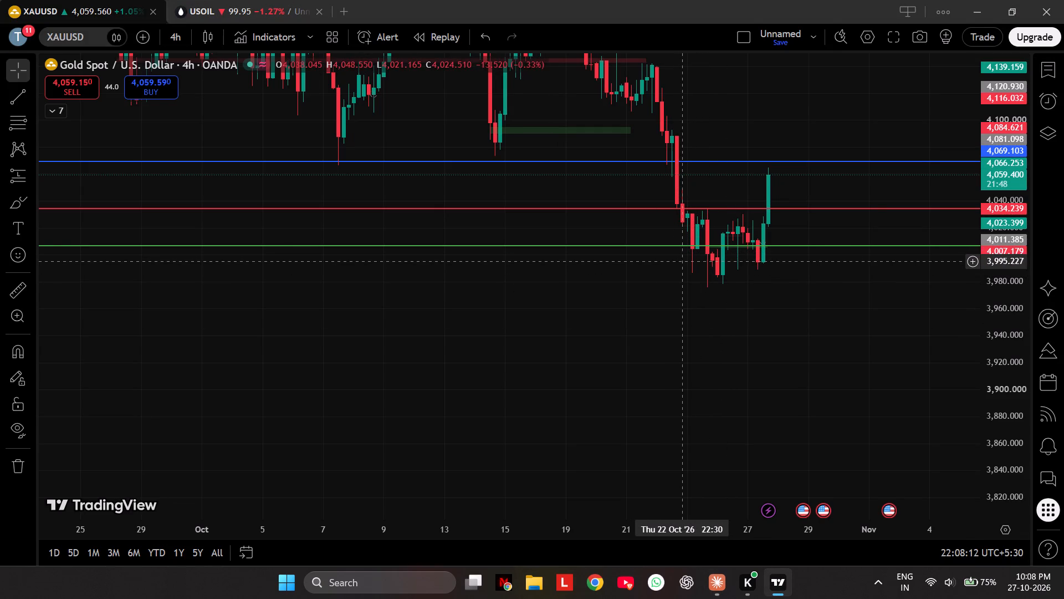
{"action": "left_click", "coordinate": [680, 258]}
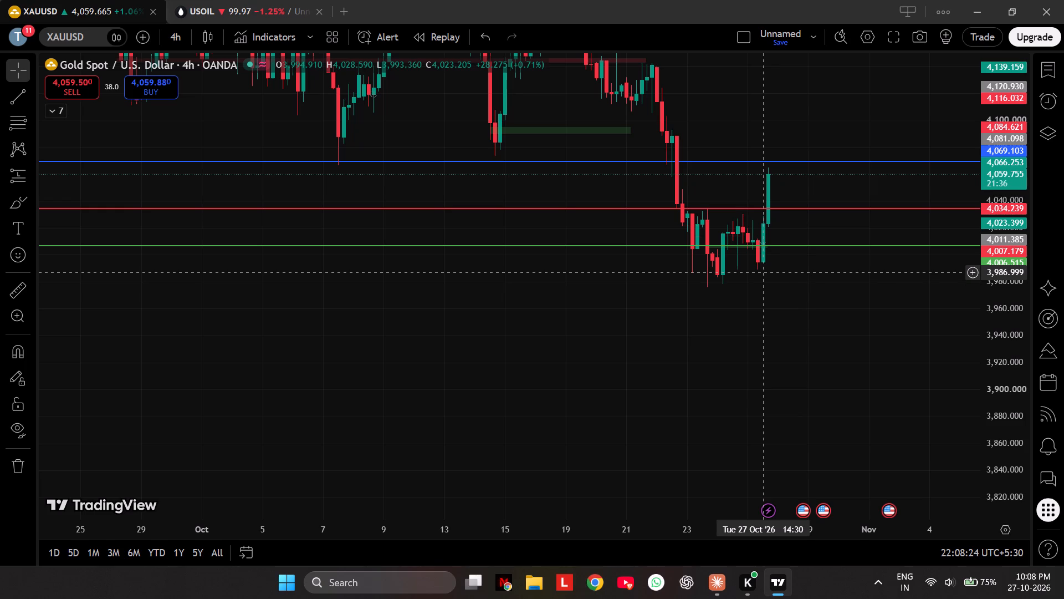
{"action": "left_click", "coordinate": [168, 38]}
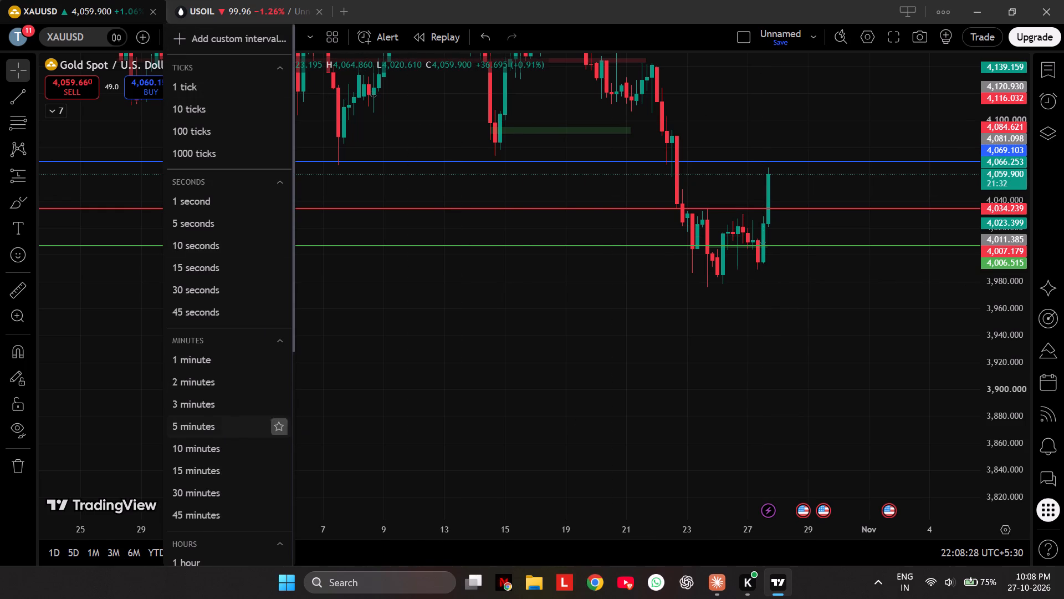
{"action": "left_click", "coordinate": [682, 311]}
{"action": "scroll", "coordinate": [1000, 234], "scroll_direction": "down", "scroll_amount": 4}
{"action": "left_click_drag", "start_coordinate": [891, 357], "coordinate": [821, 461]}
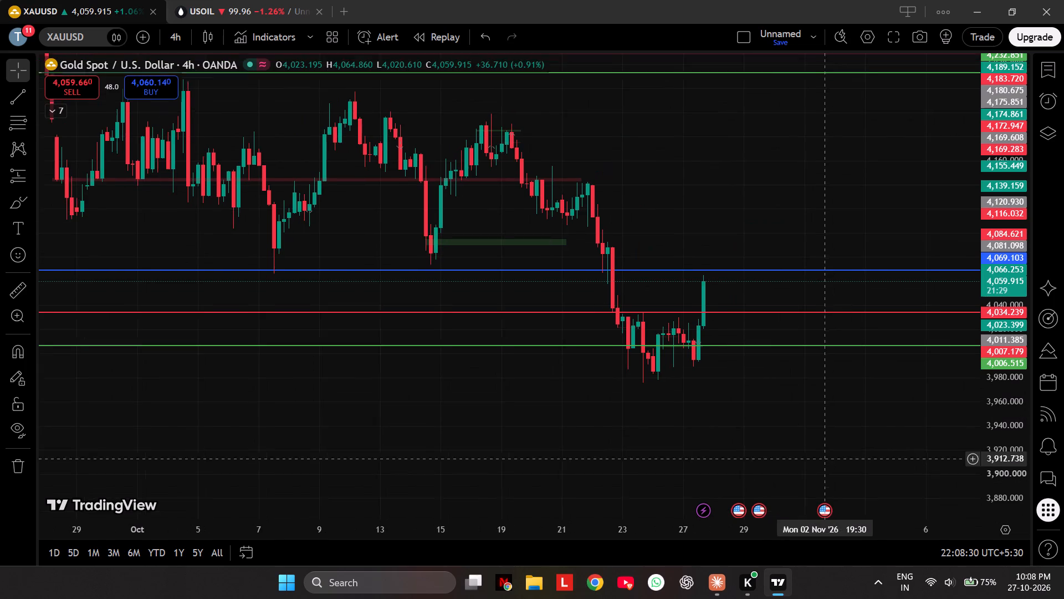
{"action": "left_click_drag", "start_coordinate": [821, 461], "coordinate": [820, 464]}
{"action": "scroll", "coordinate": [979, 297], "scroll_direction": "down", "scroll_amount": 1}
{"action": "scroll", "coordinate": [1012, 347], "scroll_direction": "down", "scroll_amount": 6}
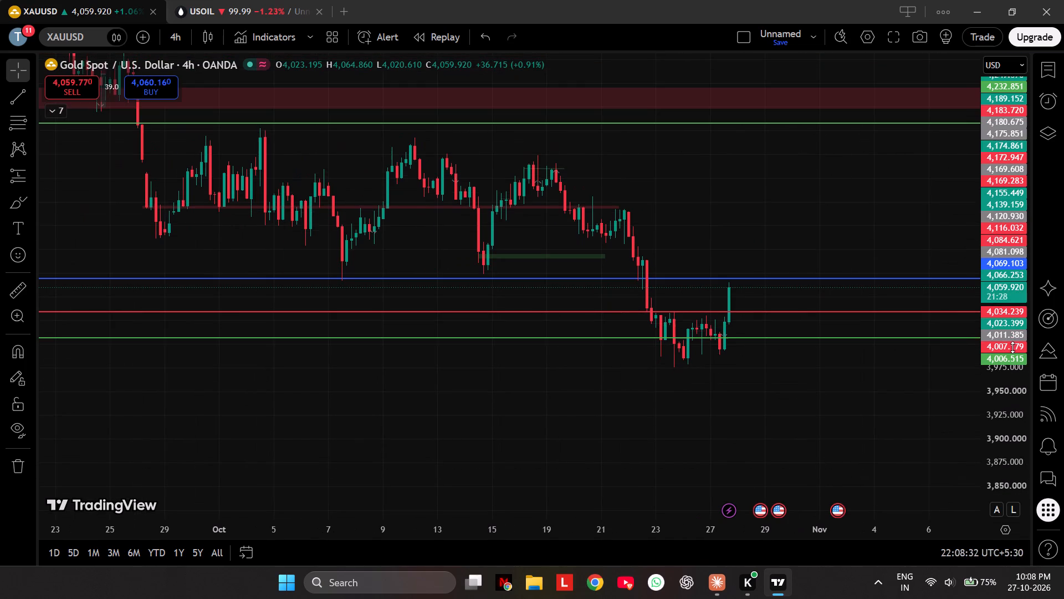
{"action": "left_click_drag", "start_coordinate": [868, 419], "coordinate": [830, 361]}
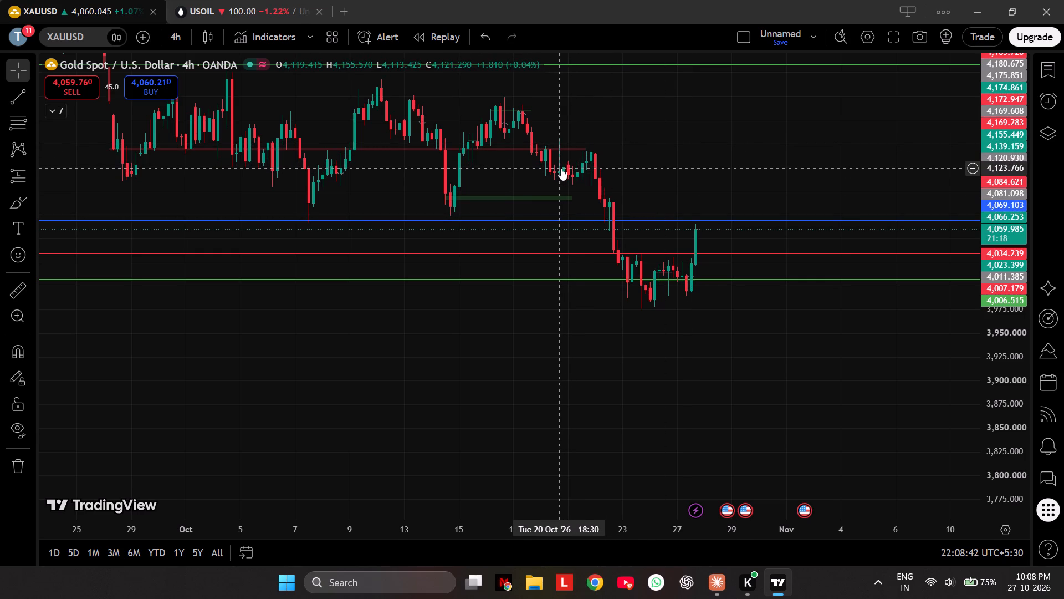
{"action": "scroll", "coordinate": [1011, 380], "scroll_direction": "up", "scroll_amount": 1}
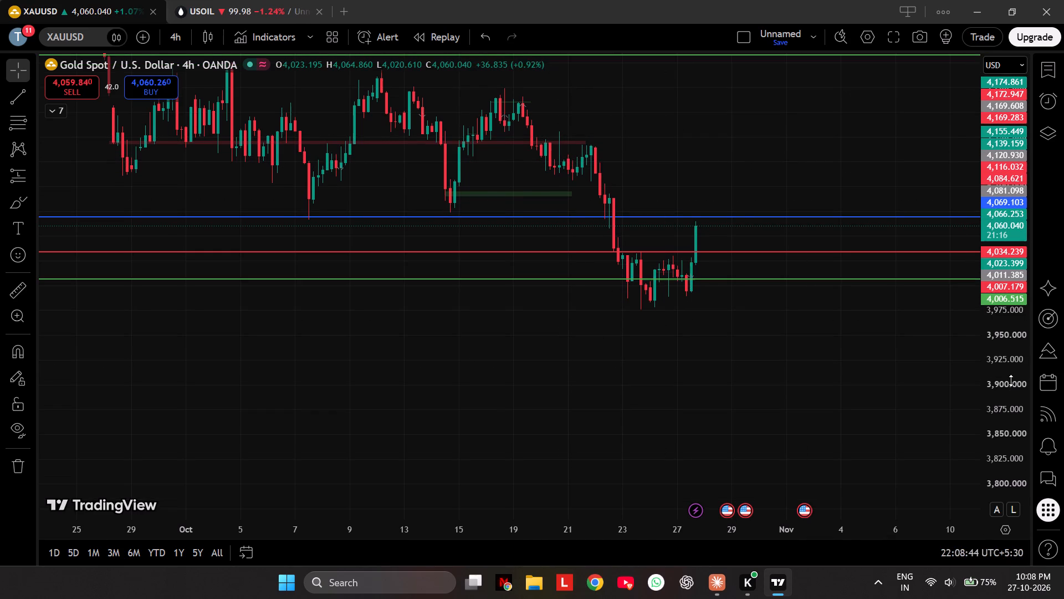
{"action": "left_click_drag", "start_coordinate": [717, 354], "coordinate": [707, 379]}
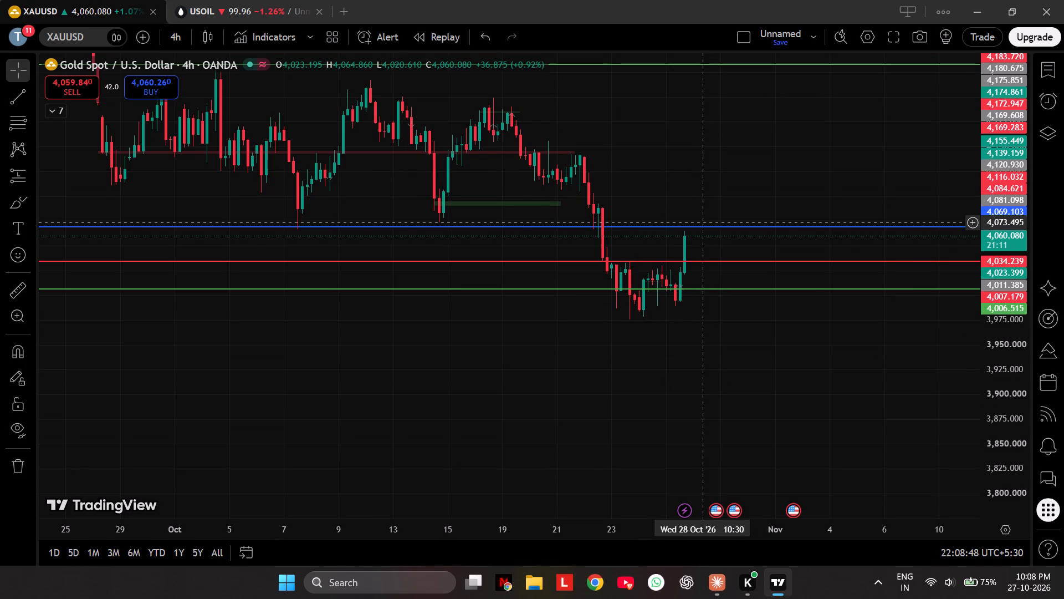
{"action": "left_click_drag", "start_coordinate": [792, 118], "coordinate": [793, 172]}
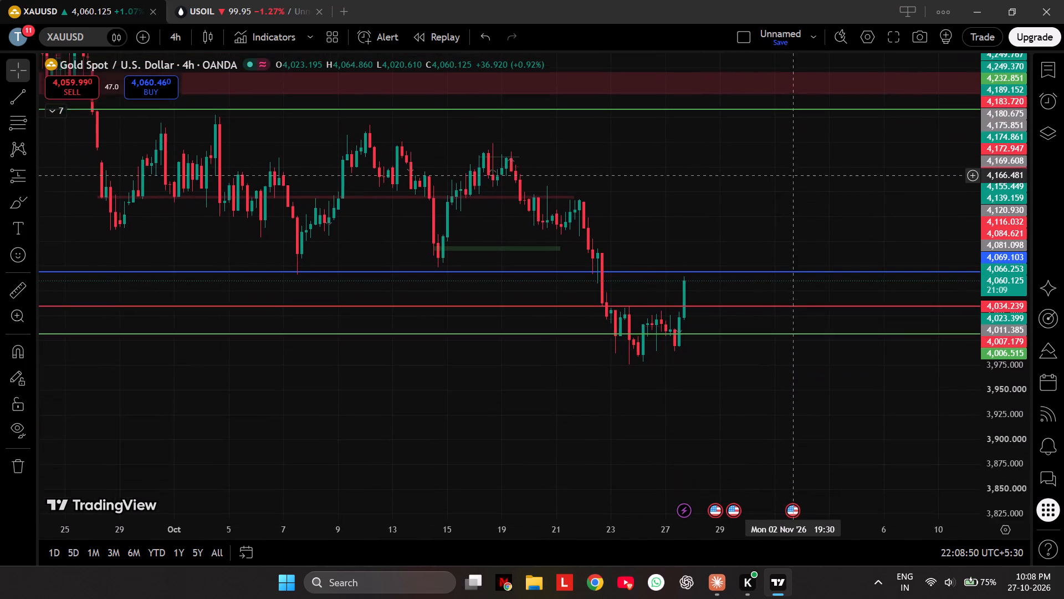
{"action": "left_click_drag", "start_coordinate": [793, 172], "coordinate": [789, 138]}
{"action": "left_click_drag", "start_coordinate": [791, 205], "coordinate": [756, 181]}
{"action": "left_click_drag", "start_coordinate": [718, 156], "coordinate": [681, 143]}
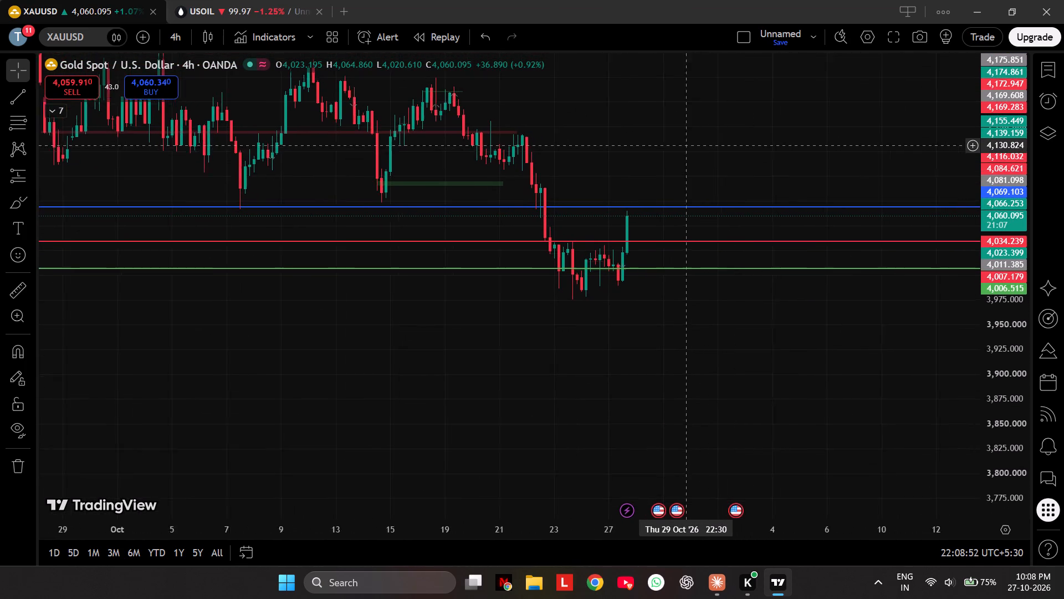
{"action": "left_click_drag", "start_coordinate": [681, 143], "coordinate": [801, 198]}
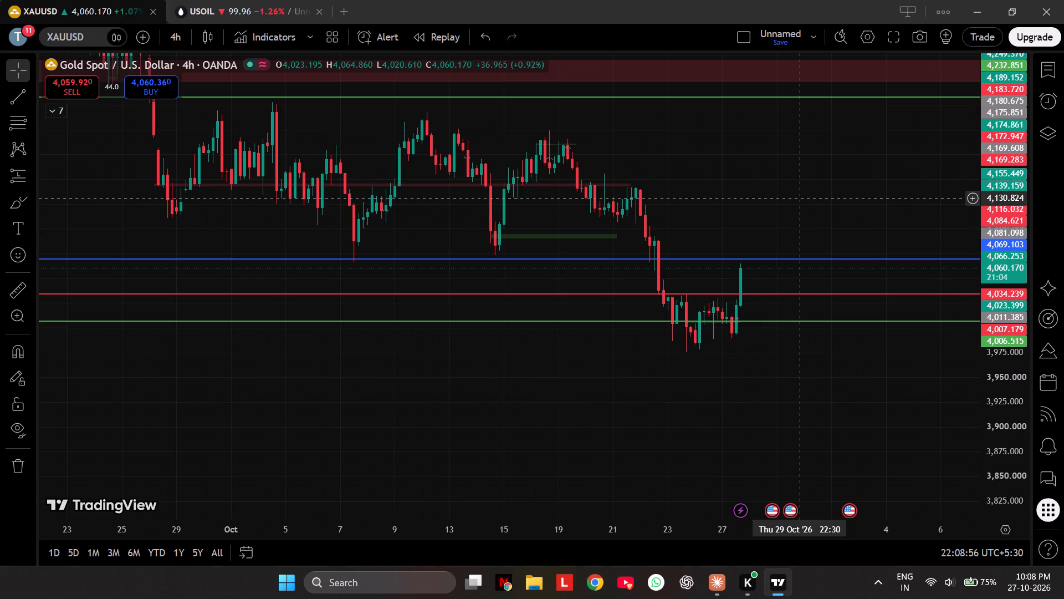
Set the XAUUSD chart's interval to 1 hour.
{"action": "left_click", "coordinate": [801, 198]}
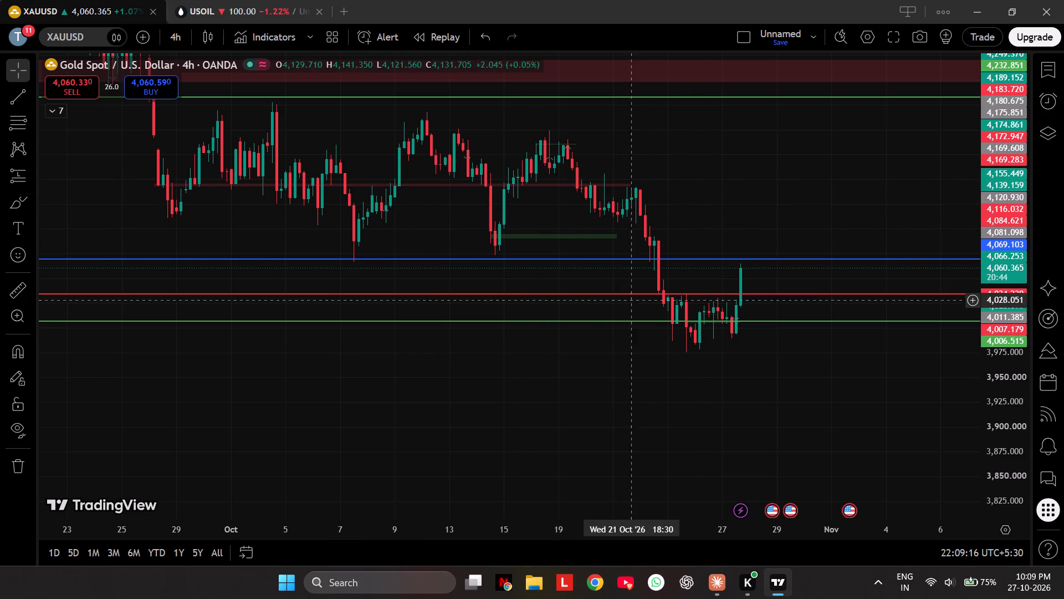
{"action": "left_click_drag", "start_coordinate": [570, 361], "coordinate": [566, 396]}
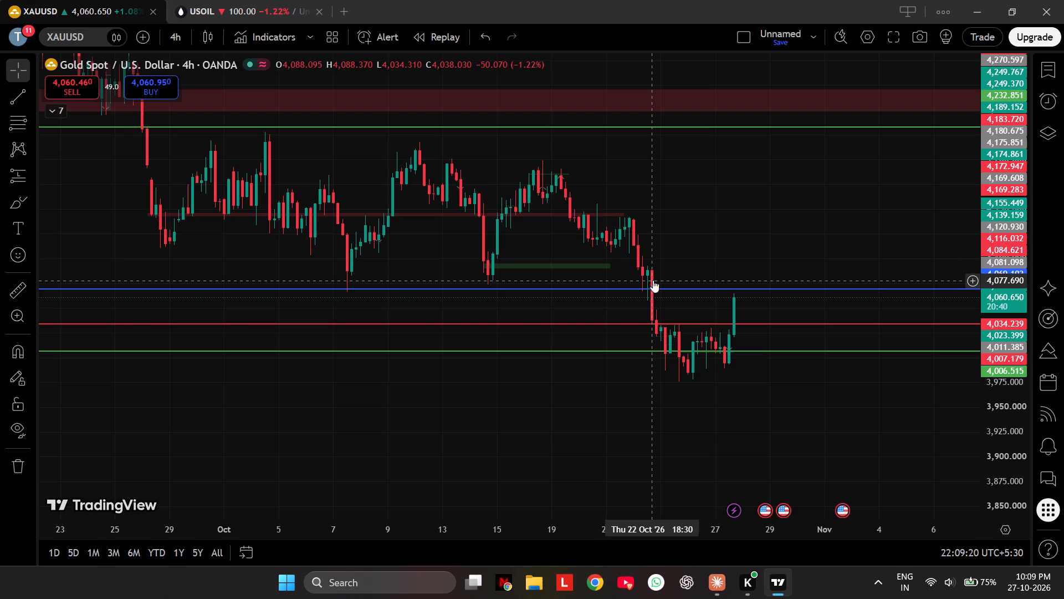
{"action": "left_click", "coordinate": [172, 41]}
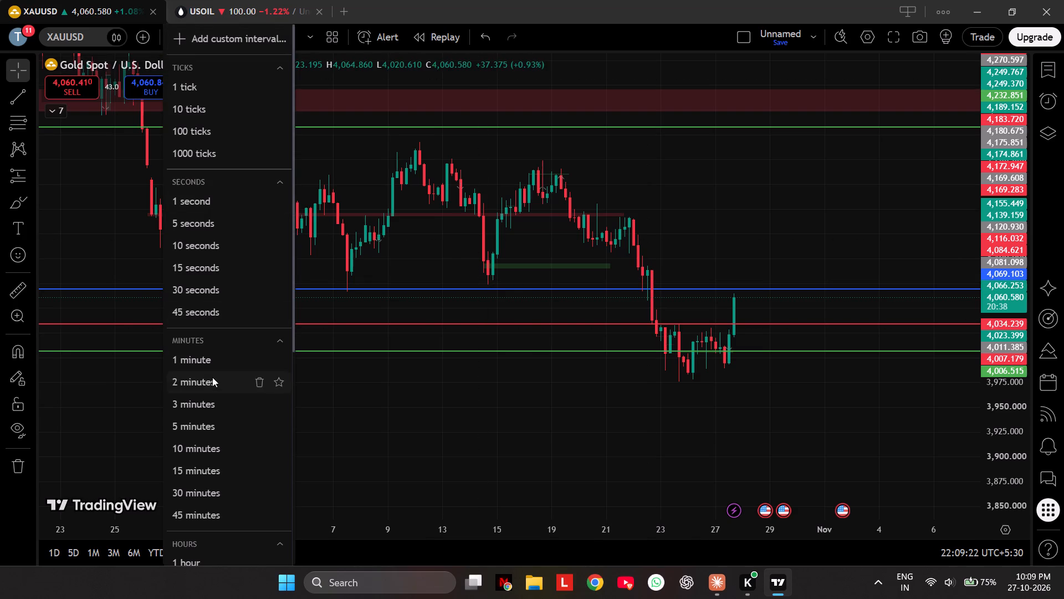
{"action": "left_click", "coordinate": [216, 557]}
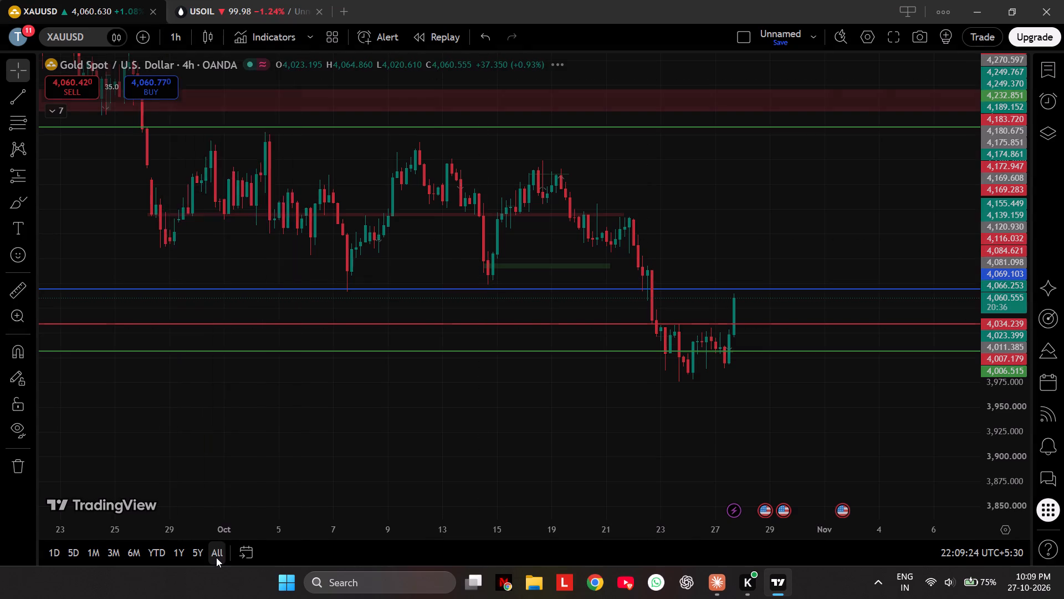
Extend the green zone between about 4,089.6 and 4,095.3 forward in time to Mon 2 Nov '26.
{"action": "scroll", "coordinate": [1015, 396], "scroll_direction": "up", "scroll_amount": 10}
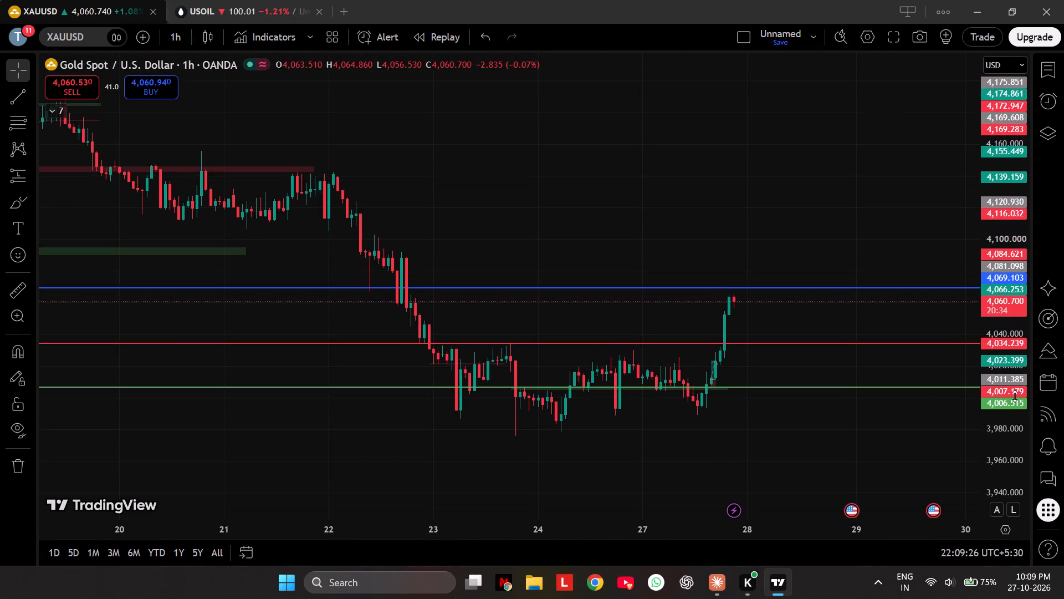
{"action": "scroll", "coordinate": [1015, 396], "scroll_direction": "up", "scroll_amount": 5}
{"action": "left_click_drag", "start_coordinate": [493, 158], "coordinate": [592, 114]}
{"action": "left_click_drag", "start_coordinate": [591, 114], "coordinate": [608, 118]}
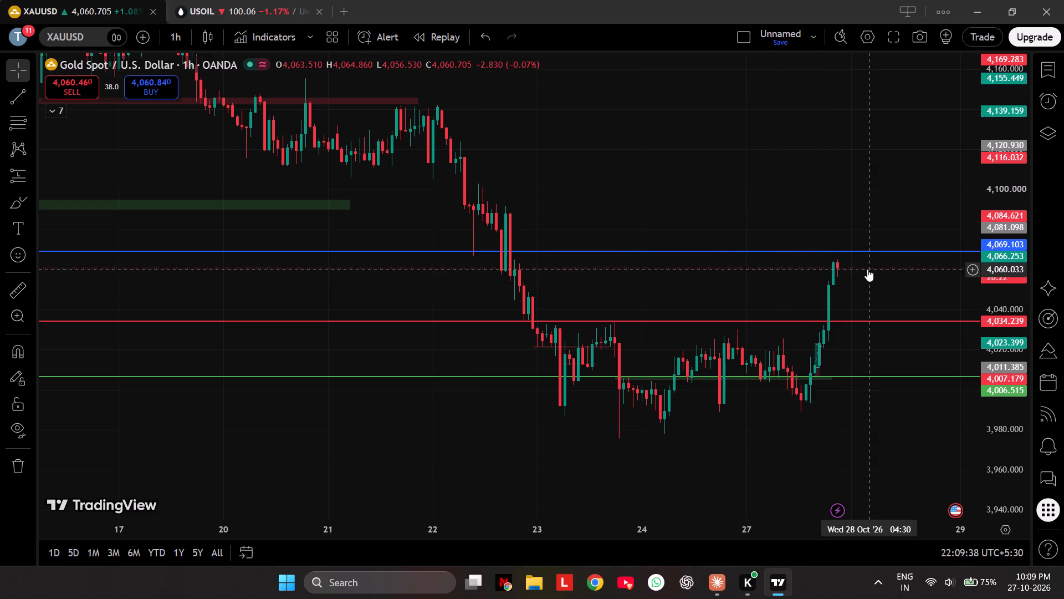
{"action": "left_click_drag", "start_coordinate": [876, 129], "coordinate": [782, 133]}
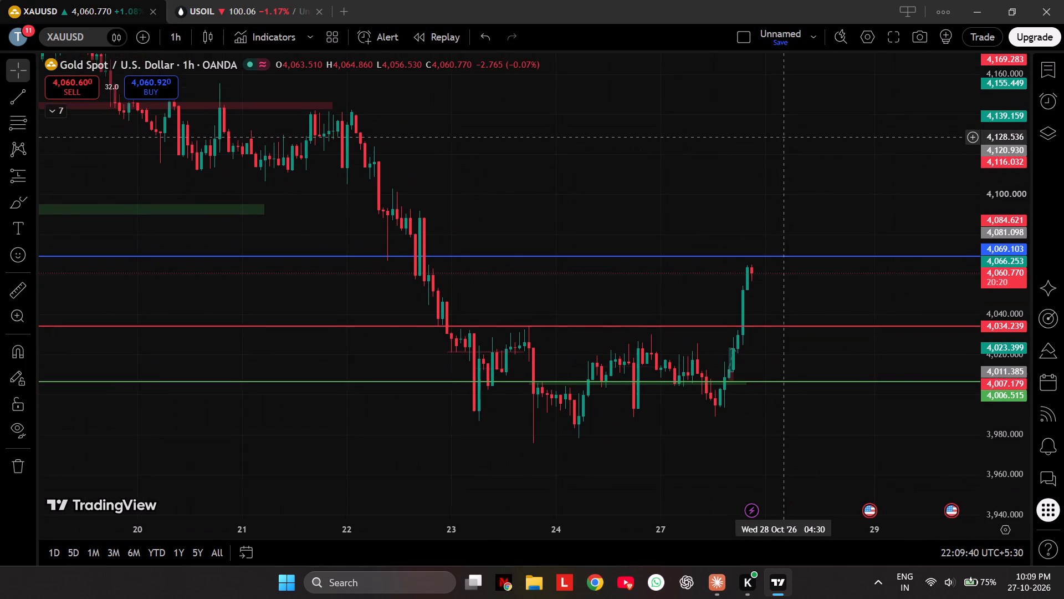
{"action": "left_click_drag", "start_coordinate": [782, 133], "coordinate": [774, 117]}
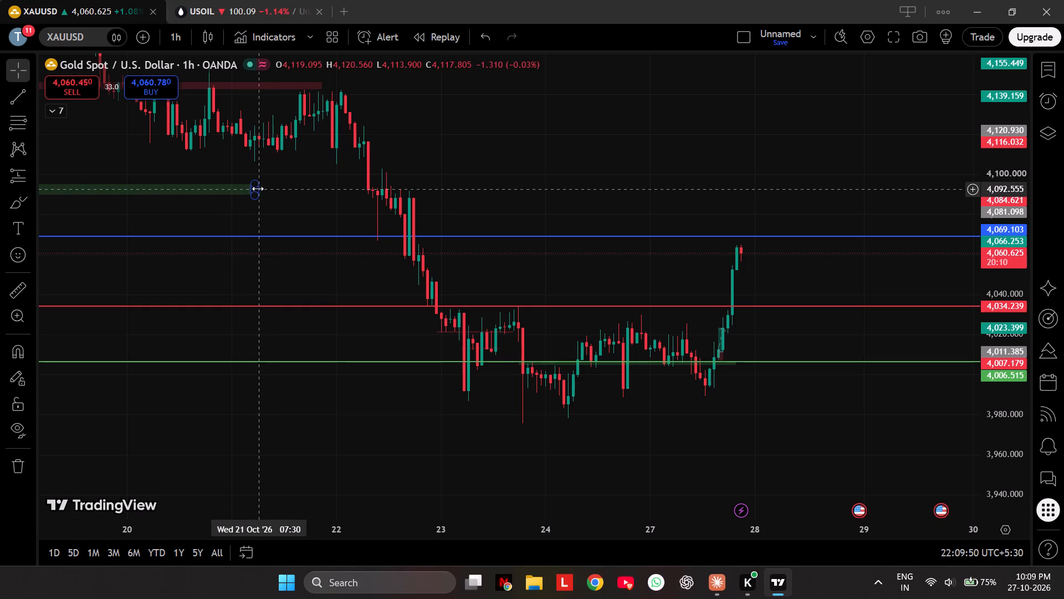
{"action": "left_click_drag", "start_coordinate": [258, 189], "coordinate": [932, 185]}
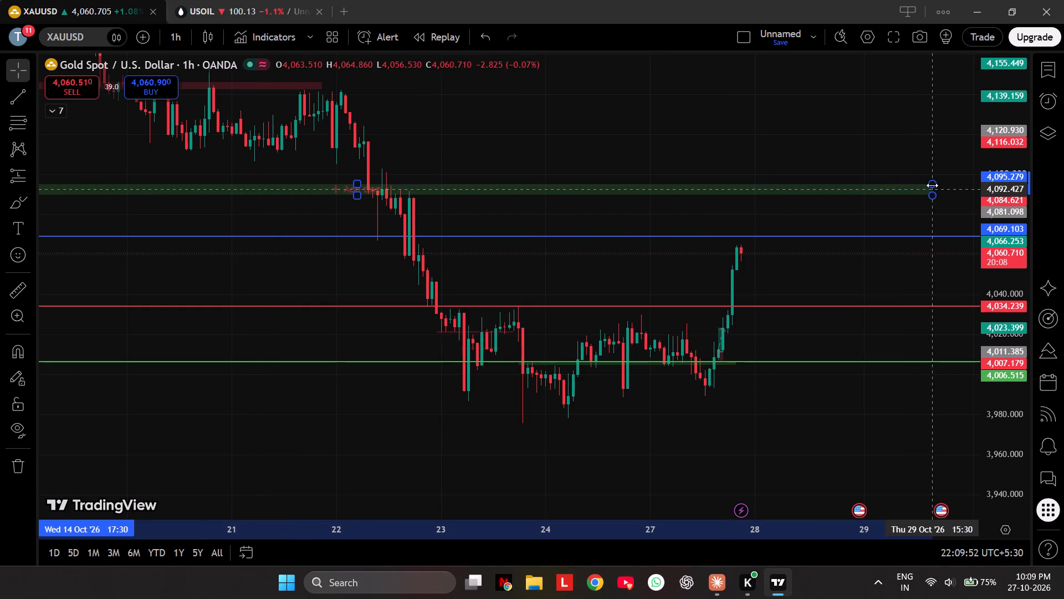
{"action": "left_click_drag", "start_coordinate": [932, 185], "coordinate": [975, 189]}
{"action": "left_click_drag", "start_coordinate": [928, 265], "coordinate": [774, 232]}
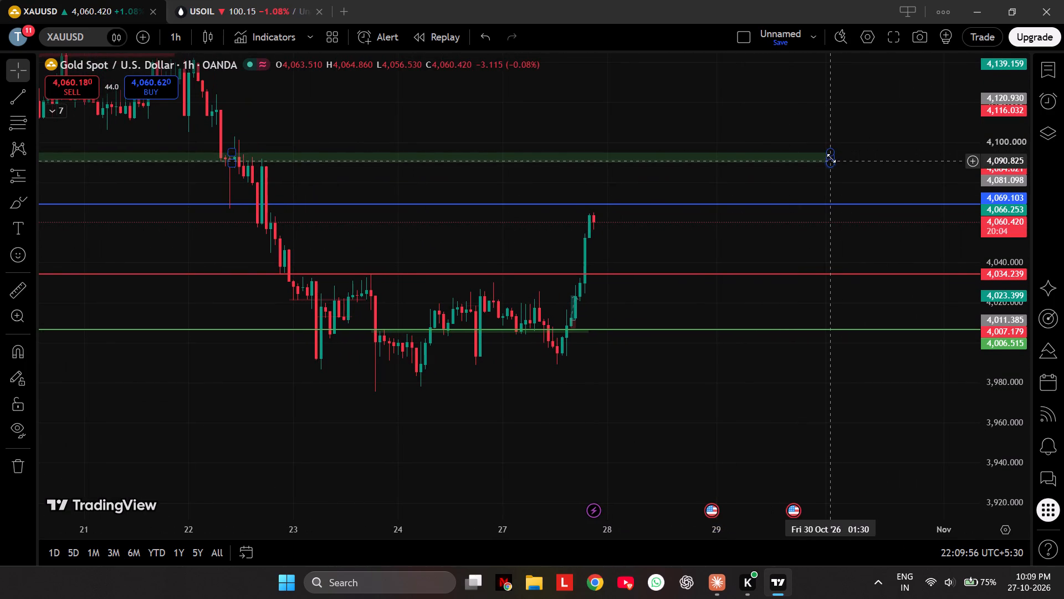
{"action": "left_click_drag", "start_coordinate": [832, 157], "coordinate": [947, 158]}
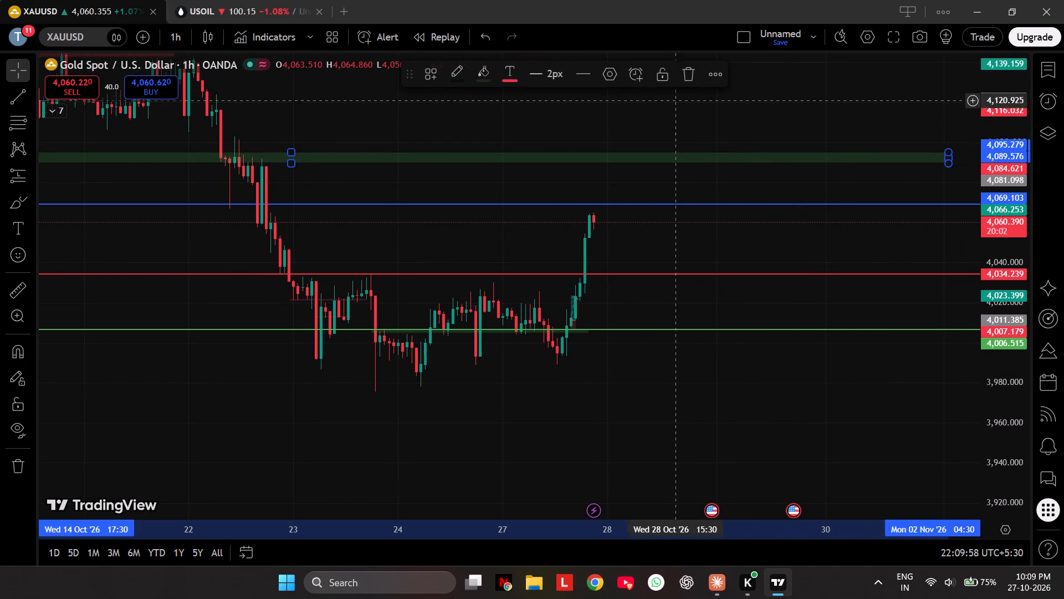
{"action": "left_click", "coordinate": [668, 95]}
Move the red horizontal line just above the recent consolidation up to about 4,036.5.
{"action": "left_click_drag", "start_coordinate": [729, 276], "coordinate": [735, 267]}
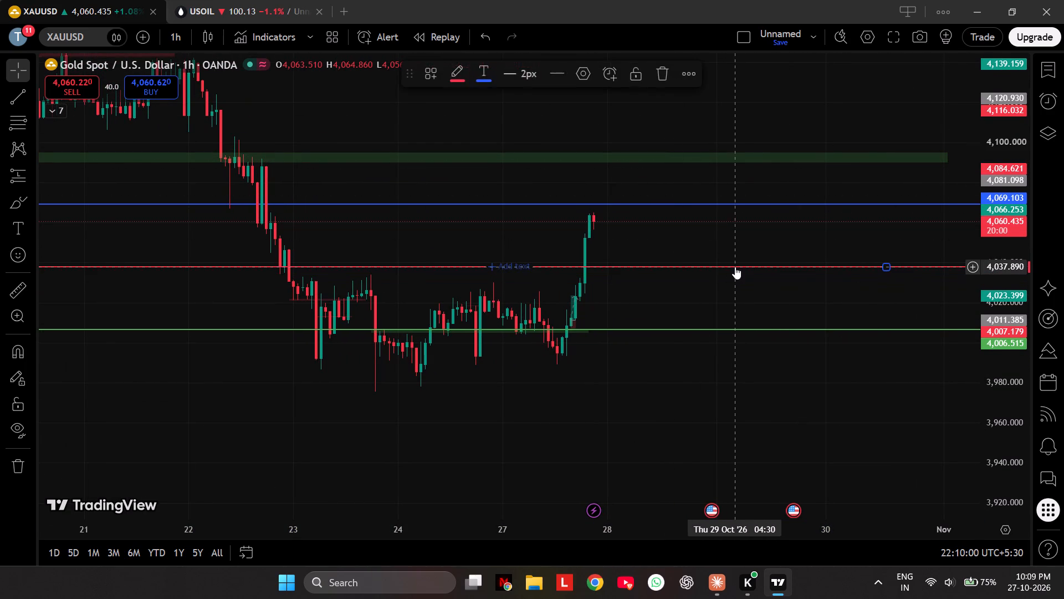
{"action": "left_click", "coordinate": [735, 267]}
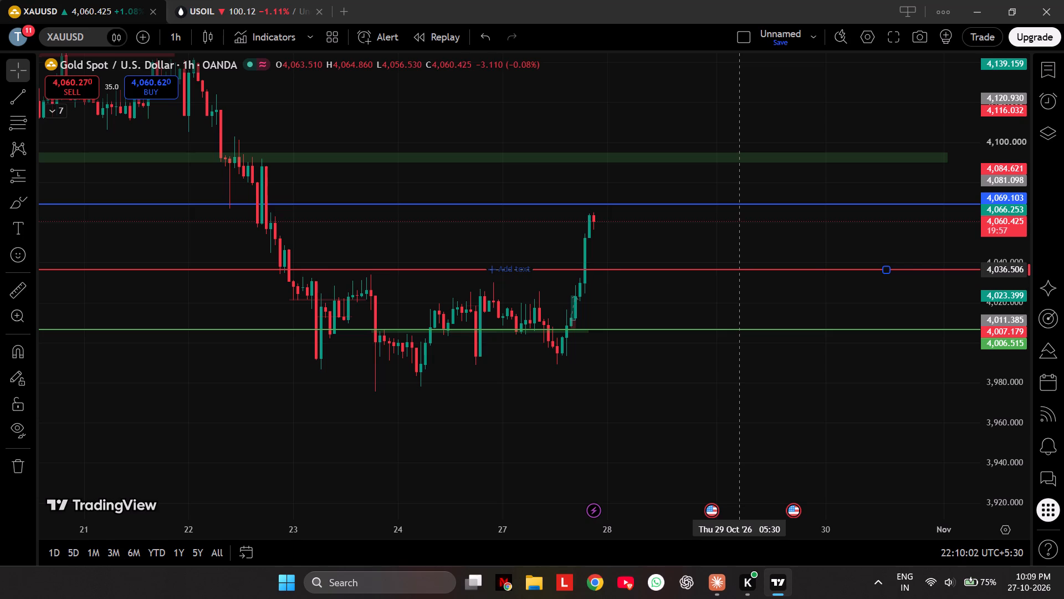
Examine the 1-hour XAUUSD price action since 20 October around the green zone and the blue, red and green lines.
{"action": "left_click_drag", "start_coordinate": [704, 241], "coordinate": [727, 161]}
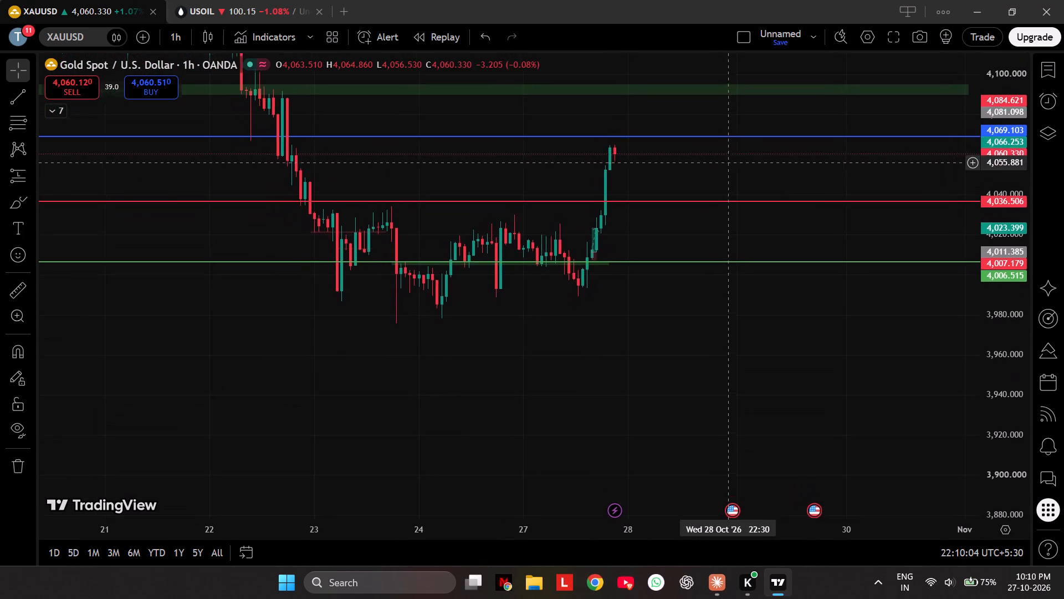
{"action": "left_click_drag", "start_coordinate": [727, 161], "coordinate": [743, 151]}
{"action": "left_click_drag", "start_coordinate": [766, 222], "coordinate": [778, 229]}
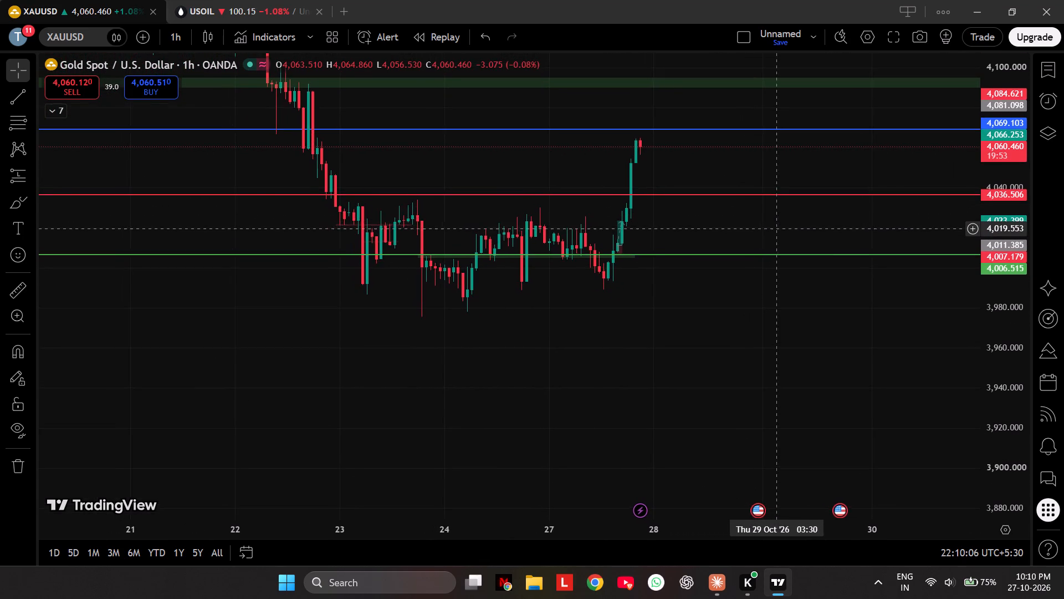
{"action": "left_click_drag", "start_coordinate": [778, 229], "coordinate": [867, 242]}
{"action": "scroll", "coordinate": [995, 352], "scroll_direction": "up", "scroll_amount": 2}
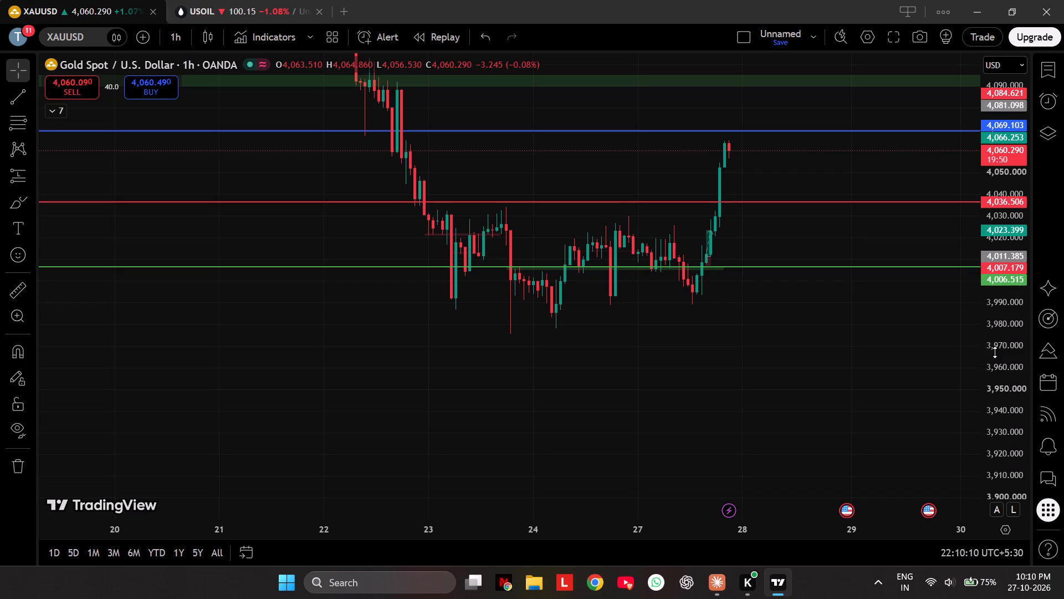
{"action": "scroll", "coordinate": [995, 352], "scroll_direction": "down", "scroll_amount": 2}
{"action": "left_click_drag", "start_coordinate": [825, 379], "coordinate": [756, 385]}
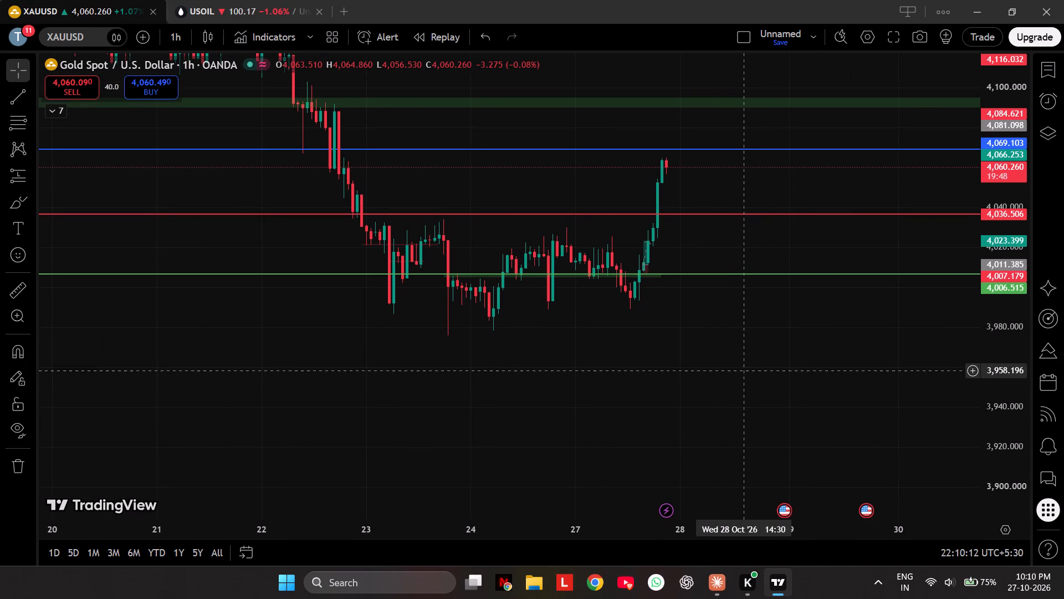
{"action": "left_click_drag", "start_coordinate": [741, 367], "coordinate": [719, 350]}
{"action": "left_click_drag", "start_coordinate": [742, 354], "coordinate": [801, 435]}
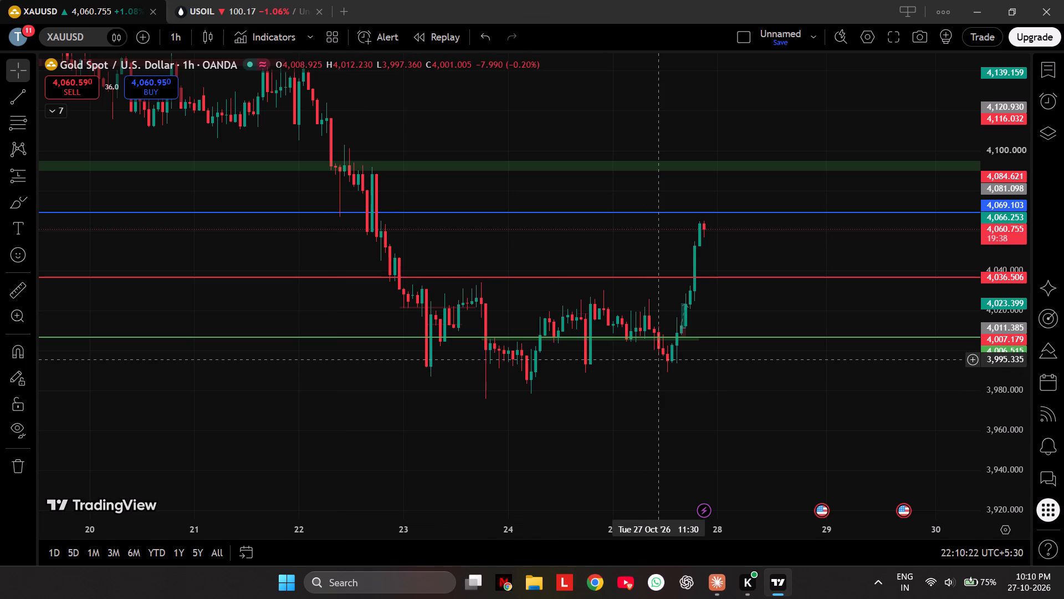
Load US100 from the Daftar Pantau watchlist in the USOIL chart tab and examine its 15-minute price action.
{"action": "left_click", "coordinate": [242, 0]}
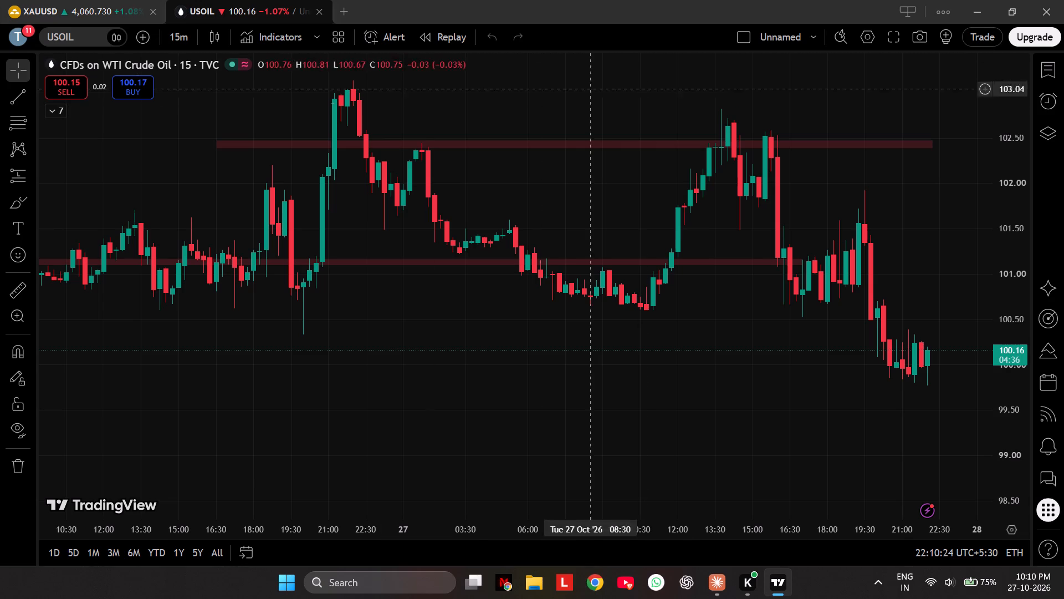
{"action": "left_click", "coordinate": [1045, 74]}
{"action": "left_click", "coordinate": [882, 254]}
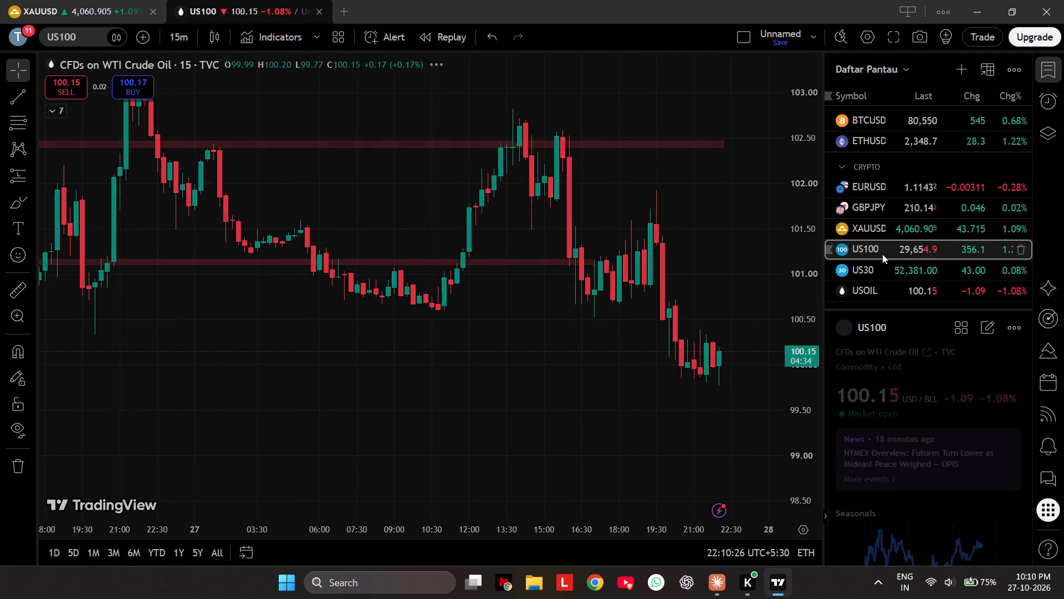
{"action": "scroll", "coordinate": [579, 263], "scroll_direction": "down", "scroll_amount": 5}
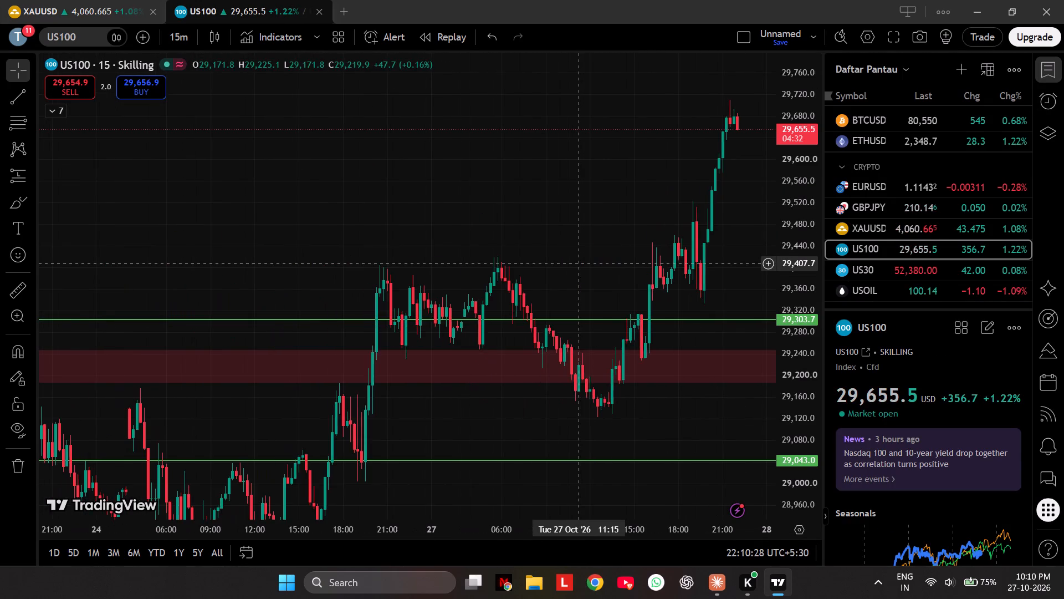
{"action": "scroll", "coordinate": [579, 263], "scroll_direction": "up", "scroll_amount": 4}
{"action": "left_click_drag", "start_coordinate": [579, 263], "coordinate": [501, 296]}
Load US30 from the Daftar Pantau watchlist onto the chart and hide the watchlist again.
{"action": "left_click", "coordinate": [882, 280]}
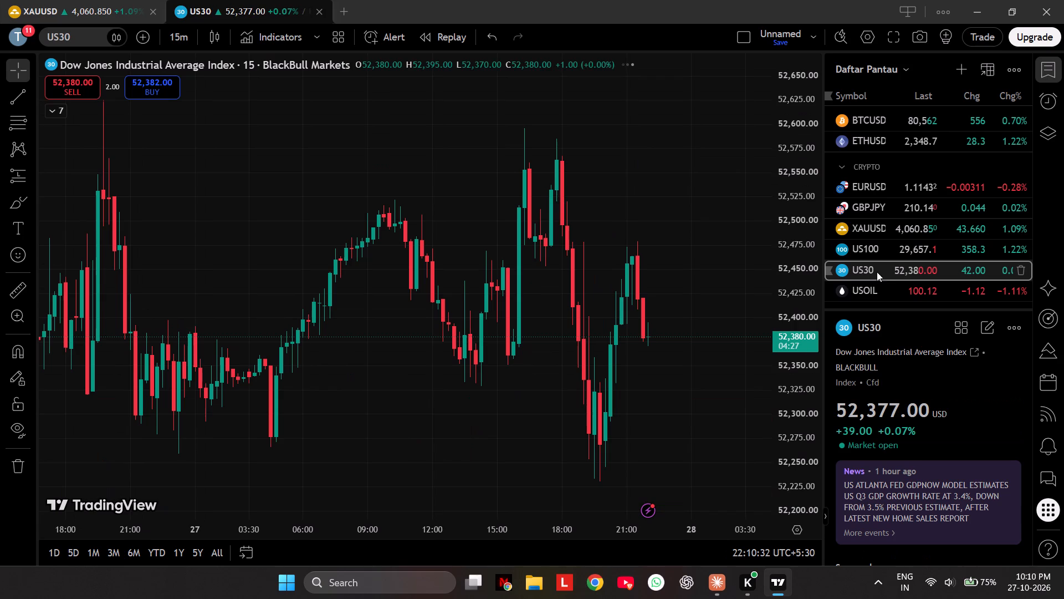
{"action": "scroll", "coordinate": [788, 258], "scroll_direction": "down", "scroll_amount": 4}
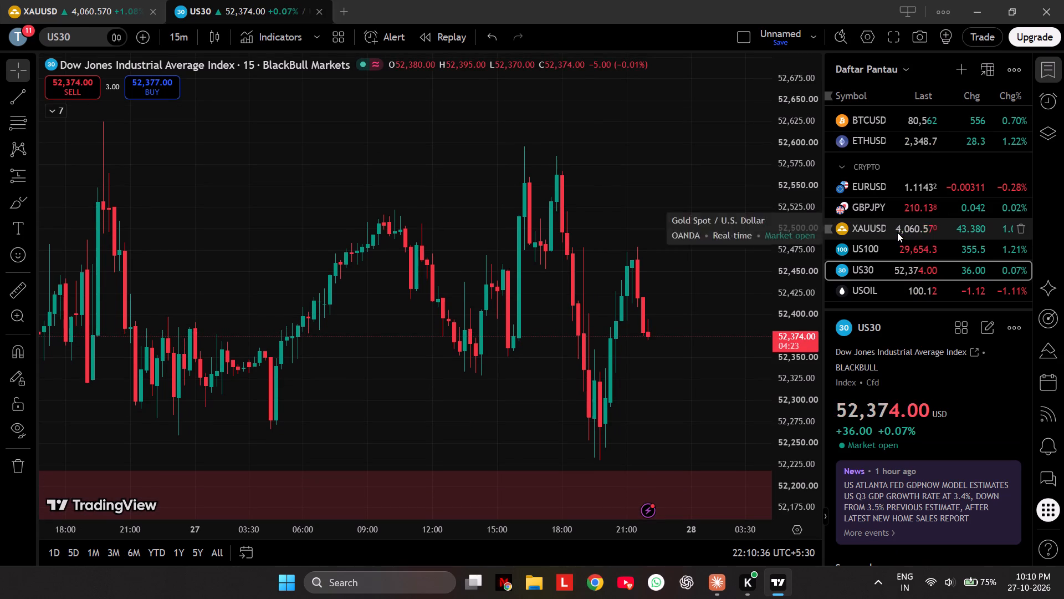
{"action": "left_click", "coordinate": [897, 232]}
{"action": "left_click", "coordinate": [888, 265]}
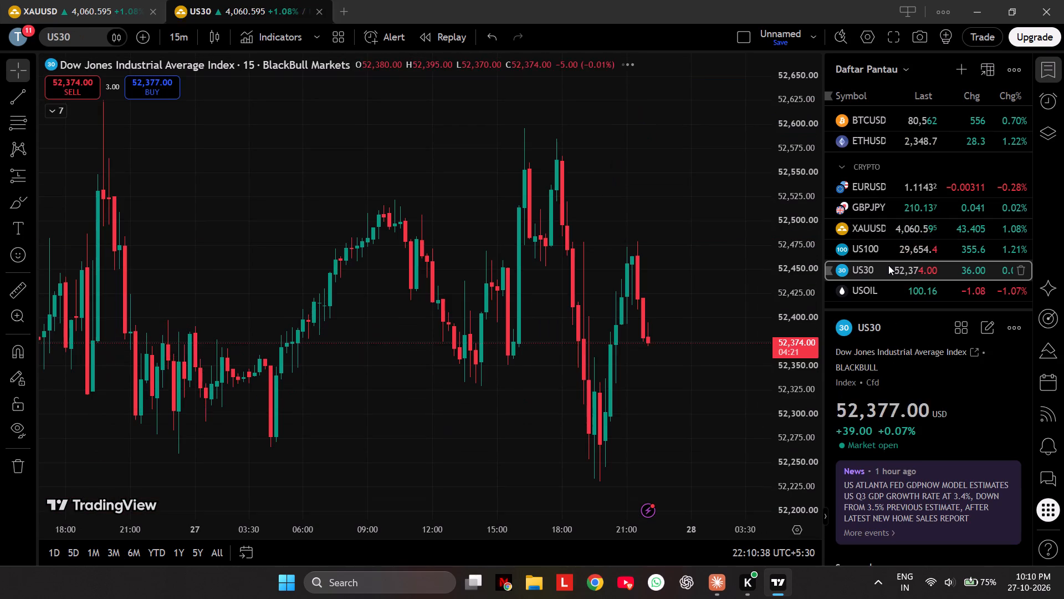
{"action": "scroll", "coordinate": [789, 295], "scroll_direction": "down", "scroll_amount": 9}
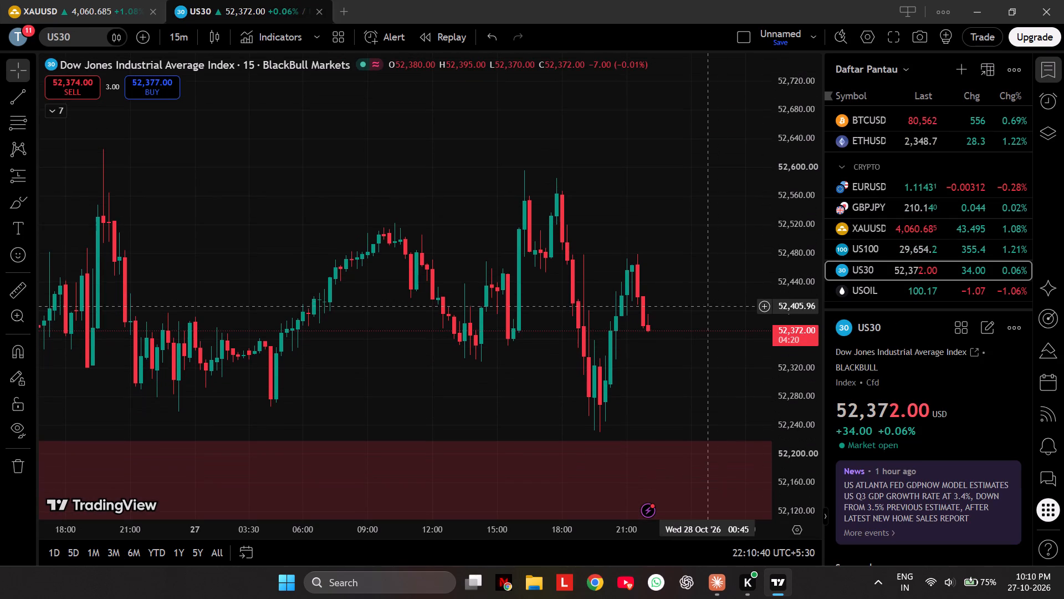
{"action": "left_click_drag", "start_coordinate": [707, 306], "coordinate": [709, 224]}
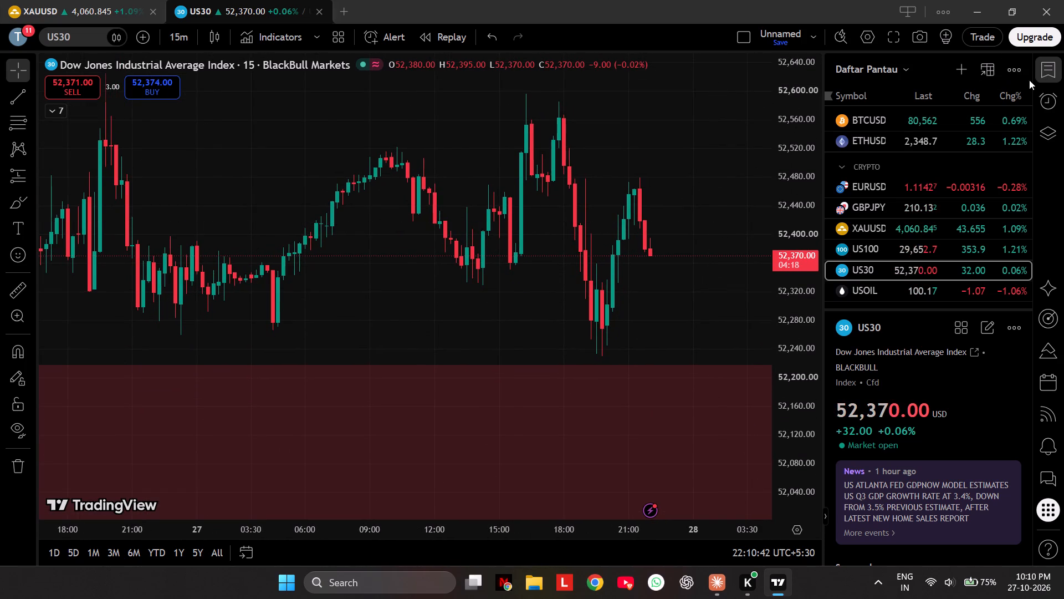
{"action": "left_click", "coordinate": [1047, 78]}
Examine the 15-minute US30 price action since 23 October around the wide red zone and the green line below it.
{"action": "left_click_drag", "start_coordinate": [950, 262], "coordinate": [917, 206]}
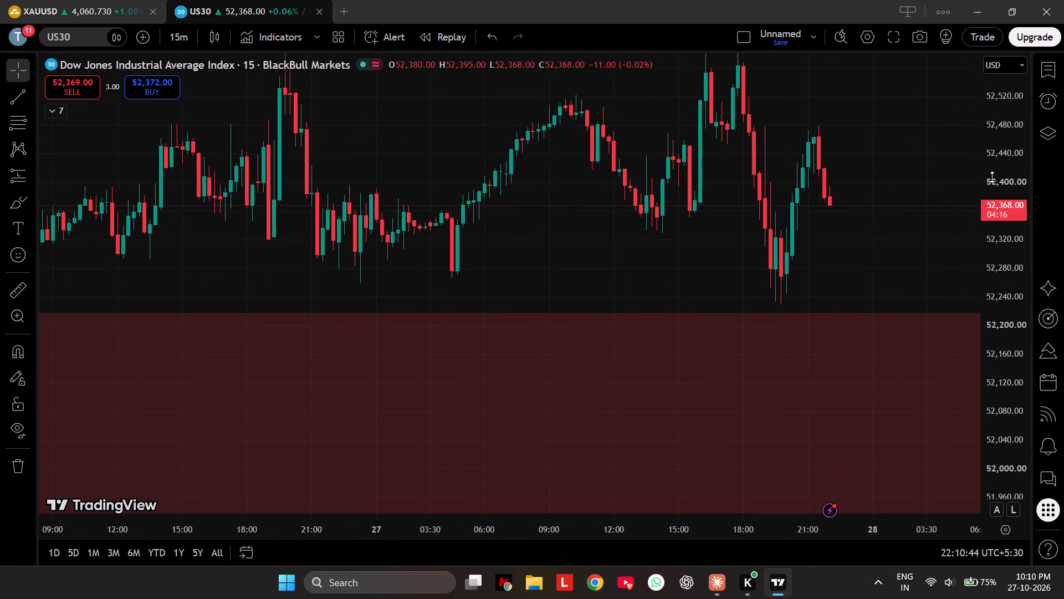
{"action": "scroll", "coordinate": [1011, 216], "scroll_direction": "down", "scroll_amount": 14}
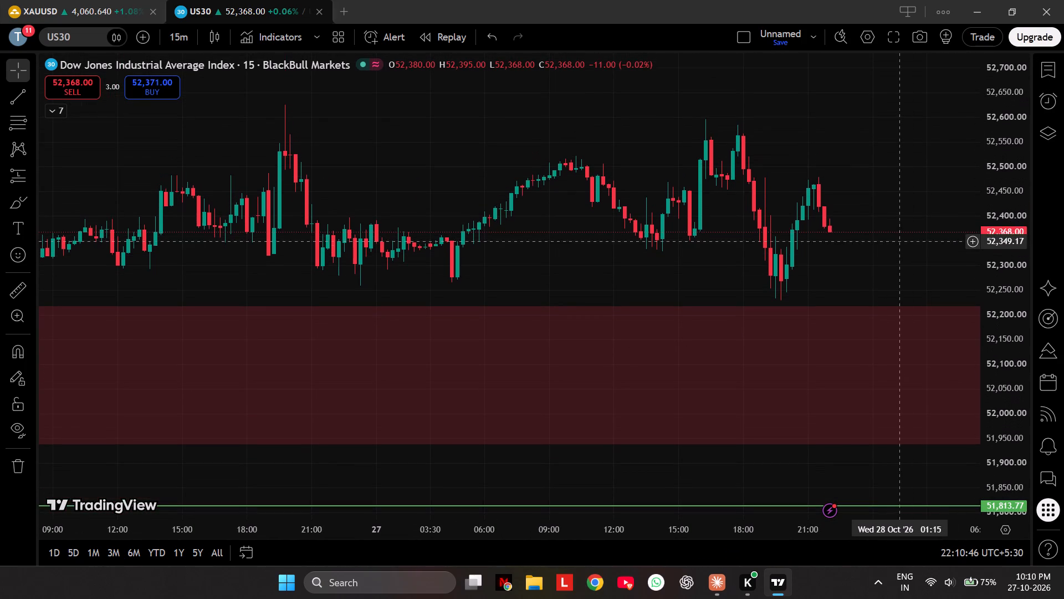
{"action": "left_click_drag", "start_coordinate": [897, 240], "coordinate": [864, 216]}
{"action": "left_click_drag", "start_coordinate": [864, 214], "coordinate": [866, 194]}
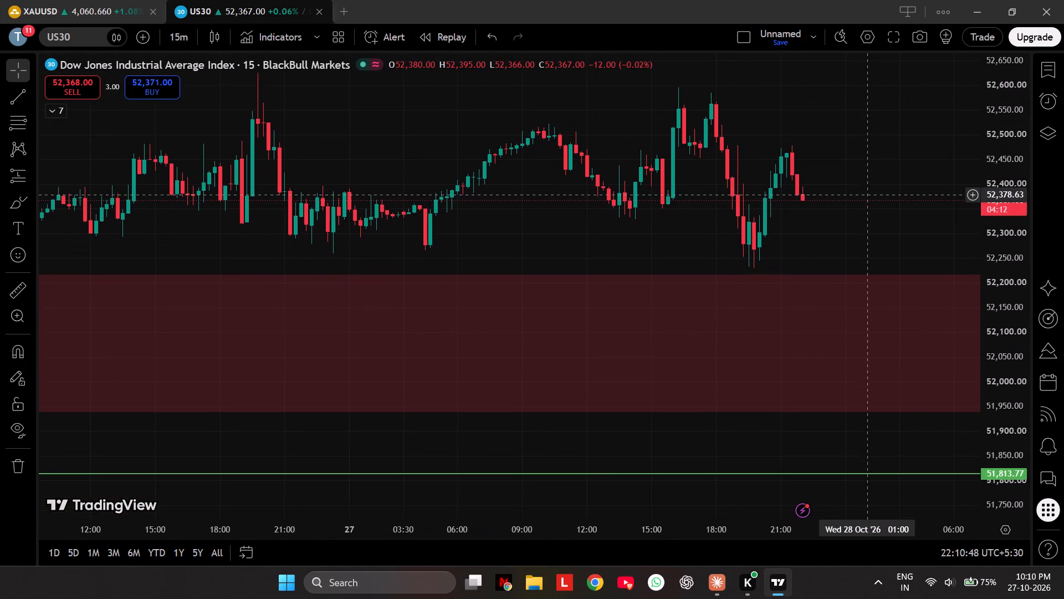
{"action": "left_click_drag", "start_coordinate": [866, 194], "coordinate": [864, 169]}
{"action": "left_click_drag", "start_coordinate": [869, 221], "coordinate": [850, 193]}
{"action": "left_click_drag", "start_coordinate": [850, 193], "coordinate": [851, 203]}
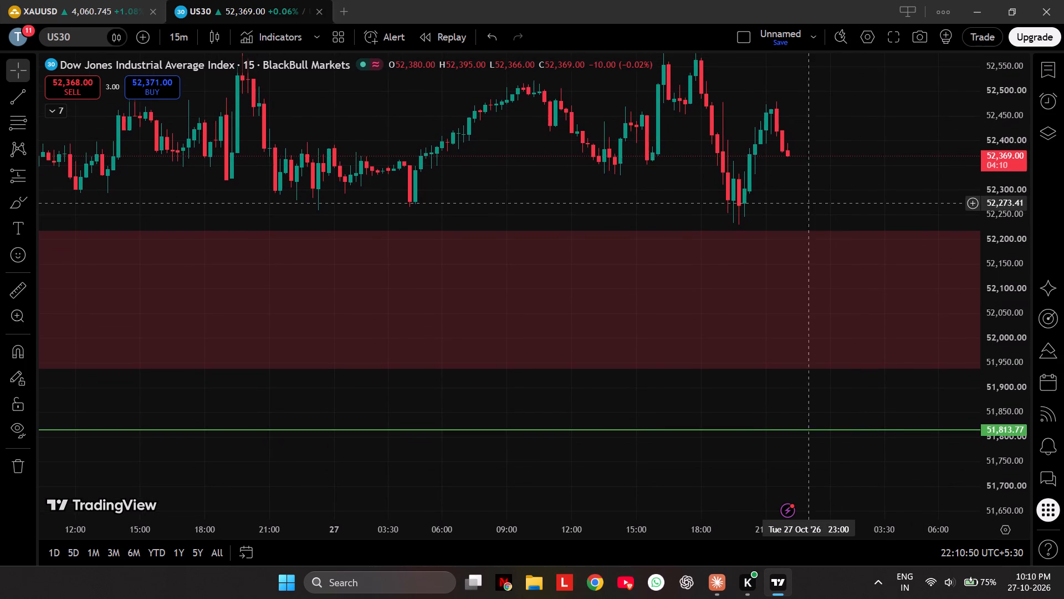
{"action": "scroll", "coordinate": [382, 187], "scroll_direction": "down", "scroll_amount": 4}
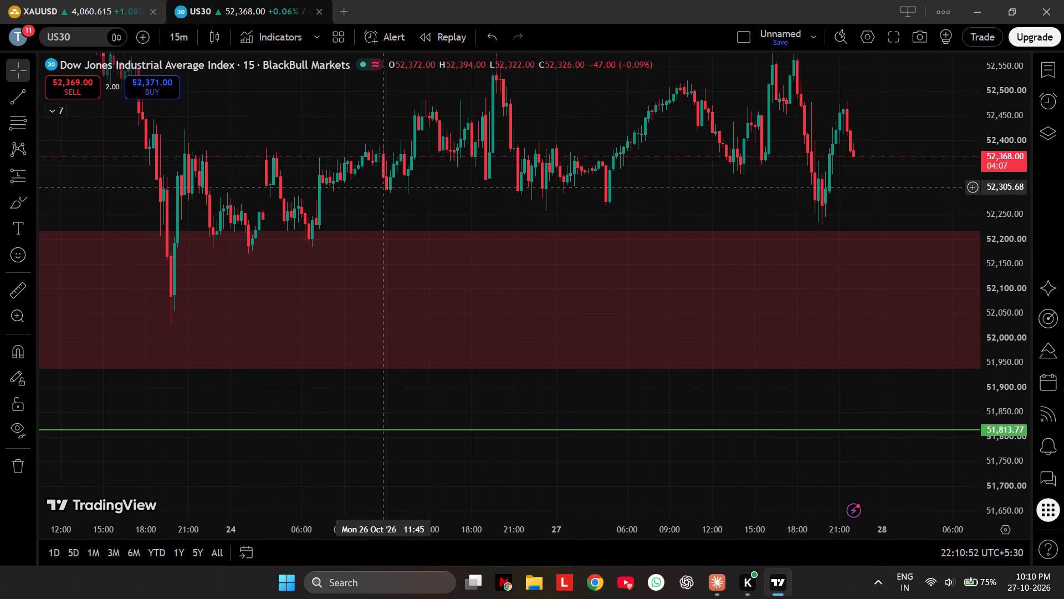
{"action": "left_click_drag", "start_coordinate": [896, 187], "coordinate": [792, 207]}
{"action": "scroll", "coordinate": [792, 207], "scroll_direction": "down", "scroll_amount": 4}
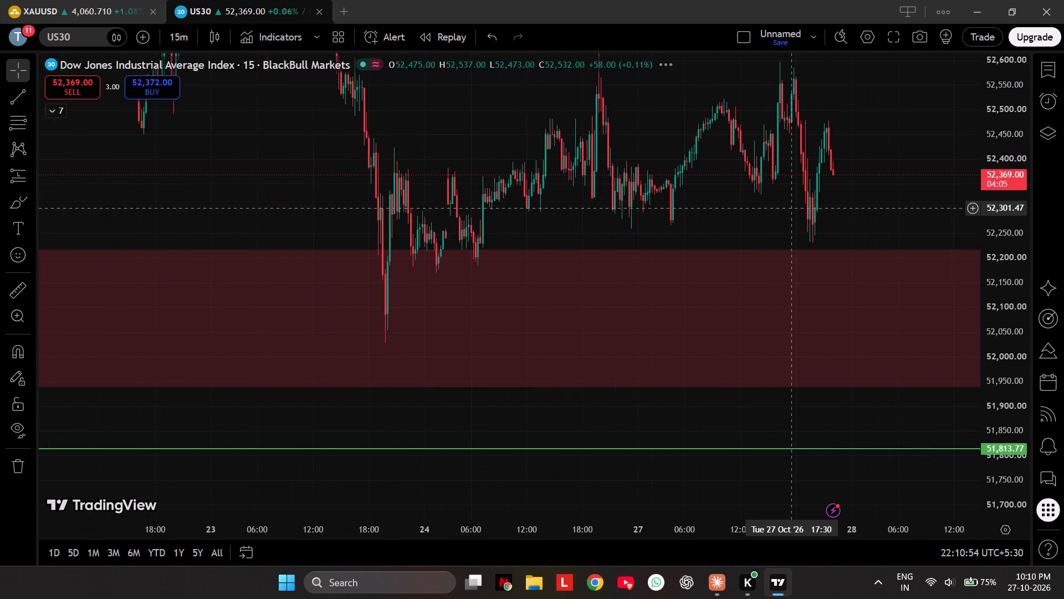
{"action": "scroll", "coordinate": [1020, 200], "scroll_direction": "down", "scroll_amount": 9}
{"action": "left_click_drag", "start_coordinate": [945, 202], "coordinate": [942, 200]}
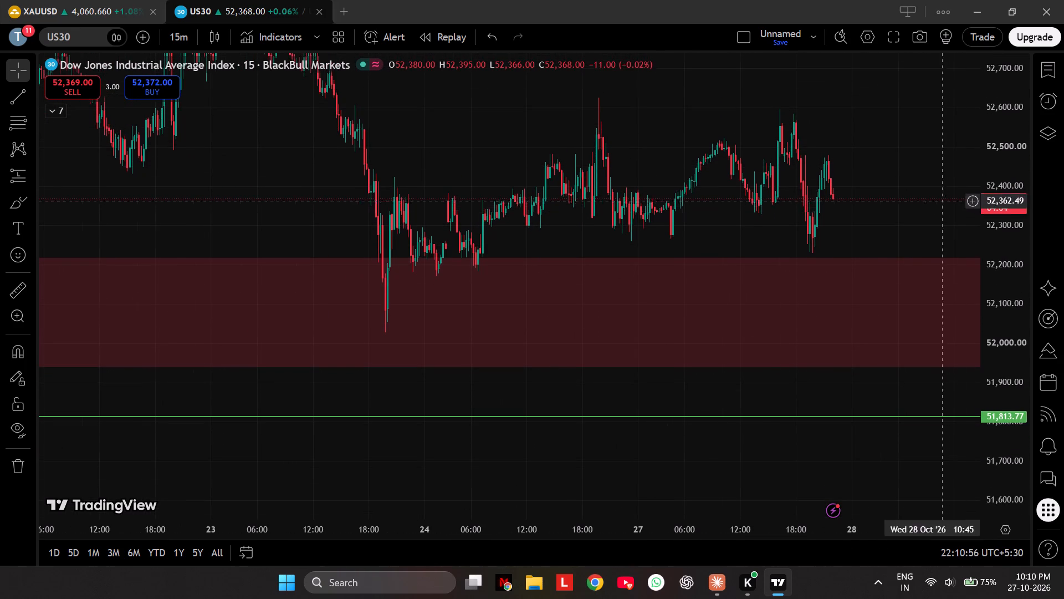
{"action": "left_click_drag", "start_coordinate": [942, 200], "coordinate": [864, 180]}
{"action": "left_click_drag", "start_coordinate": [771, 190], "coordinate": [617, 218]}
{"action": "left_click_drag", "start_coordinate": [587, 218], "coordinate": [701, 218]}
{"action": "left_click", "coordinate": [347, 165]}
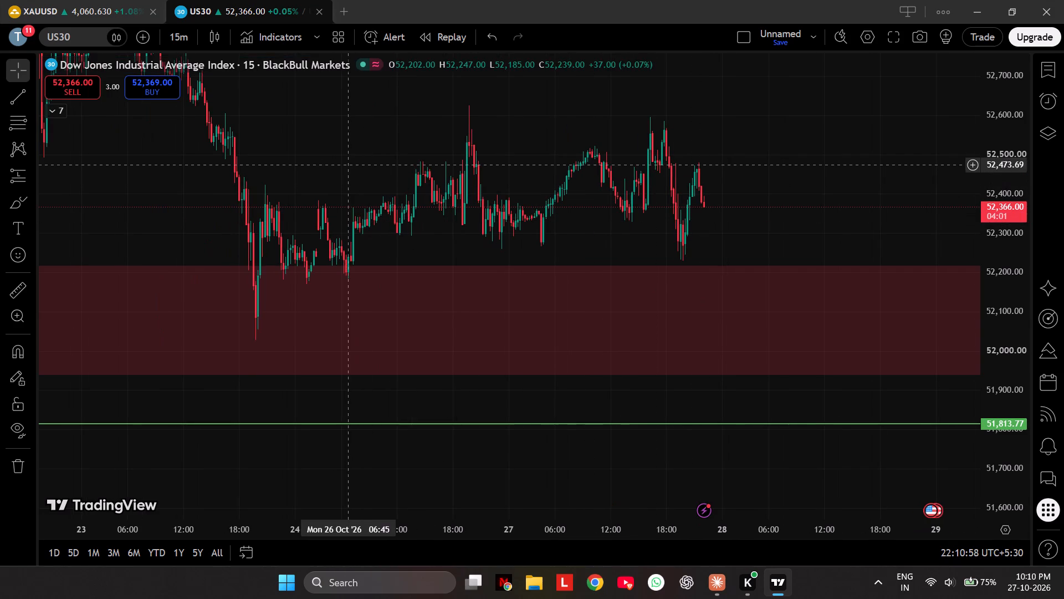
Switch the US30 chart to the 5-minute interval and reset the chart view.
{"action": "left_click", "coordinate": [173, 31]}
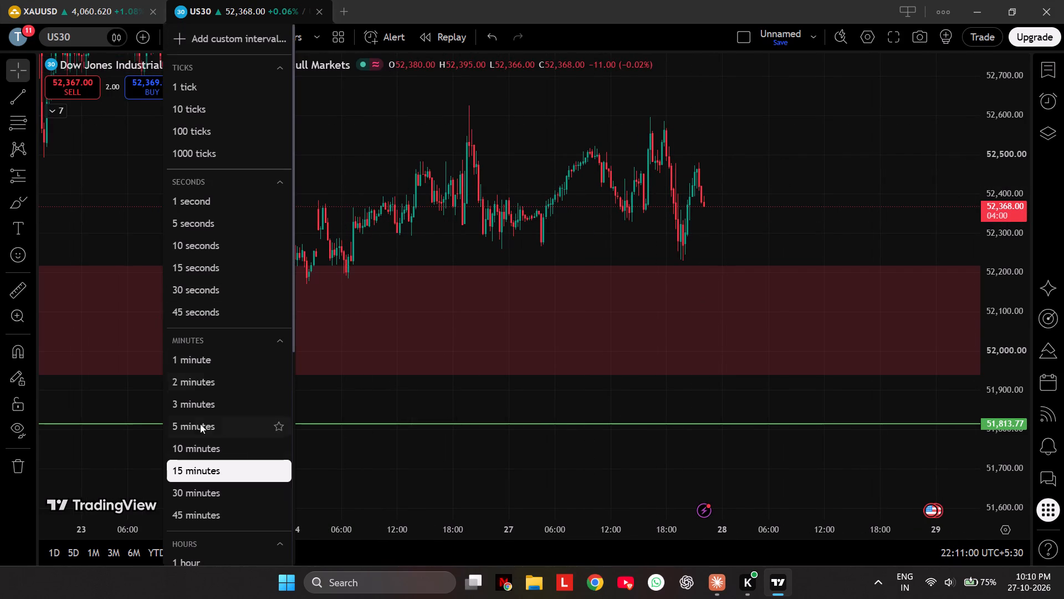
{"action": "left_click", "coordinate": [205, 438]}
{"action": "left_click", "coordinate": [180, 29]}
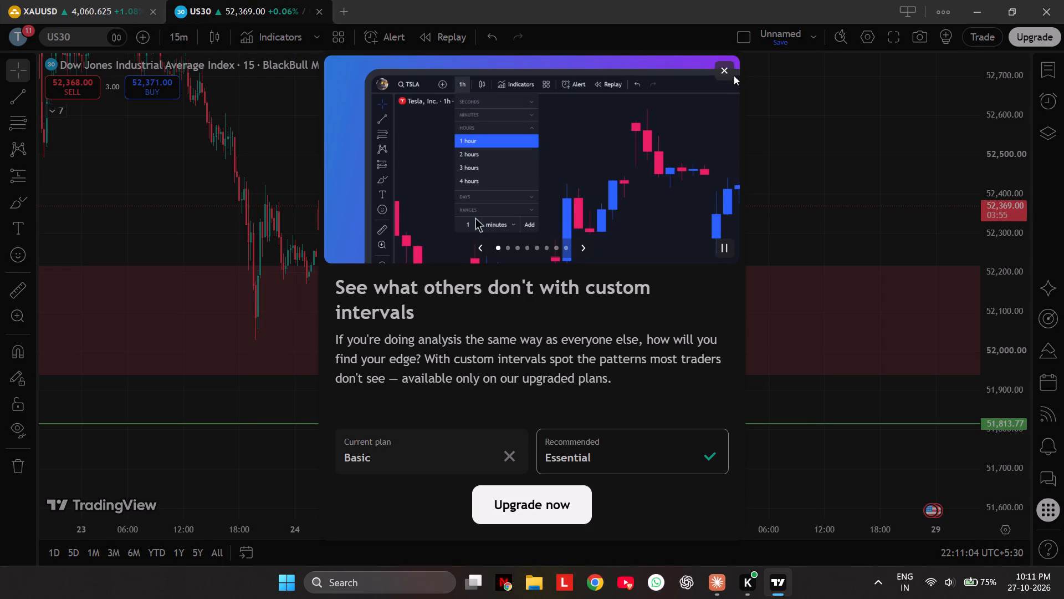
{"action": "left_click", "coordinate": [730, 74]}
{"action": "left_click", "coordinate": [164, 42]}
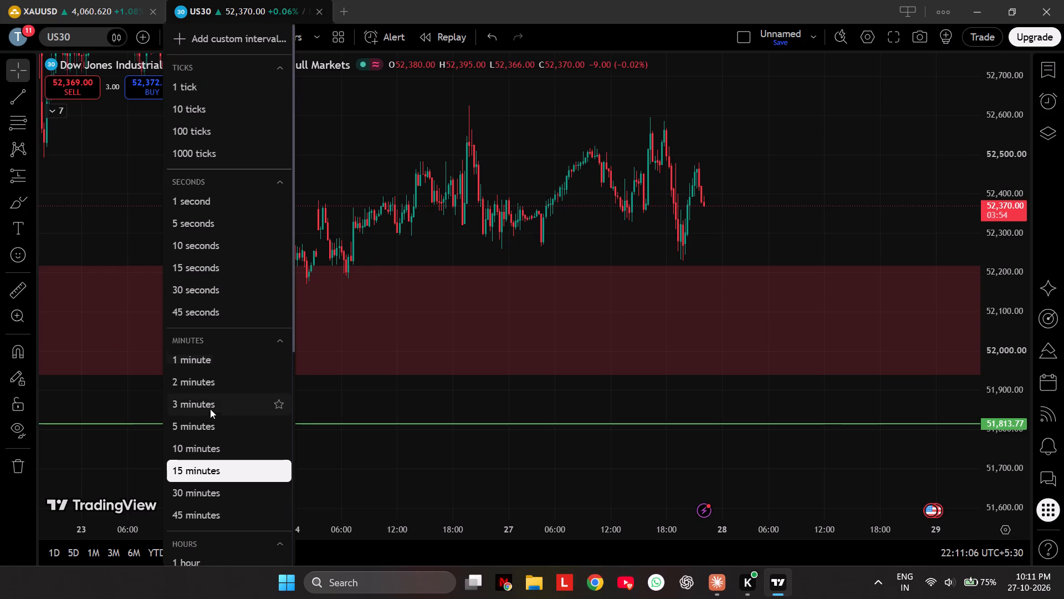
{"action": "left_click", "coordinate": [212, 423]}
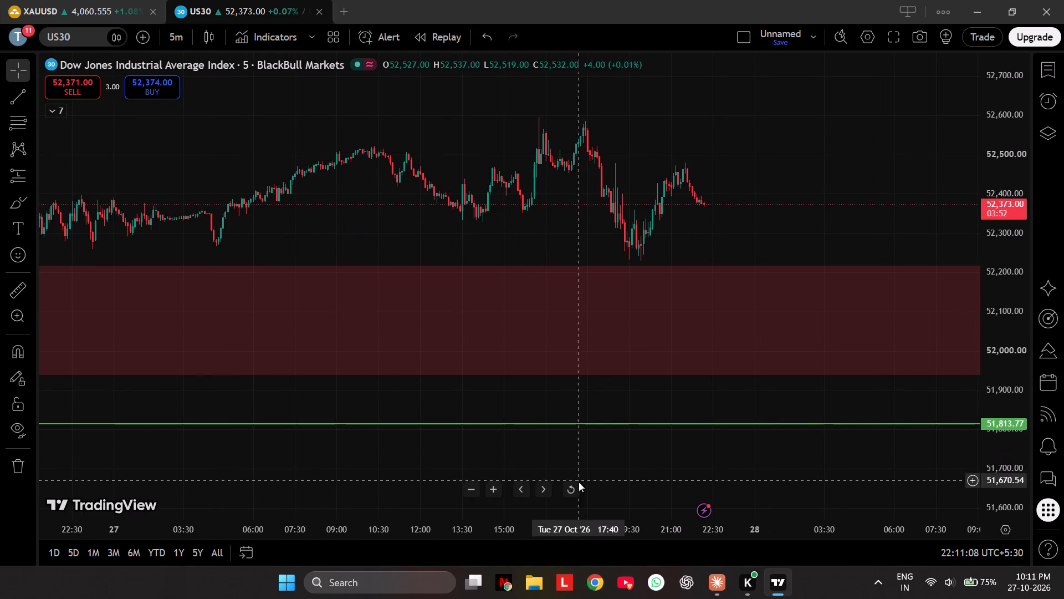
{"action": "left_click", "coordinate": [571, 490]}
Examine the 5-minute US30 candles from the 27 October session above the wide red zone.
{"action": "scroll", "coordinate": [817, 375], "scroll_direction": "up", "scroll_amount": 4}
{"action": "left_click_drag", "start_coordinate": [858, 415], "coordinate": [816, 390]}
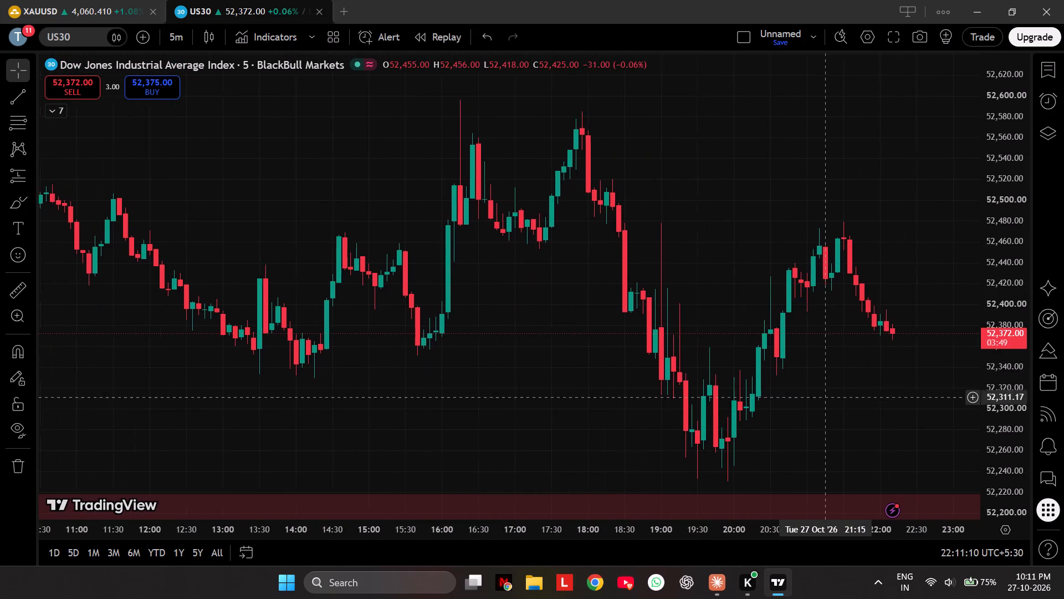
{"action": "left_click_drag", "start_coordinate": [816, 390], "coordinate": [783, 373]}
{"action": "scroll", "coordinate": [1005, 331], "scroll_direction": "down", "scroll_amount": 4}
{"action": "left_click_drag", "start_coordinate": [834, 379], "coordinate": [772, 244]}
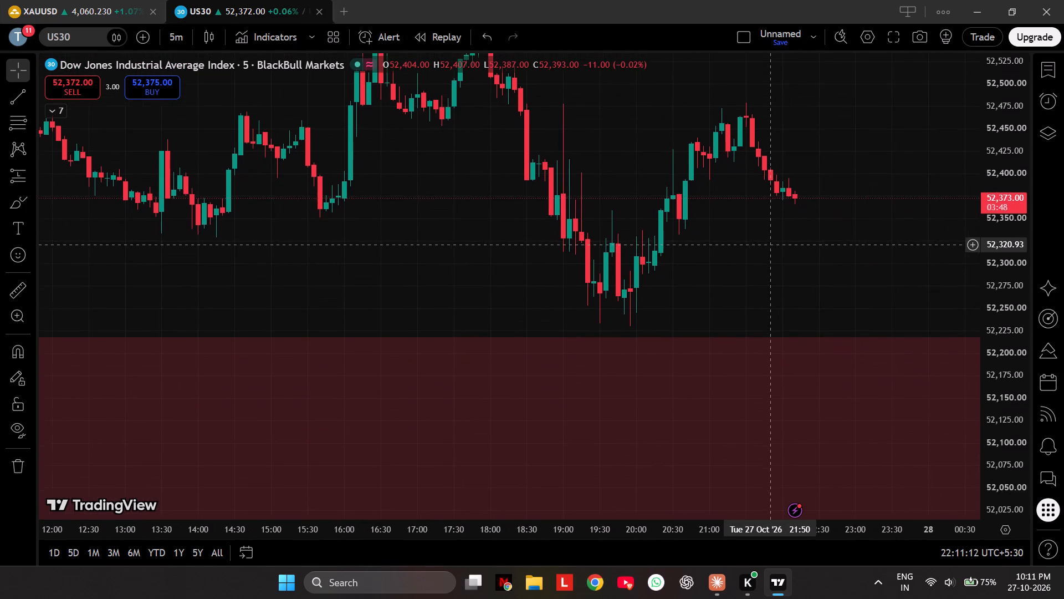
{"action": "left_click_drag", "start_coordinate": [772, 244], "coordinate": [769, 250]}
{"action": "scroll", "coordinate": [1000, 366], "scroll_direction": "up", "scroll_amount": 3}
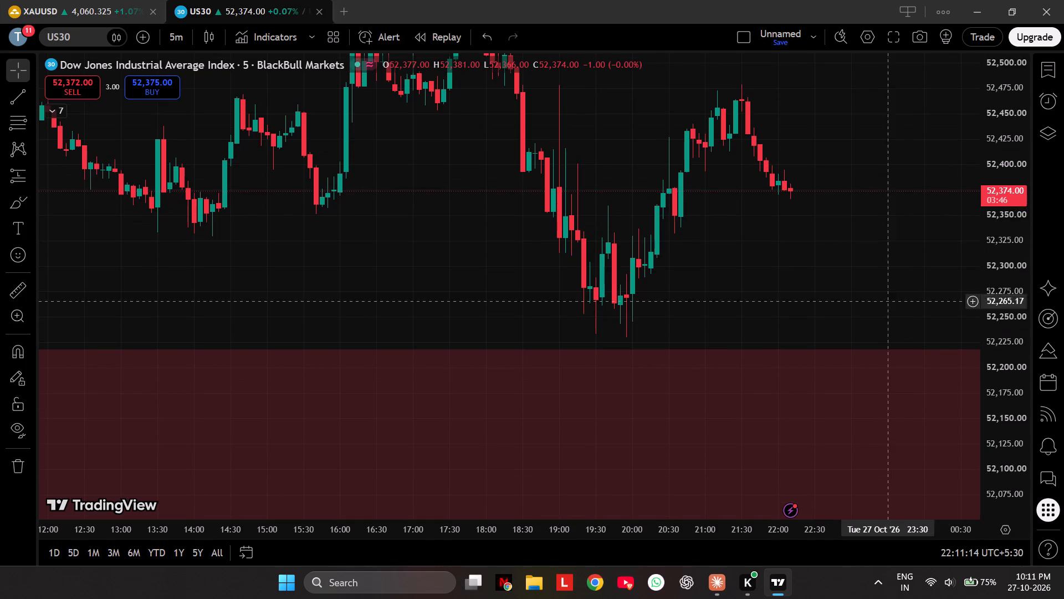
{"action": "left_click_drag", "start_coordinate": [872, 273], "coordinate": [836, 346]}
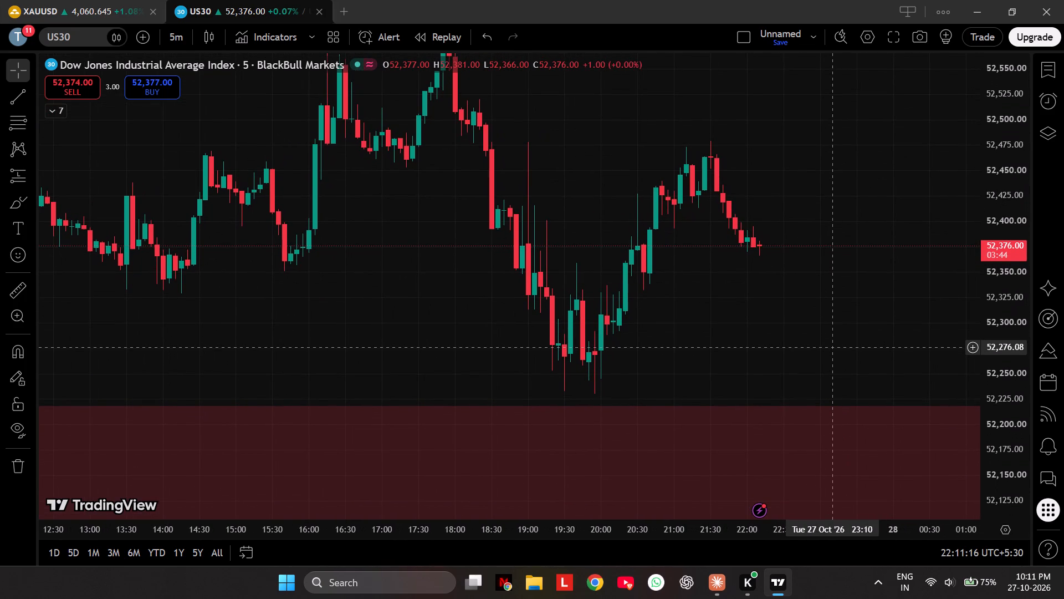
{"action": "left_click_drag", "start_coordinate": [820, 344], "coordinate": [786, 327]}
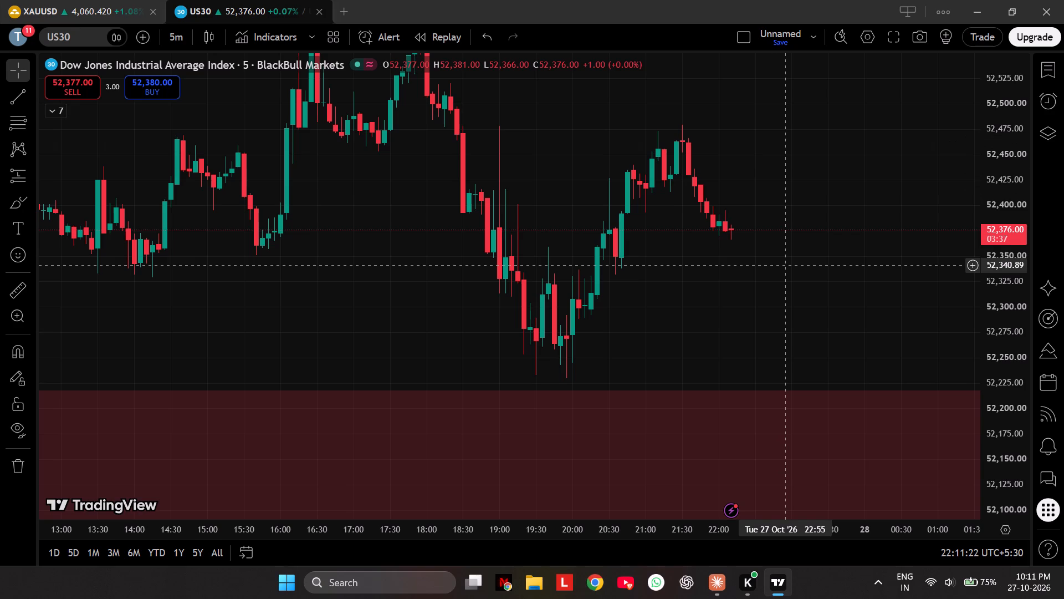
{"action": "left_click_drag", "start_coordinate": [786, 265], "coordinate": [780, 271]}
{"action": "left_click_drag", "start_coordinate": [780, 271], "coordinate": [769, 265]}
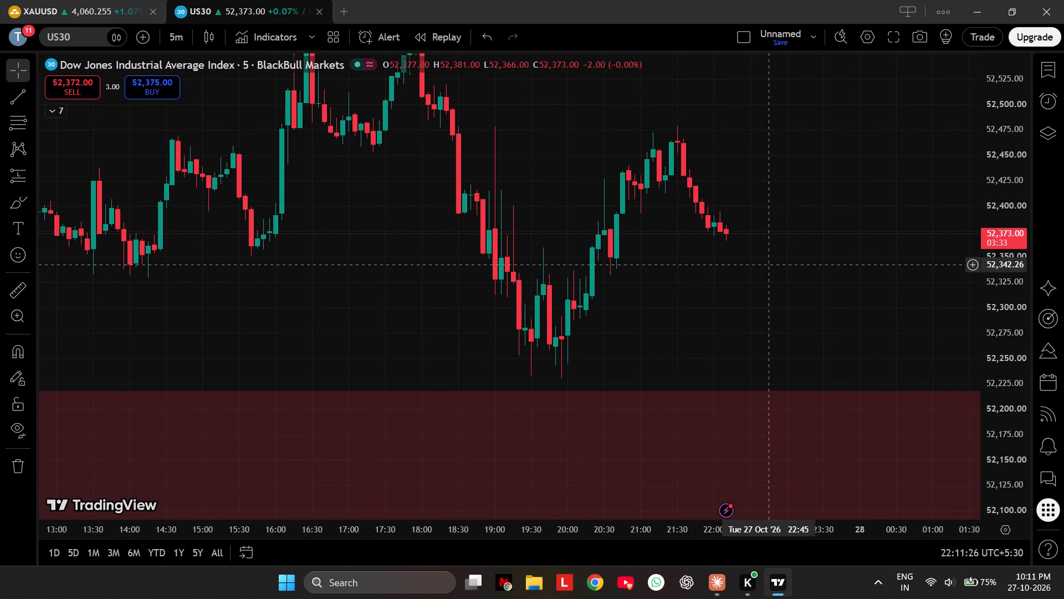
{"action": "left_click_drag", "start_coordinate": [769, 265], "coordinate": [780, 278]}
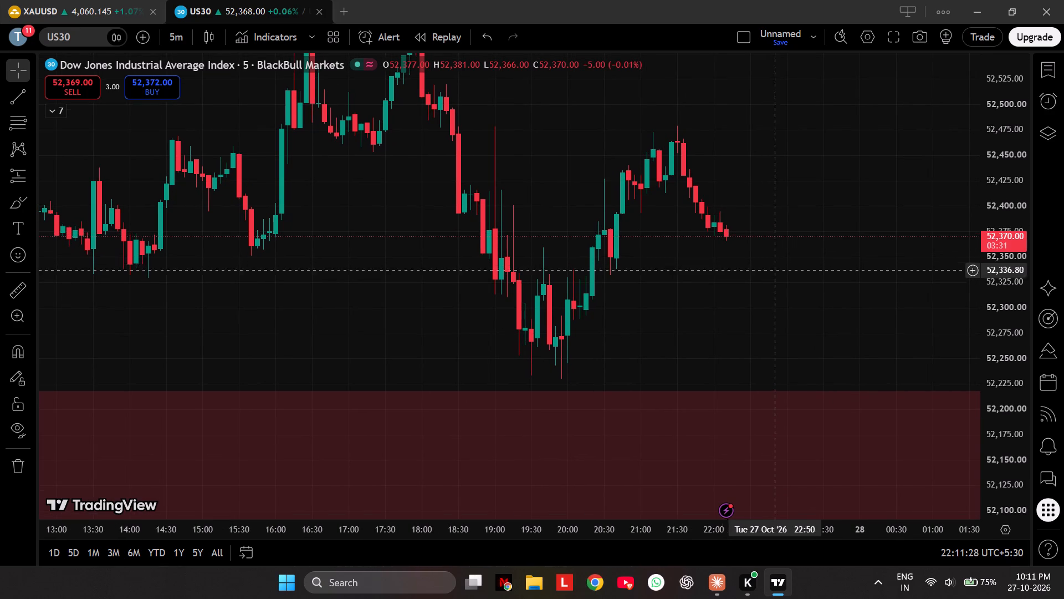
{"action": "left_click_drag", "start_coordinate": [780, 278], "coordinate": [856, 313]}
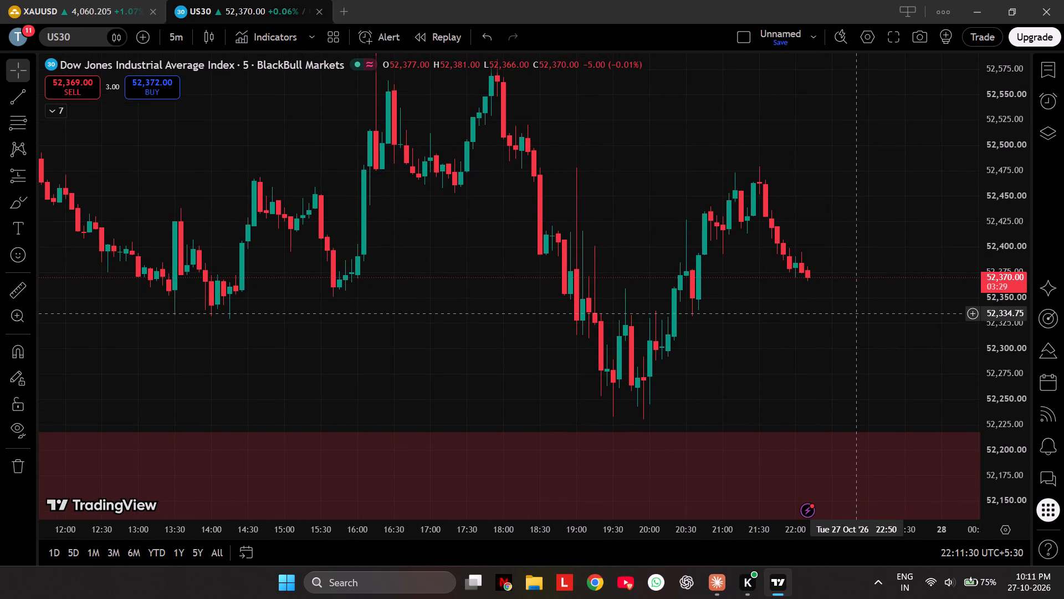
Examine the 5-minute US30 swings since the evening of 26 October relative to the red zone.
{"action": "scroll", "coordinate": [856, 313], "scroll_direction": "down", "scroll_amount": 9}
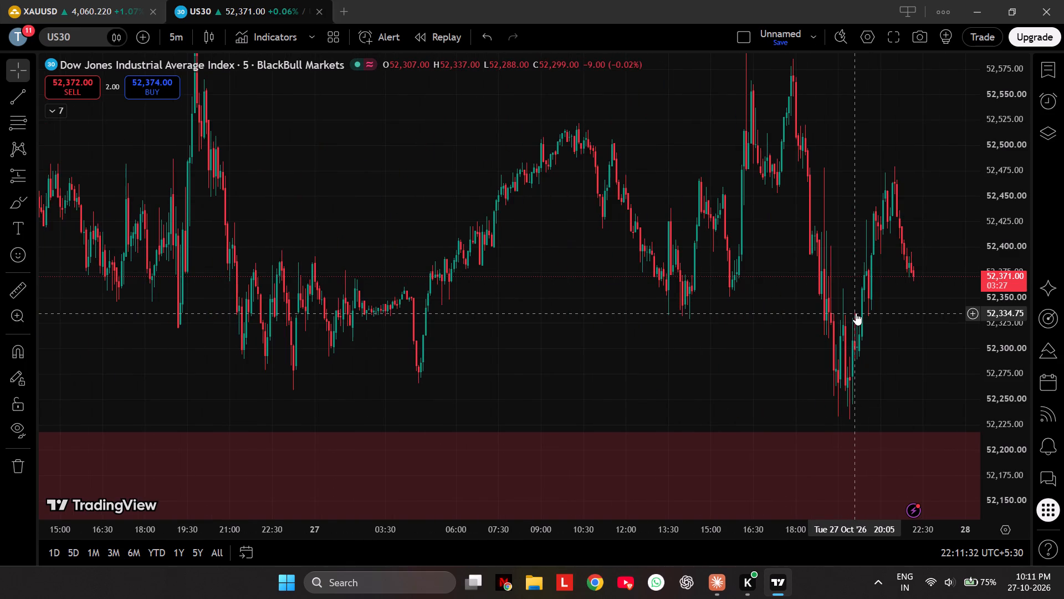
{"action": "scroll", "coordinate": [856, 313], "scroll_direction": "up", "scroll_amount": 1}
{"action": "scroll", "coordinate": [856, 313], "scroll_direction": "down", "scroll_amount": 1}
{"action": "scroll", "coordinate": [856, 313], "scroll_direction": "up", "scroll_amount": 3}
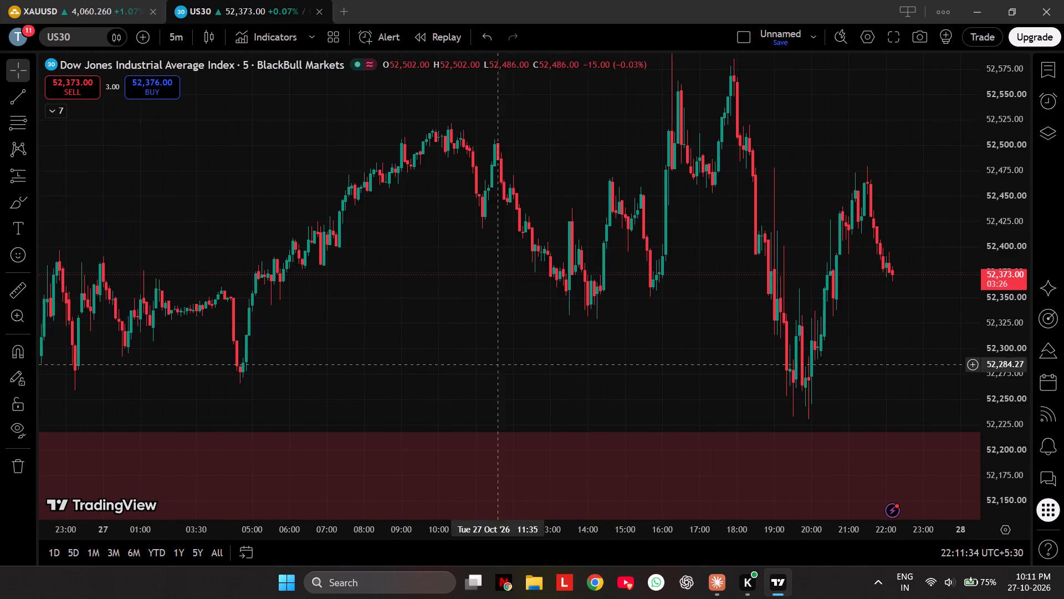
{"action": "left_click_drag", "start_coordinate": [357, 352], "coordinate": [452, 271]}
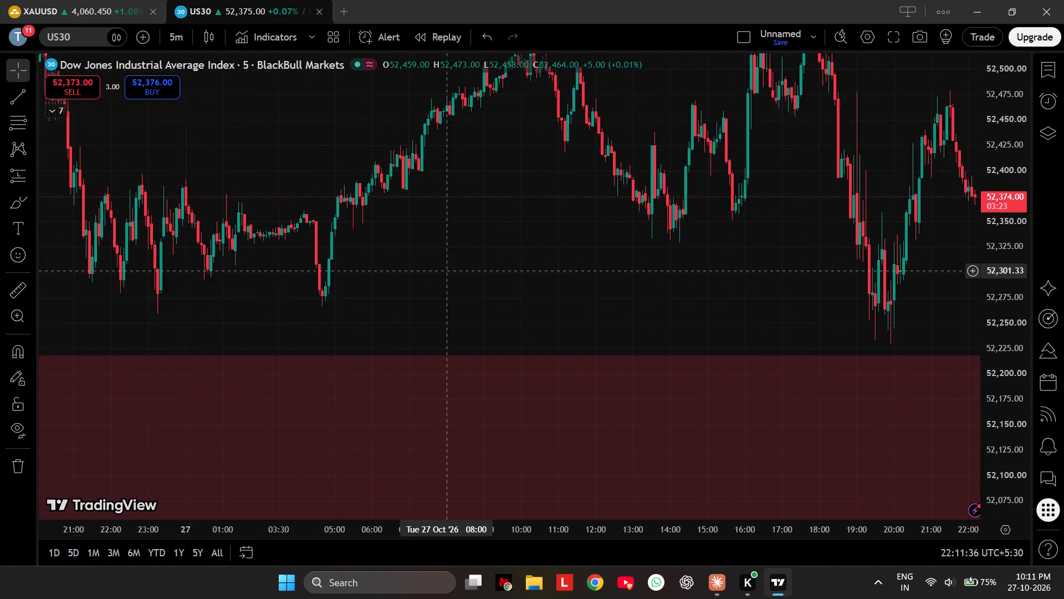
{"action": "left_click_drag", "start_coordinate": [452, 271], "coordinate": [464, 270]}
{"action": "scroll", "coordinate": [465, 270], "scroll_direction": "up", "scroll_amount": 7}
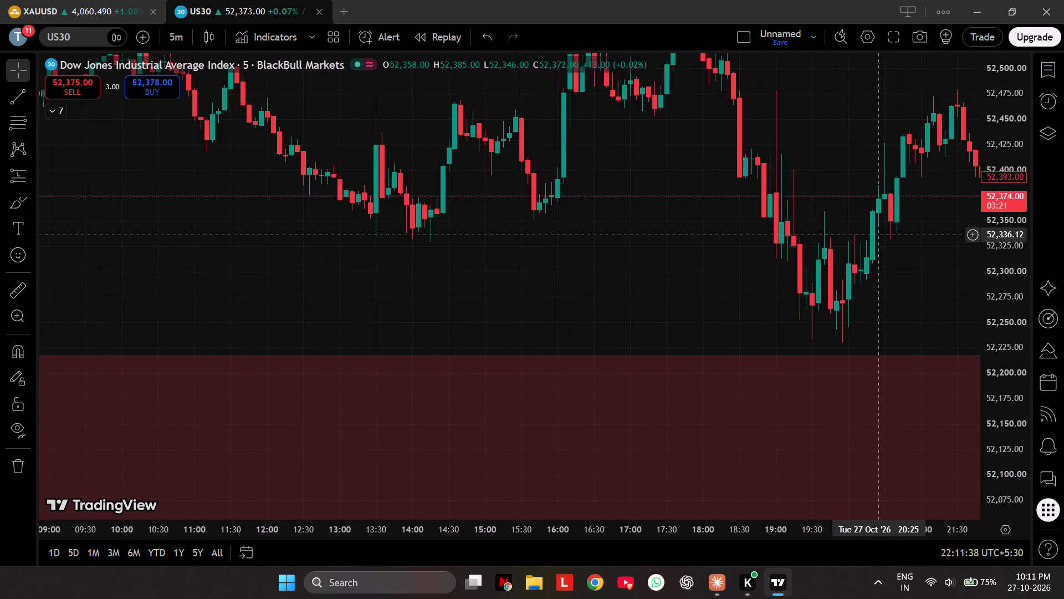
{"action": "left_click_drag", "start_coordinate": [904, 259], "coordinate": [712, 272]}
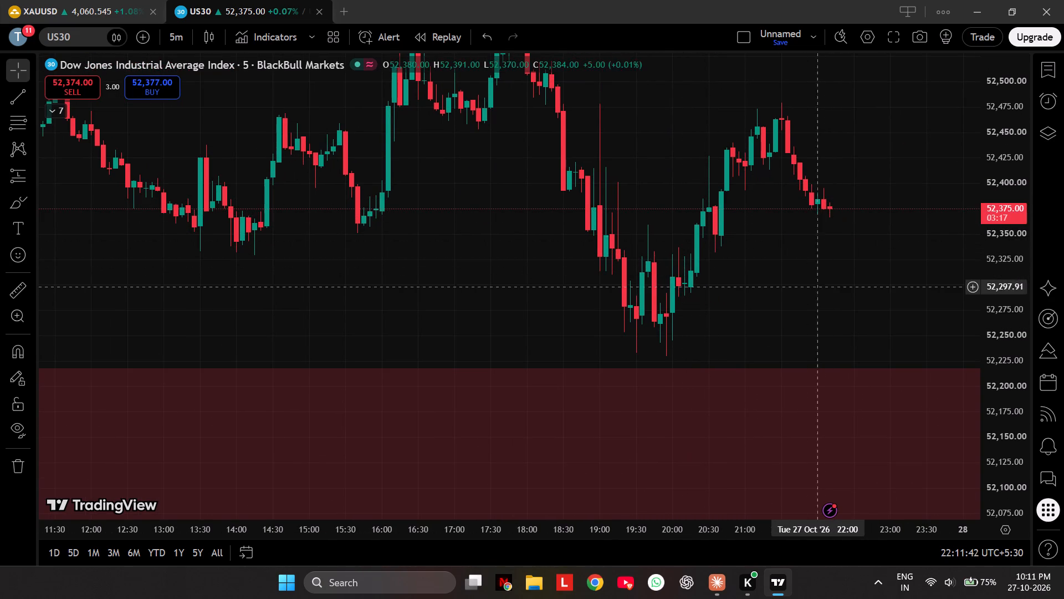
{"action": "left_click_drag", "start_coordinate": [817, 289], "coordinate": [654, 318]}
Return to the XAUUSD chart, switch it to the 5-minute interval and reset the chart view.
{"action": "left_click", "coordinate": [80, 0]}
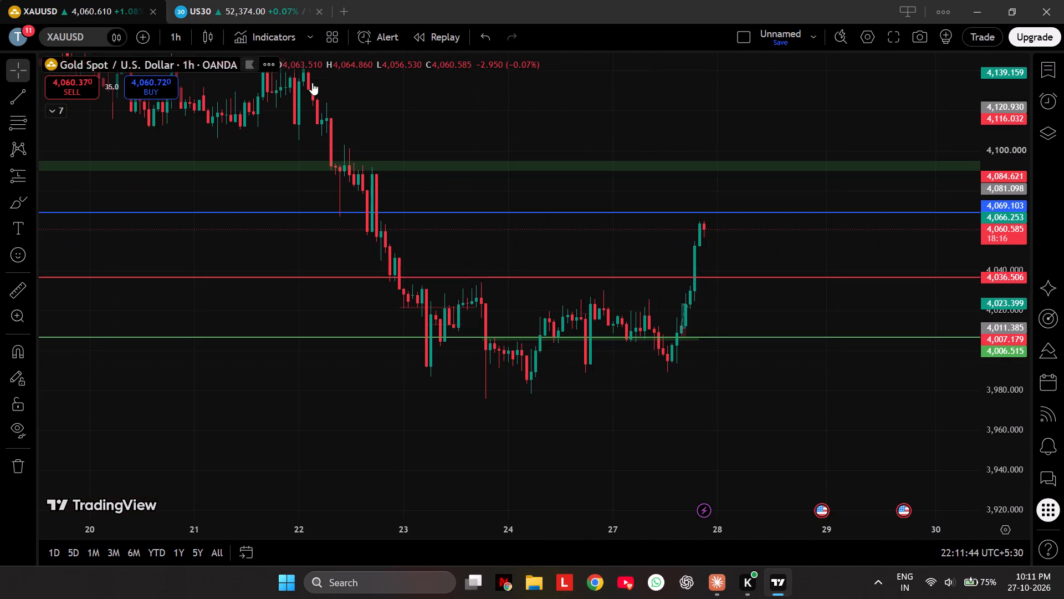
{"action": "scroll", "coordinate": [1019, 304], "scroll_direction": "up", "scroll_amount": 4}
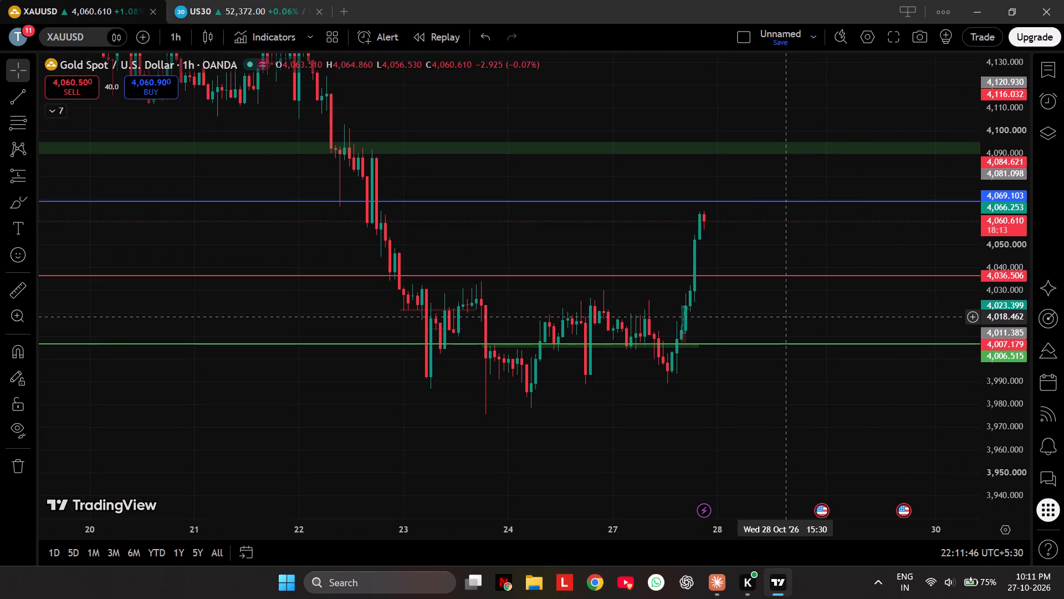
{"action": "scroll", "coordinate": [782, 314], "scroll_direction": "up", "scroll_amount": 2}
{"action": "left_click", "coordinate": [170, 31]}
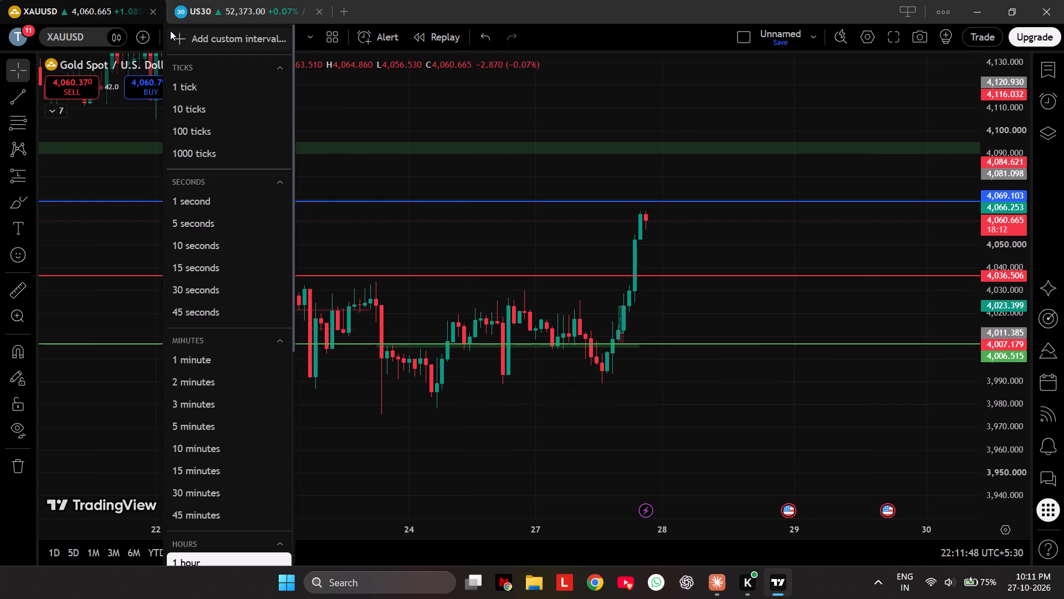
{"action": "left_click", "coordinate": [210, 417]}
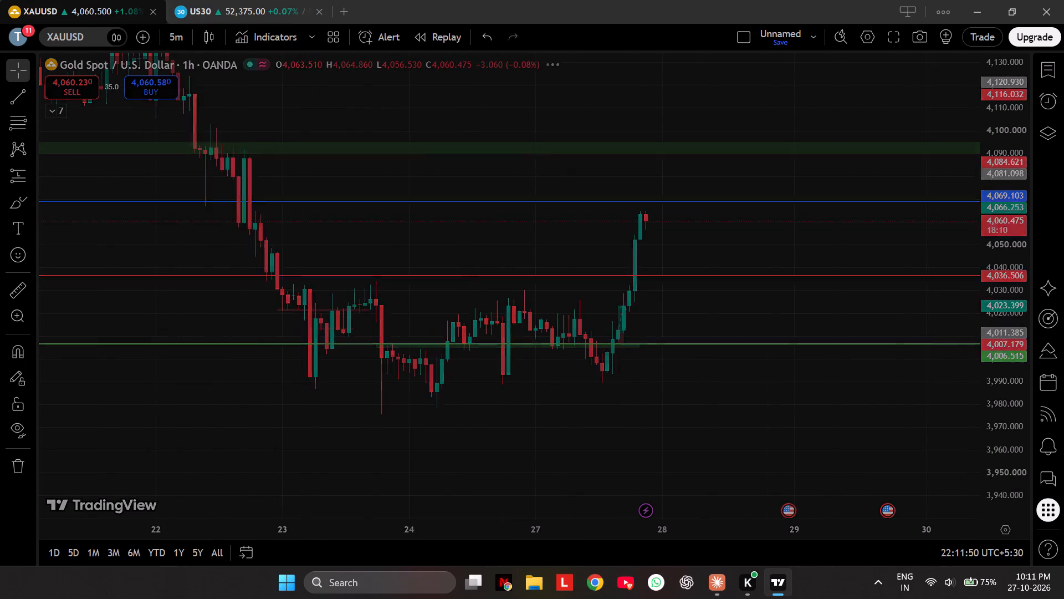
{"action": "left_click", "coordinate": [568, 487]}
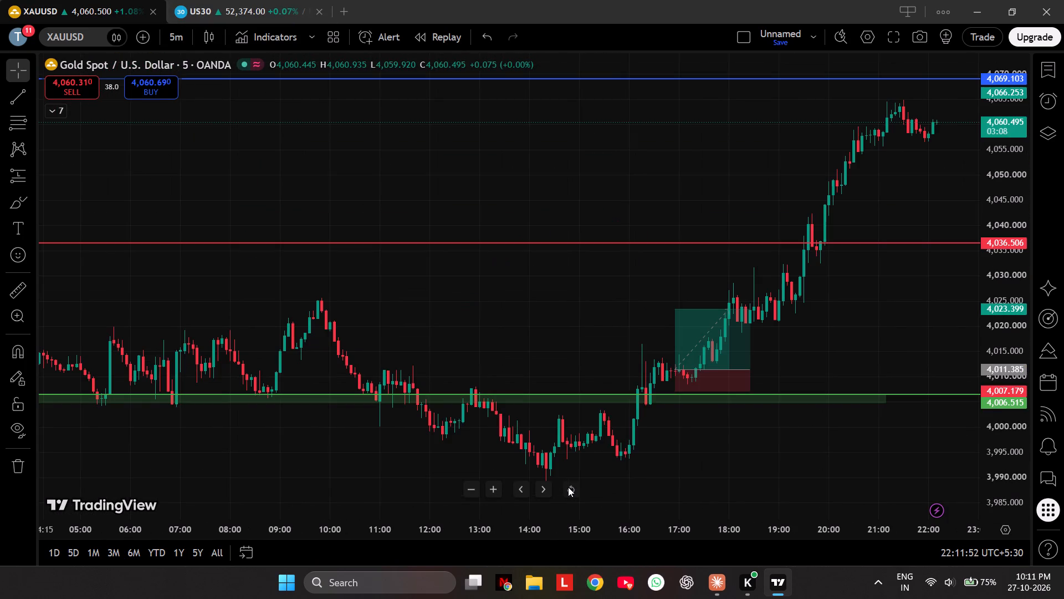
Shorten the long position drawing on the XAUUSD chart so it ends at about 18:00 on 27 October.
{"action": "left_click", "coordinate": [716, 352]}
{"action": "left_click", "coordinate": [974, 322]}
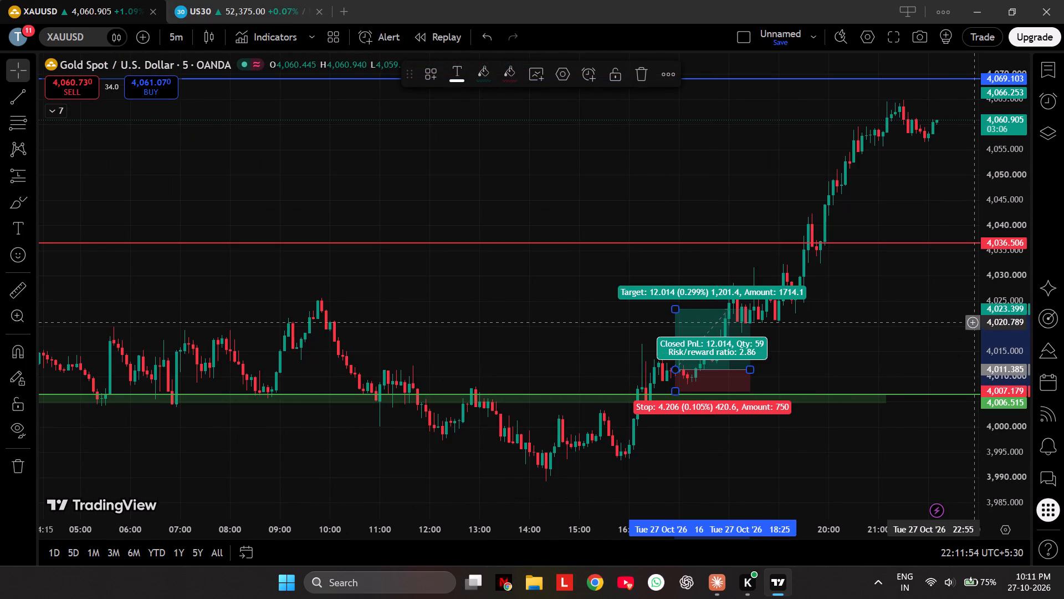
{"action": "left_click", "coordinate": [894, 297]}
{"action": "left_click_drag", "start_coordinate": [894, 297], "coordinate": [803, 302]}
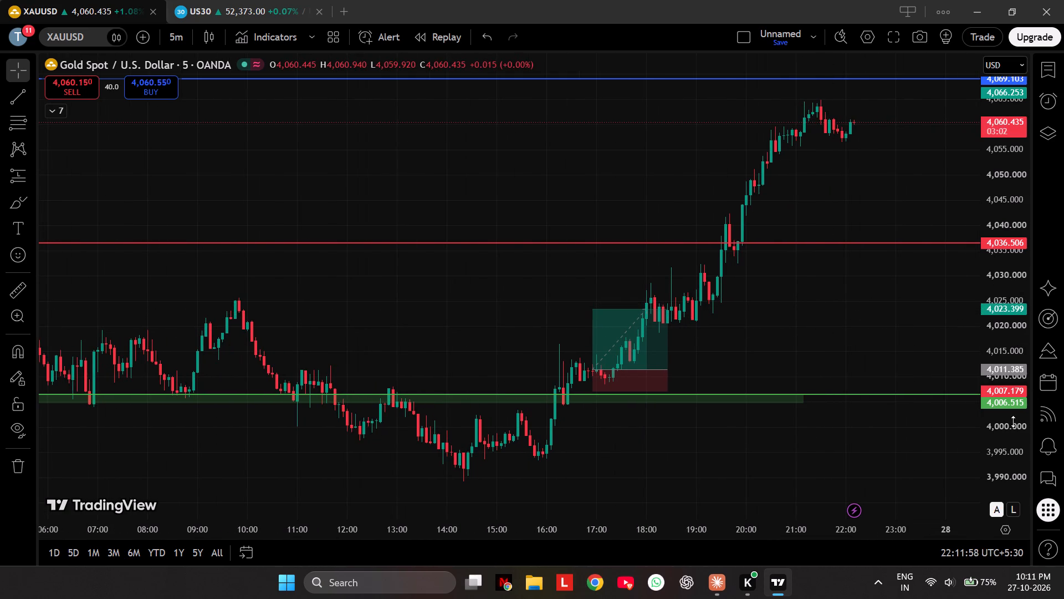
{"action": "scroll", "coordinate": [1008, 434], "scroll_direction": "up", "scroll_amount": 4}
{"action": "scroll", "coordinate": [492, 346], "scroll_direction": "up", "scroll_amount": 2}
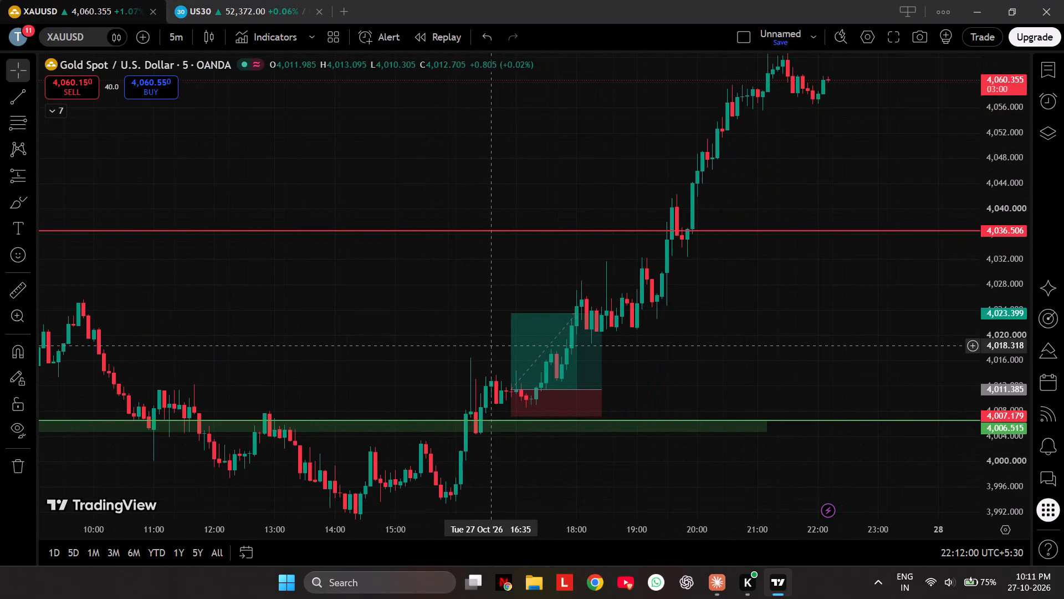
{"action": "left_click_drag", "start_coordinate": [750, 356], "coordinate": [764, 316]}
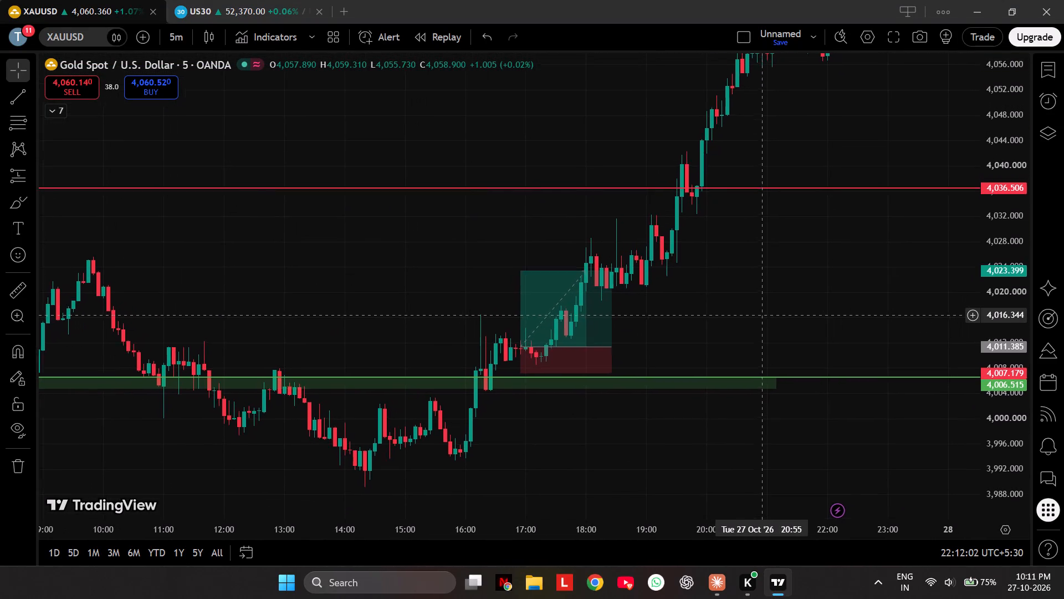
{"action": "left_click_drag", "start_coordinate": [764, 316], "coordinate": [751, 350]}
{"action": "left_click_drag", "start_coordinate": [596, 383], "coordinate": [572, 380]}
{"action": "left_click", "coordinate": [804, 343]}
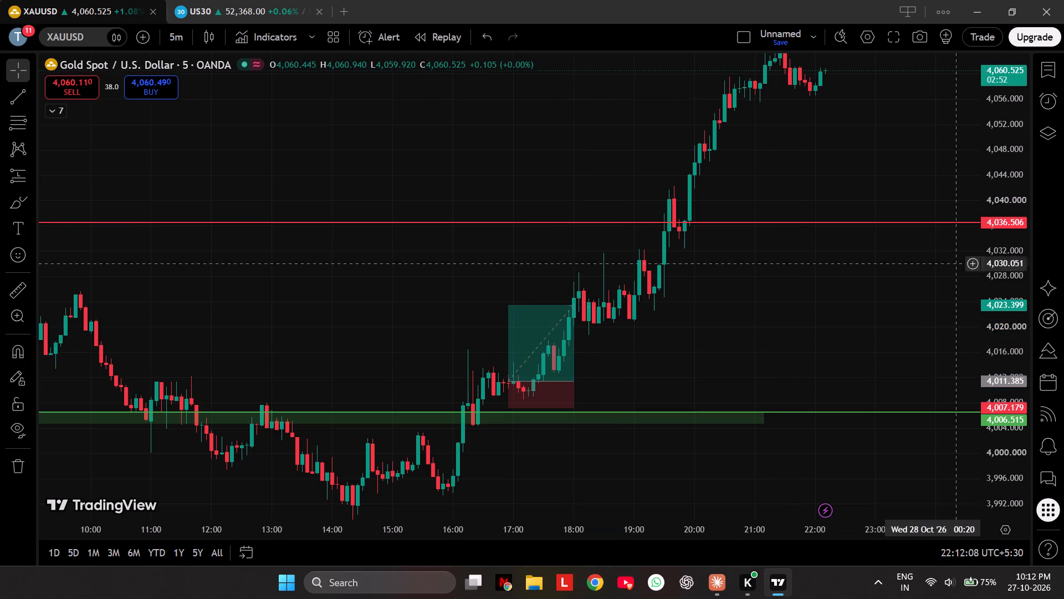
Minimise TradingView to bring up Claude's "Chart analysis with SMC strategy" chat.
{"action": "left_click", "coordinate": [974, 8]}
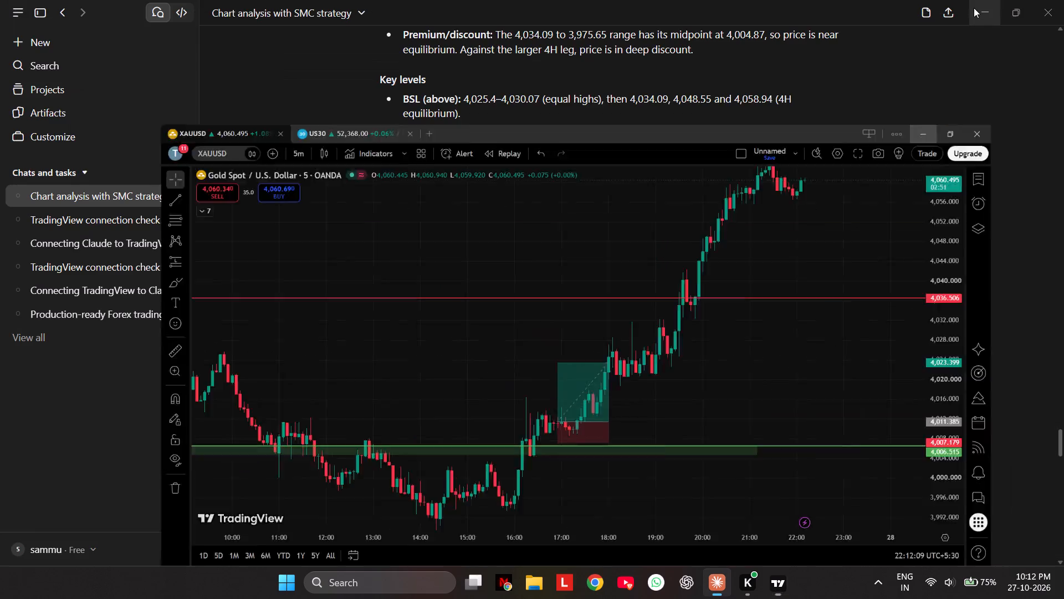
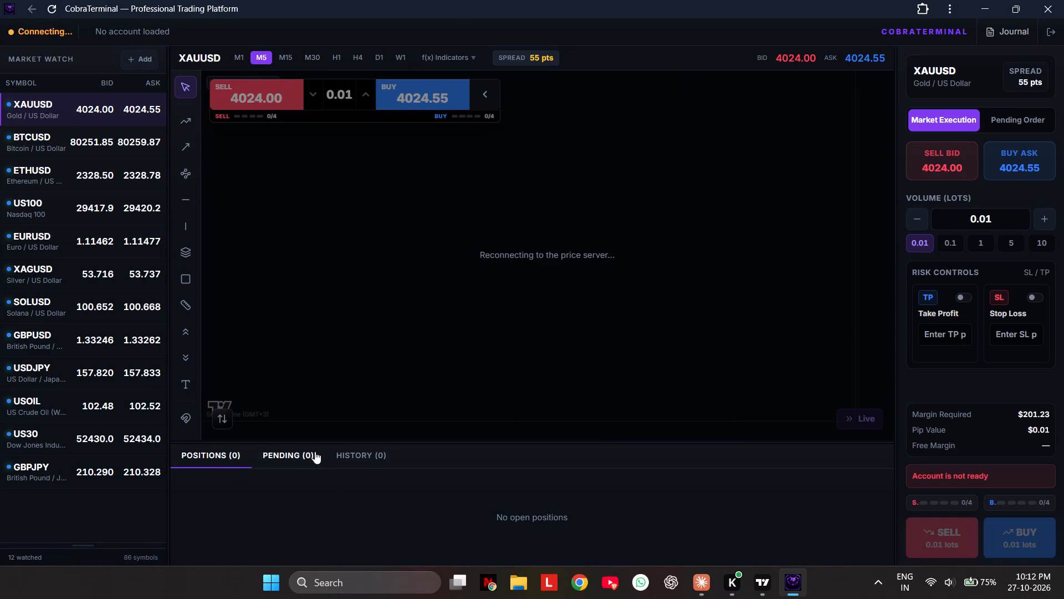
Examine the closed trades in CobraTerminal's trade history, including the XAUUSD buy of 27 October, for entry, exit, TP, SL and P&L.
{"action": "left_click", "coordinate": [347, 455]}
{"action": "scroll", "coordinate": [430, 473], "scroll_direction": "down", "scroll_amount": 1}
{"action": "scroll", "coordinate": [639, 509], "scroll_direction": "down", "scroll_amount": 1}
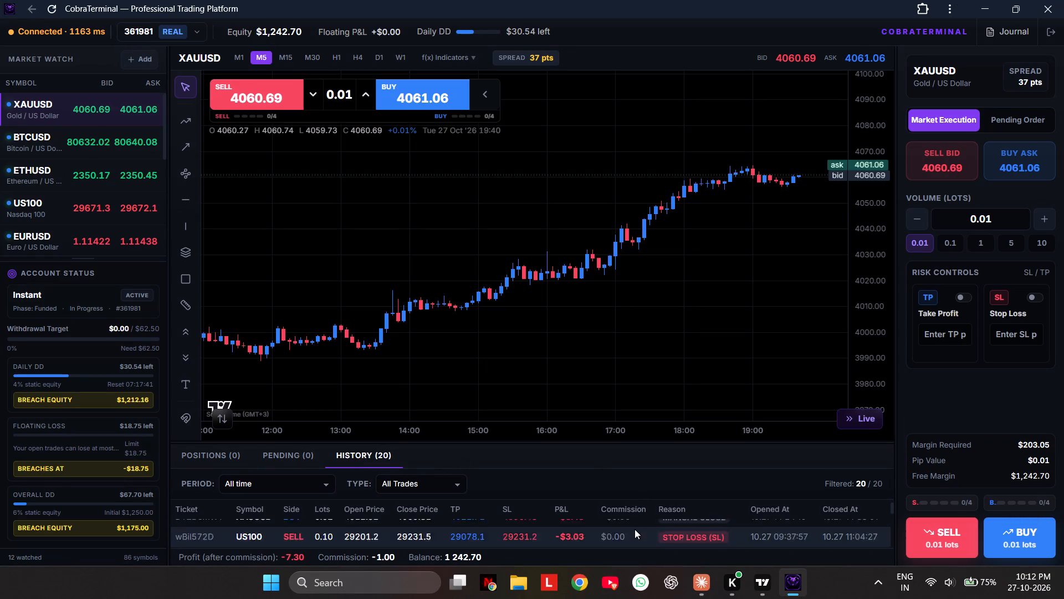
{"action": "scroll", "coordinate": [634, 531], "scroll_direction": "up", "scroll_amount": 2}
{"action": "scroll", "coordinate": [634, 531], "scroll_direction": "down", "scroll_amount": 1}
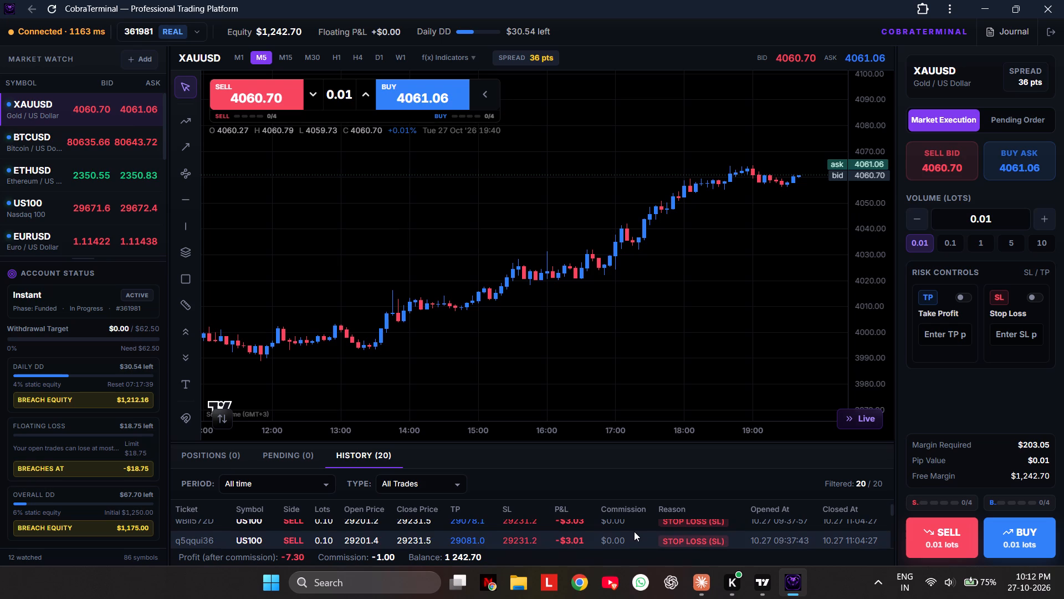
{"action": "scroll", "coordinate": [634, 531], "scroll_direction": "up", "scroll_amount": 1}
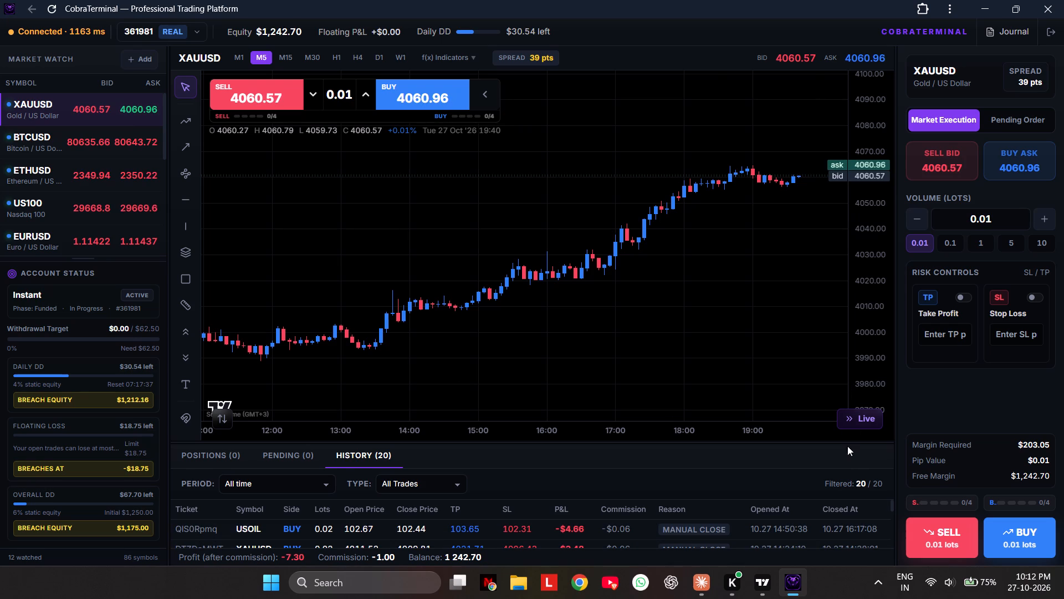
{"action": "left_click_drag", "start_coordinate": [889, 510], "coordinate": [891, 510]}
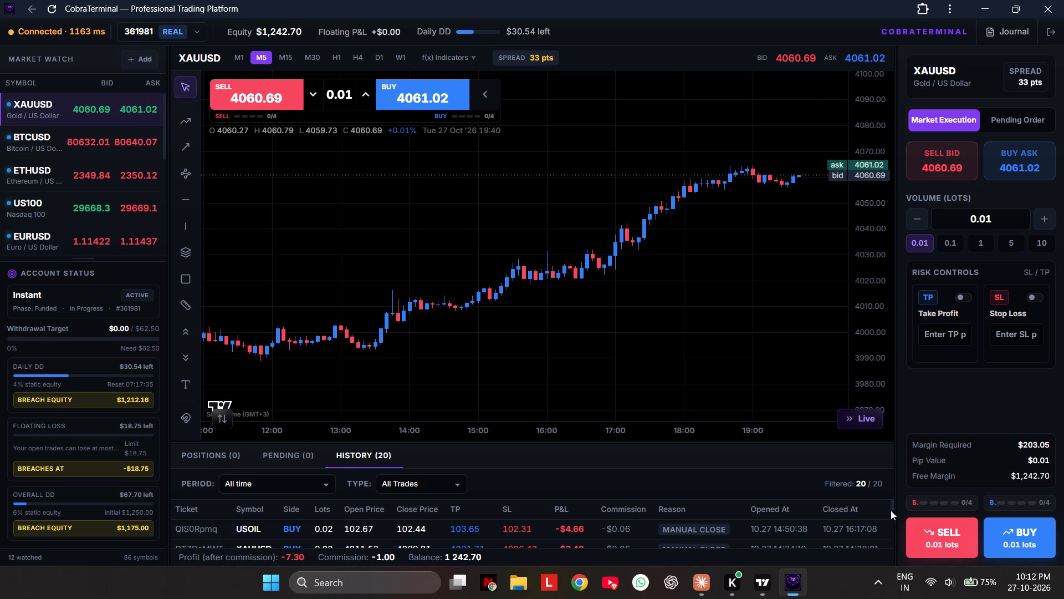
{"action": "left_click_drag", "start_coordinate": [891, 510], "coordinate": [872, 519]}
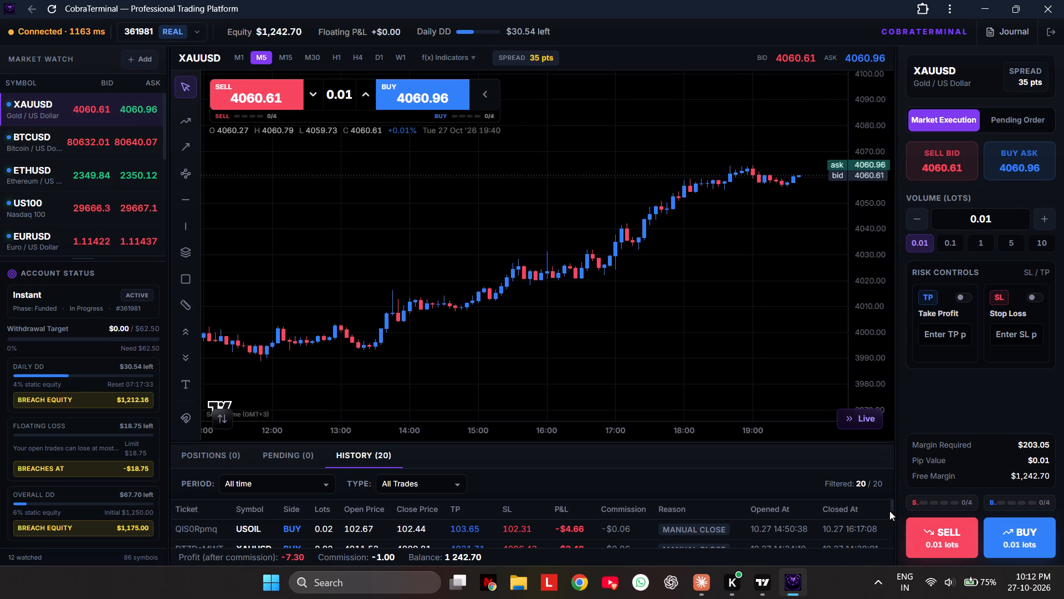
{"action": "left_click_drag", "start_coordinate": [891, 510], "coordinate": [889, 515]}
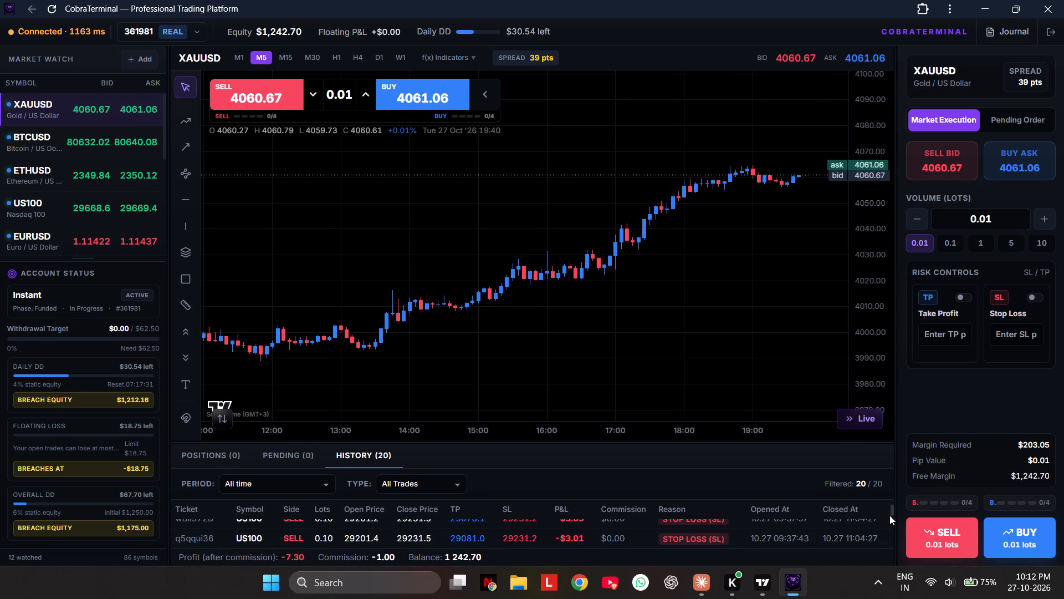
{"action": "left_click_drag", "start_coordinate": [889, 515], "coordinate": [891, 519]}
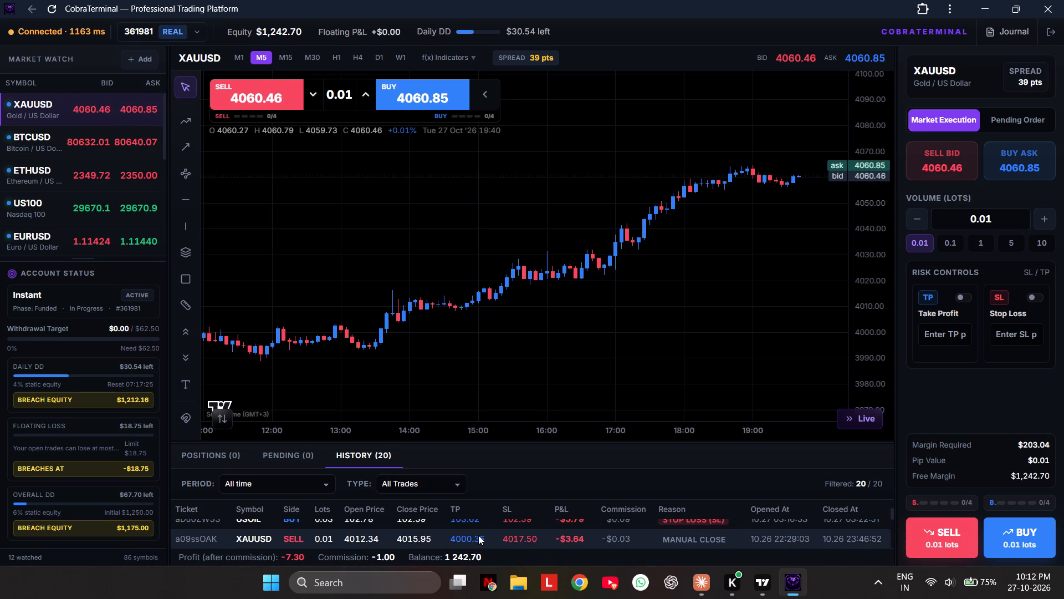
{"action": "scroll", "coordinate": [478, 535], "scroll_direction": "down", "scroll_amount": 1}
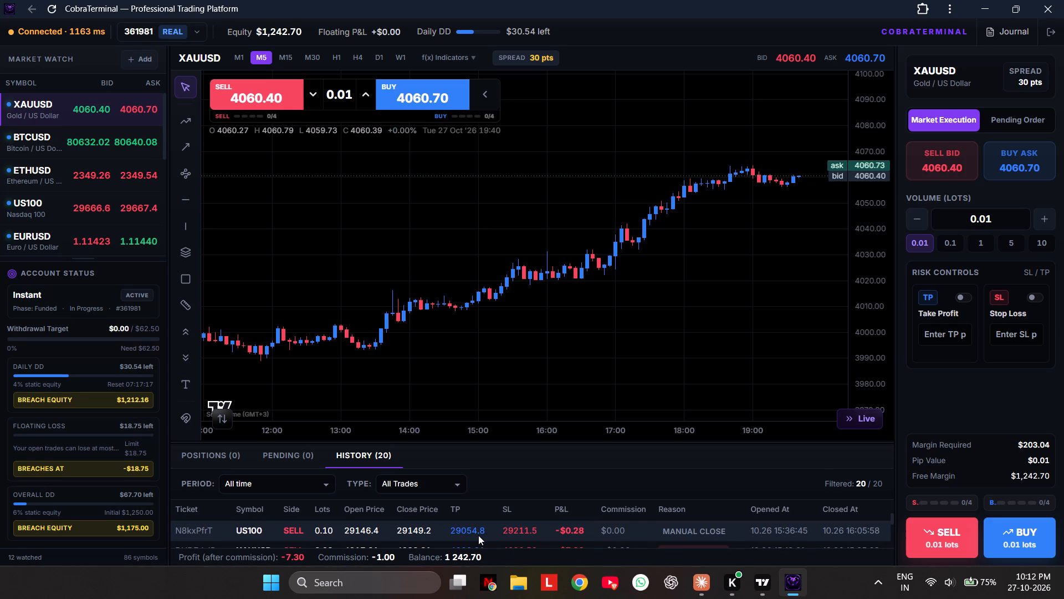
{"action": "scroll", "coordinate": [478, 535], "scroll_direction": "up", "scroll_amount": 1}
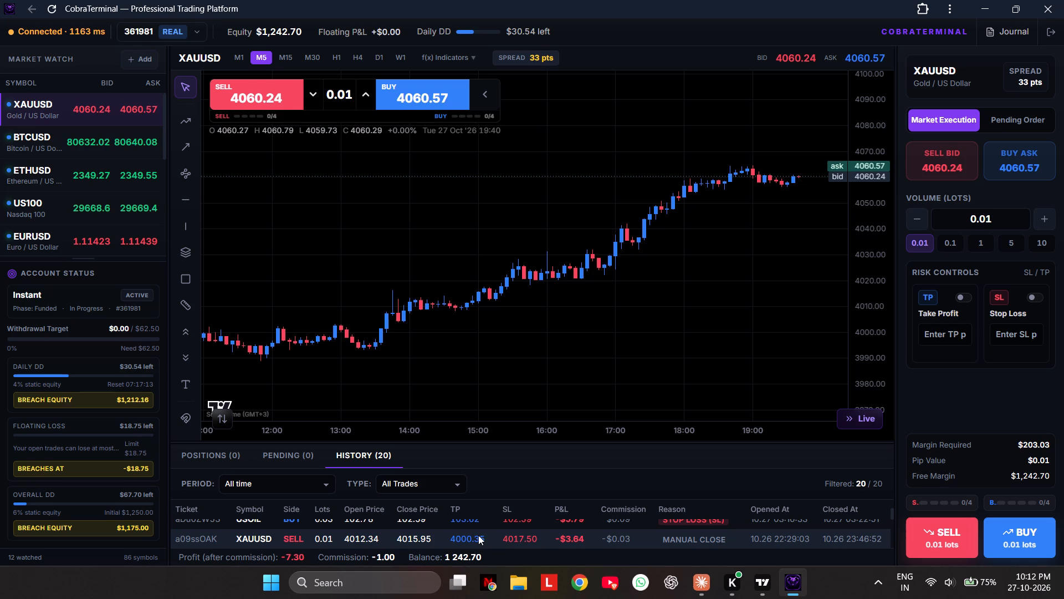
{"action": "scroll", "coordinate": [478, 535], "scroll_direction": "up", "scroll_amount": 3}
{"action": "scroll", "coordinate": [478, 535], "scroll_direction": "down", "scroll_amount": 1}
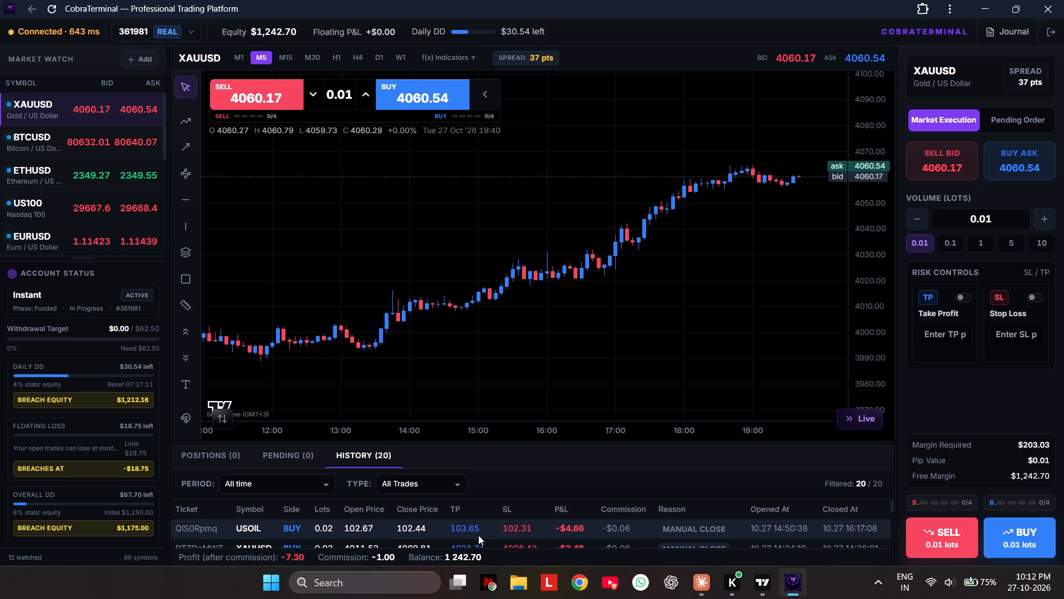
{"action": "scroll", "coordinate": [478, 535], "scroll_direction": "up", "scroll_amount": 1}
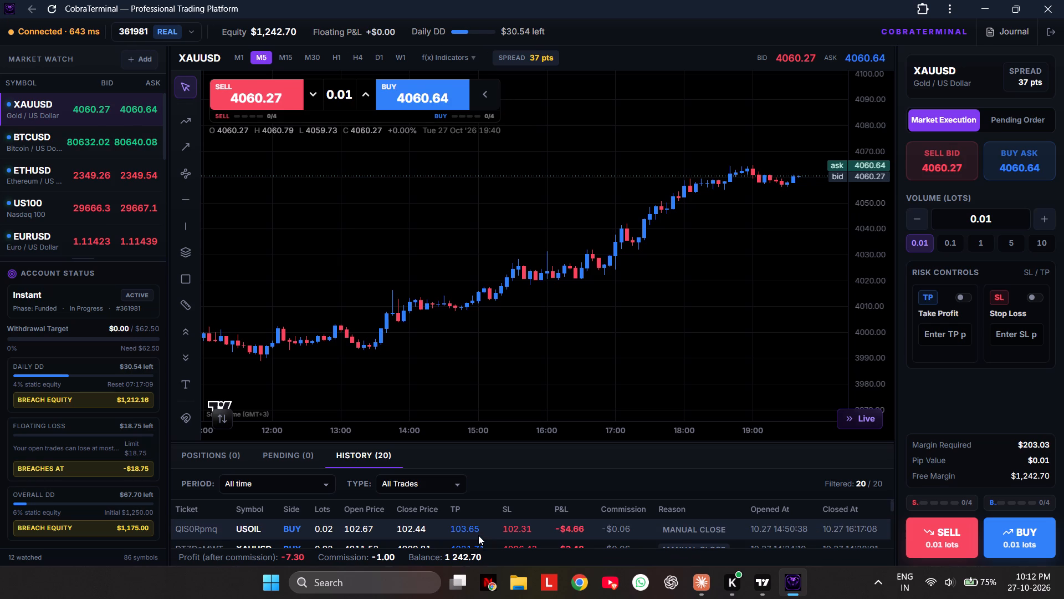
{"action": "left_click", "coordinate": [893, 506]}
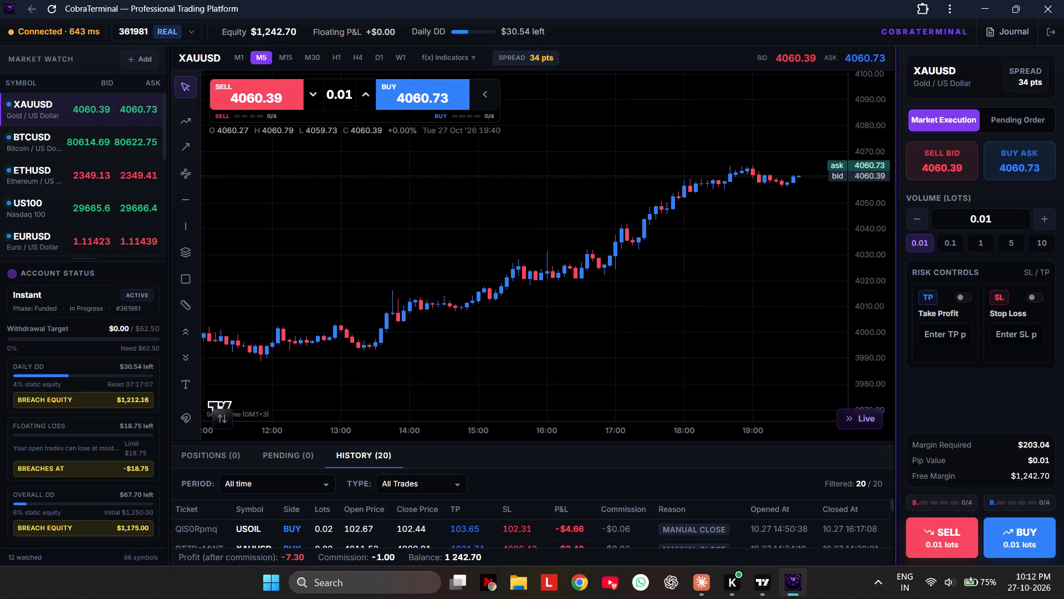
{"action": "left_click", "coordinate": [889, 507]}
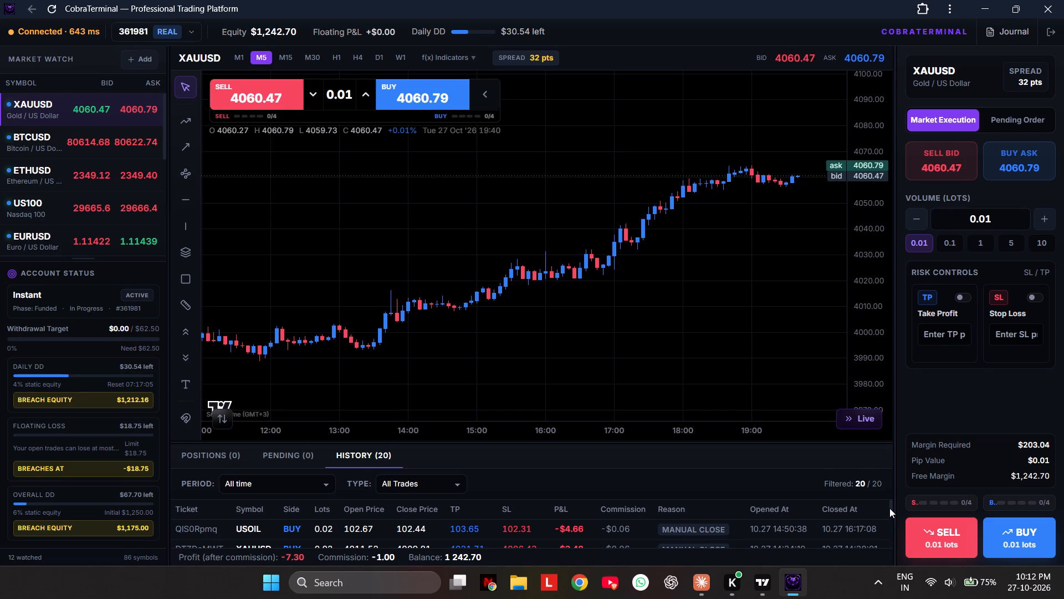
{"action": "left_click", "coordinate": [891, 506]}
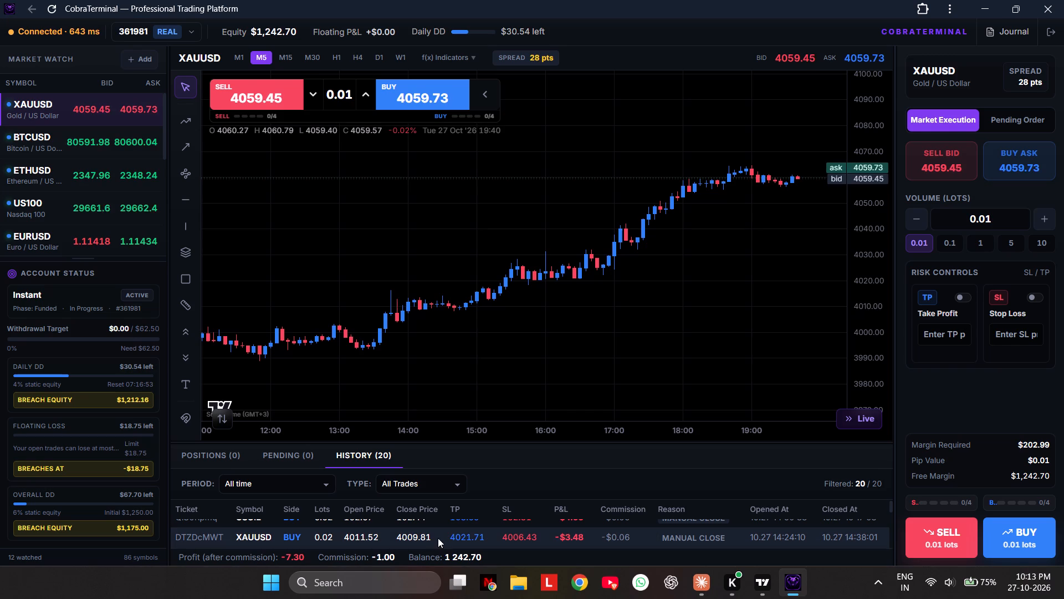
Compare the XAUUSD long position drawing in TradingView with CobraTerminal's 5-minute XAUUSD price action on 27 October.
{"action": "left_click", "coordinate": [760, 580]}
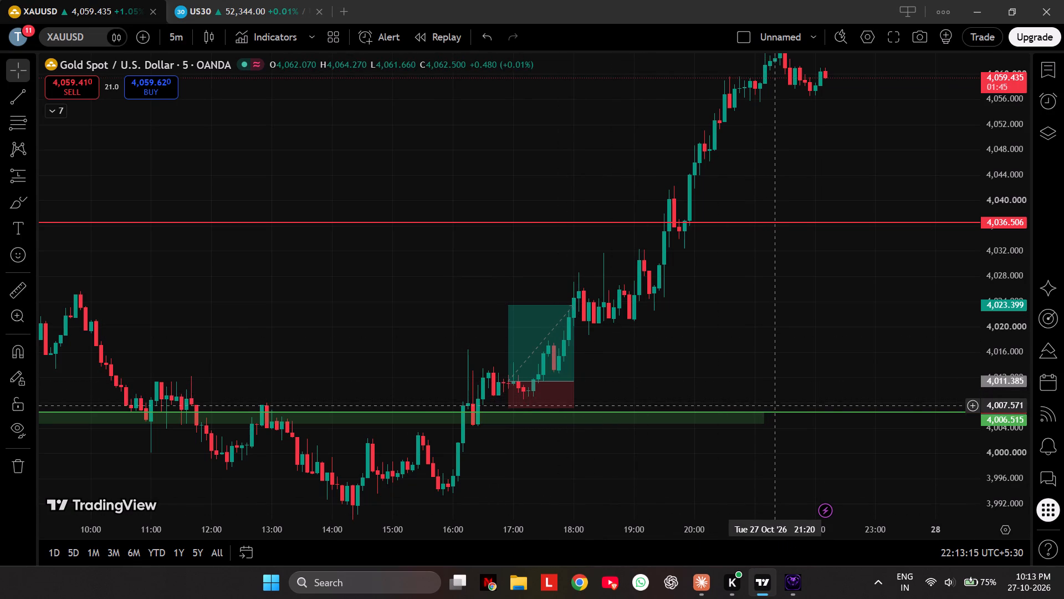
{"action": "left_click", "coordinate": [531, 344]}
{"action": "left_click", "coordinate": [327, 235]}
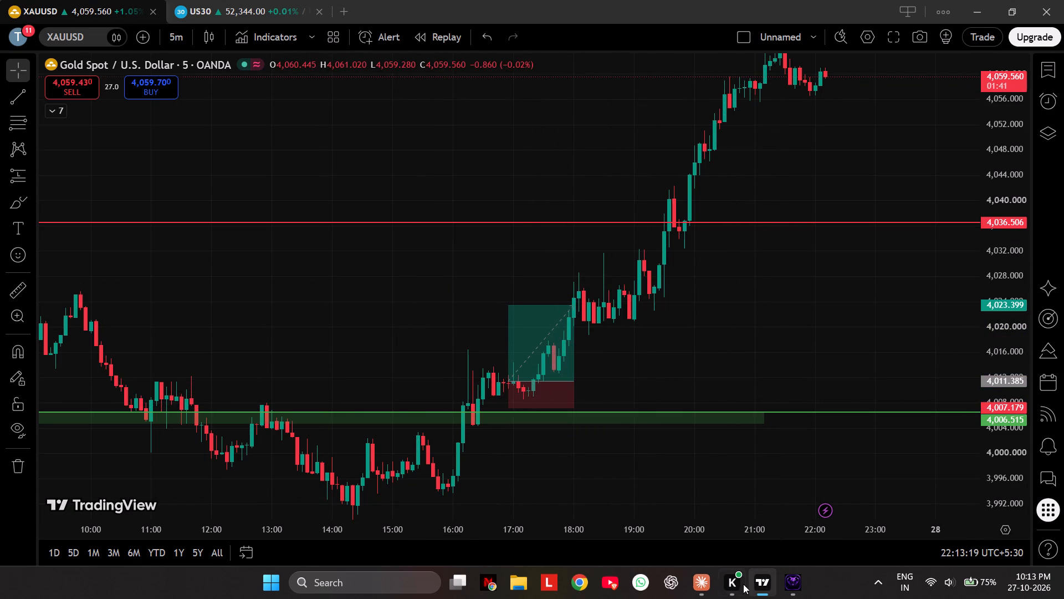
{"action": "left_click", "coordinate": [790, 592]}
{"action": "scroll", "coordinate": [490, 272], "scroll_direction": "down", "scroll_amount": 7}
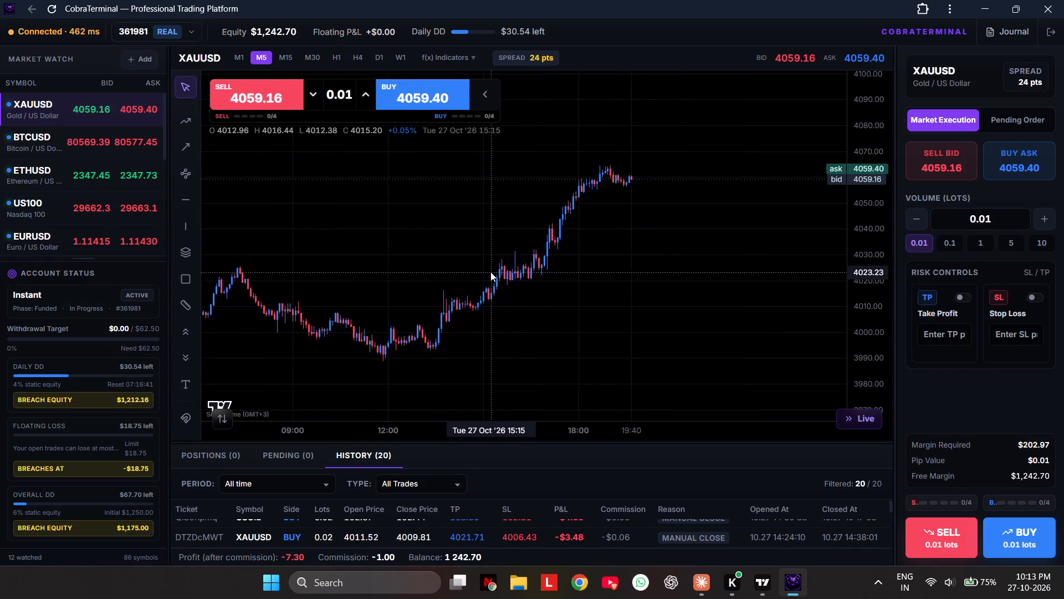
{"action": "scroll", "coordinate": [490, 272], "scroll_direction": "down", "scroll_amount": 3}
{"action": "left_click_drag", "start_coordinate": [448, 346], "coordinate": [613, 363]}
{"action": "scroll", "coordinate": [613, 363], "scroll_direction": "up", "scroll_amount": 5}
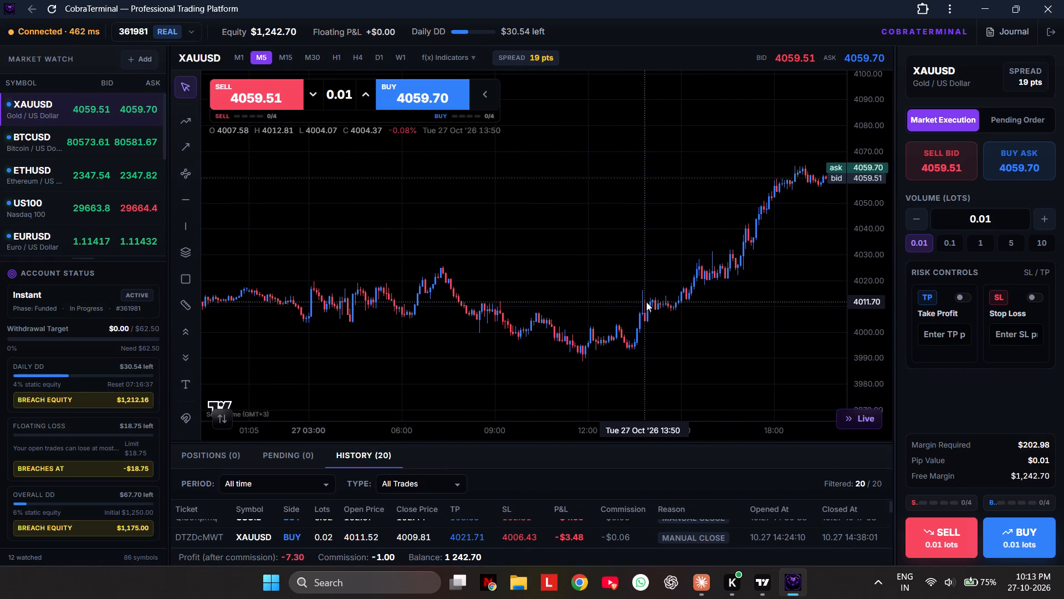
{"action": "left_click_drag", "start_coordinate": [646, 302], "coordinate": [612, 301]}
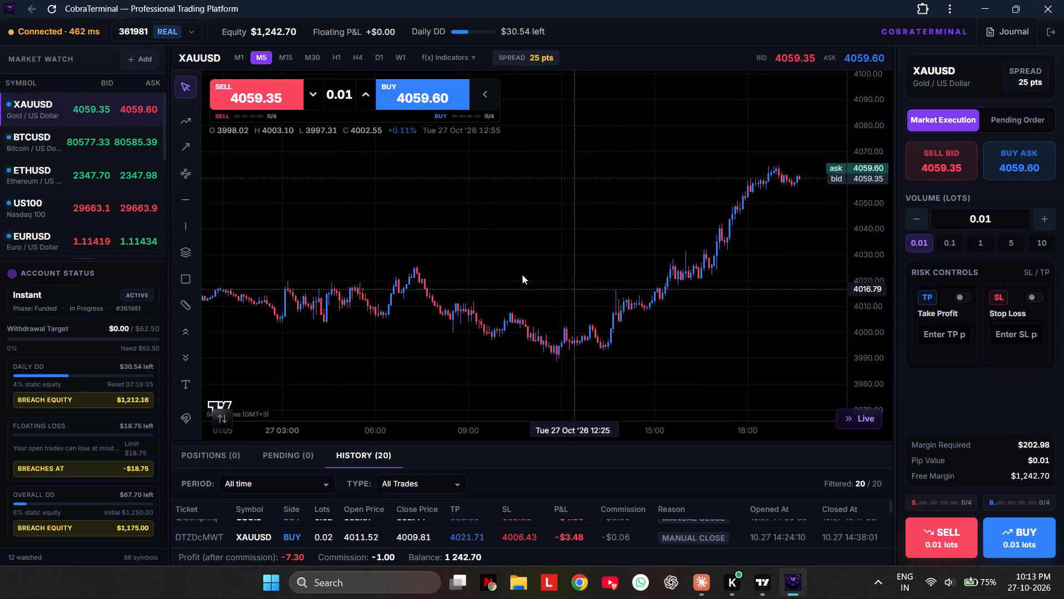
Set the XAUUSD order volume to 0.02 lots.
{"action": "left_click", "coordinate": [361, 89]}
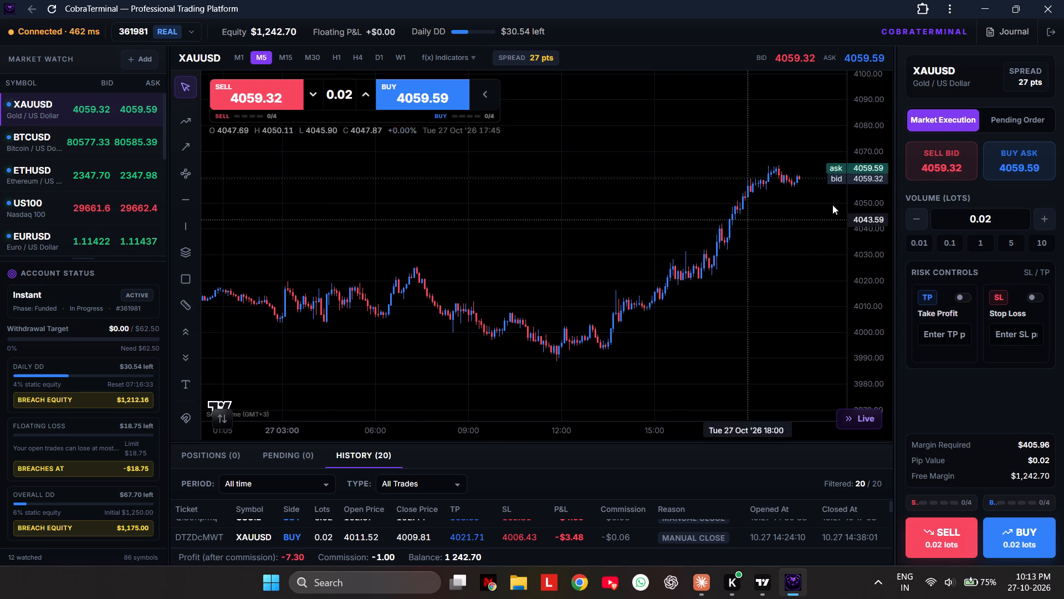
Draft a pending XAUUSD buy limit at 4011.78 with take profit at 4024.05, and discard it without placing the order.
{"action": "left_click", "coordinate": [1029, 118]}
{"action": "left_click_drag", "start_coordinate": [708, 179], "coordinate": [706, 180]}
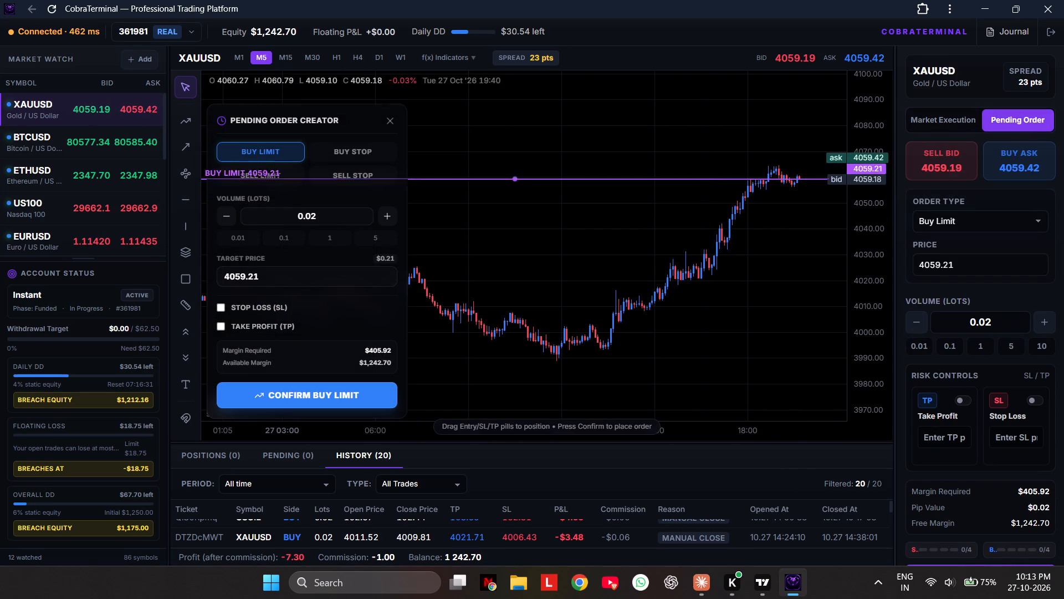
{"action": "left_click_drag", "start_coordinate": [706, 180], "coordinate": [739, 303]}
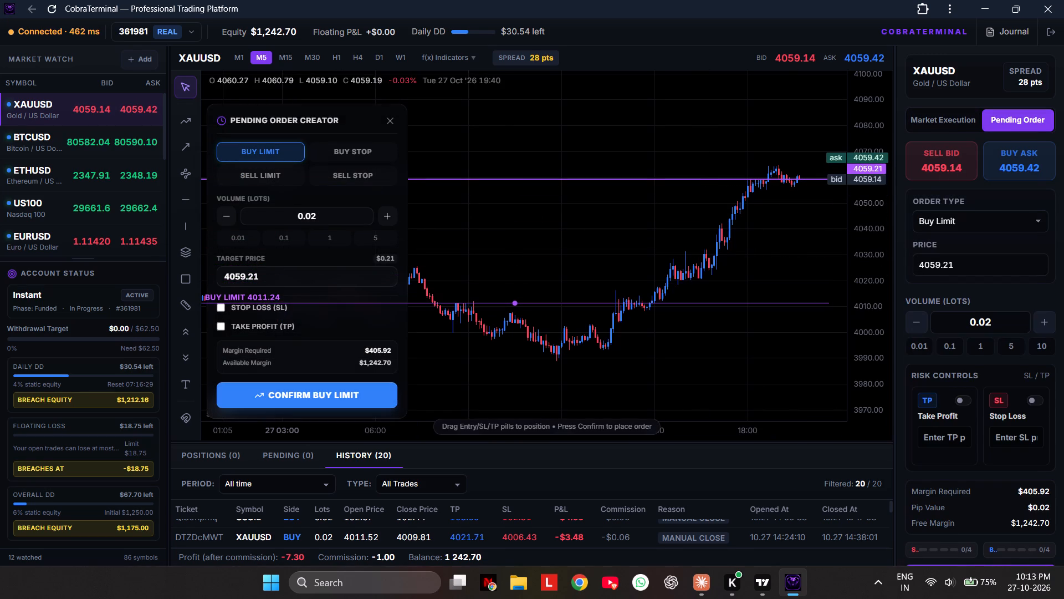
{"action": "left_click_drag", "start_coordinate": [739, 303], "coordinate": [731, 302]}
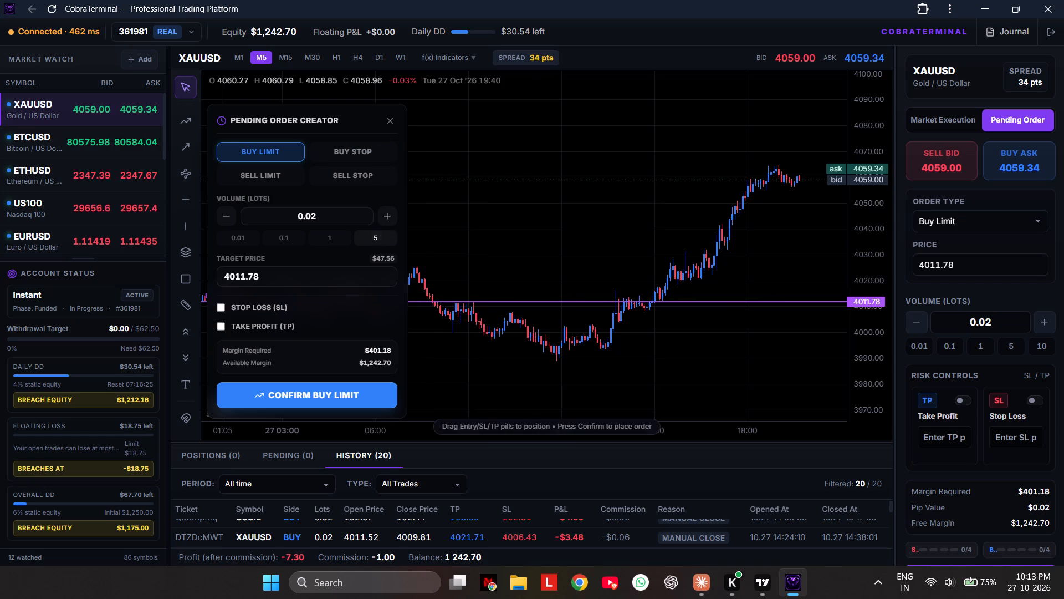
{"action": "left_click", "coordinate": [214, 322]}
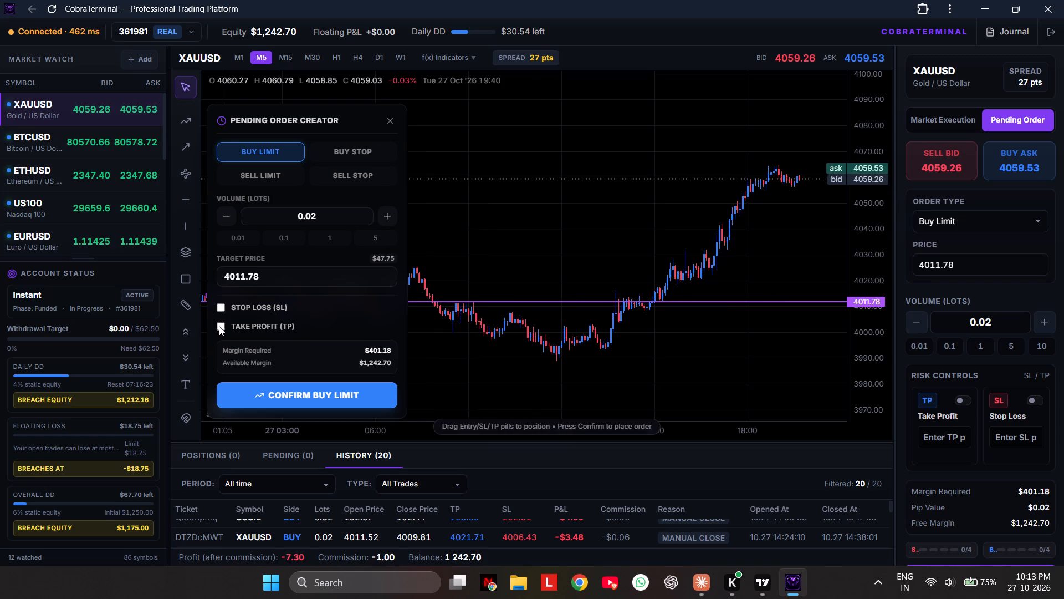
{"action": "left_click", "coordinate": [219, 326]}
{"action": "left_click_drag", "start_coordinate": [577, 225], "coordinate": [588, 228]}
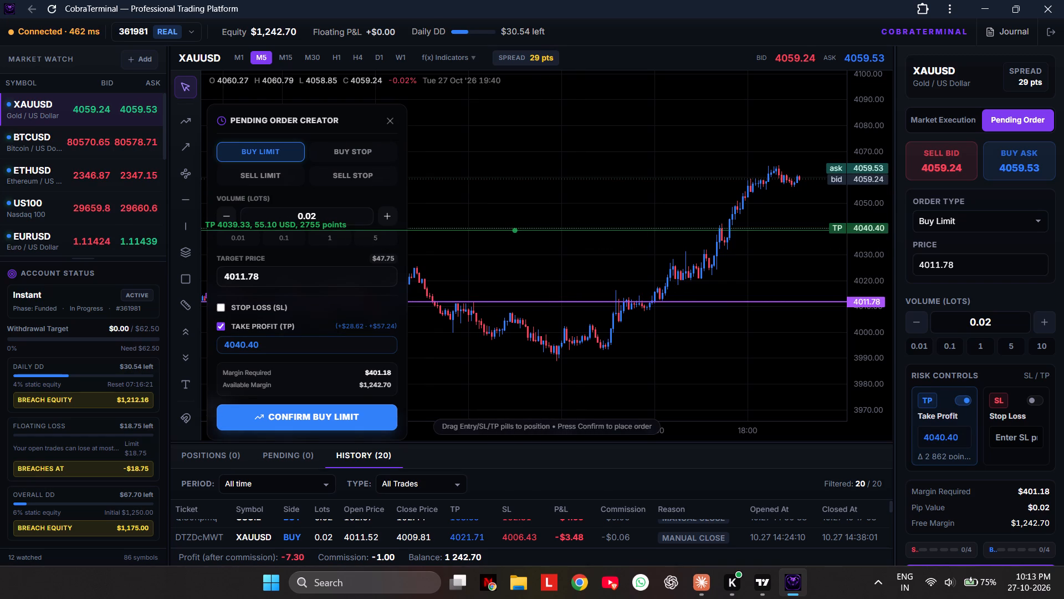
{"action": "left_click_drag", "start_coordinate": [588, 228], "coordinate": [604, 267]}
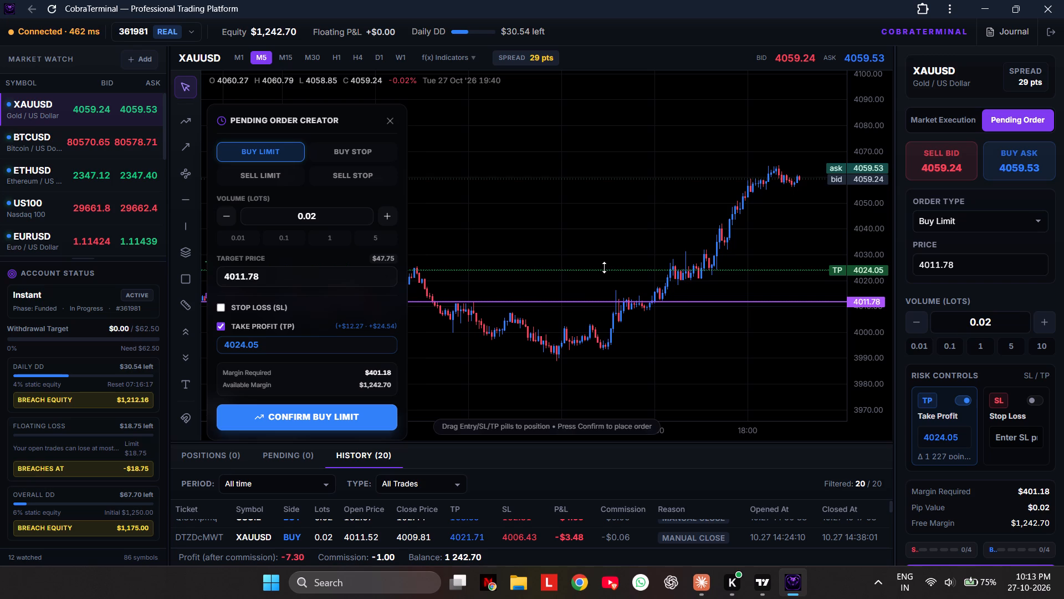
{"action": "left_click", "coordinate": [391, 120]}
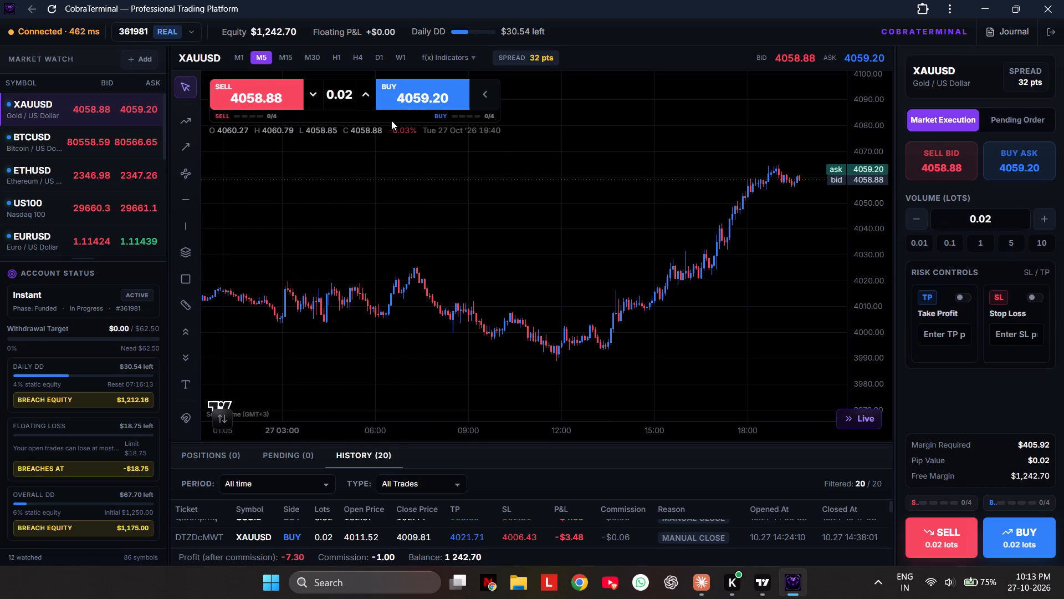
Switch to TradingView and place a long position drawing at the latest XAUUSD candle, with entry at about 4,058.3.
{"action": "left_click", "coordinate": [768, 586]}
{"action": "left_click_drag", "start_coordinate": [822, 271], "coordinate": [726, 429]}
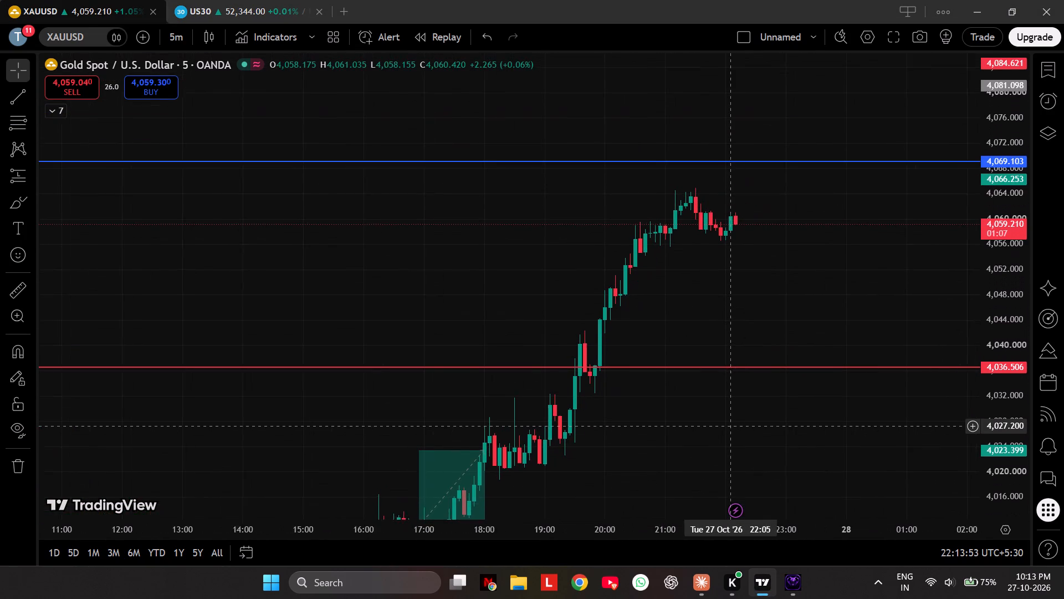
{"action": "left_click_drag", "start_coordinate": [726, 429], "coordinate": [691, 377]}
{"action": "scroll", "coordinate": [691, 377], "scroll_direction": "up", "scroll_amount": 4}
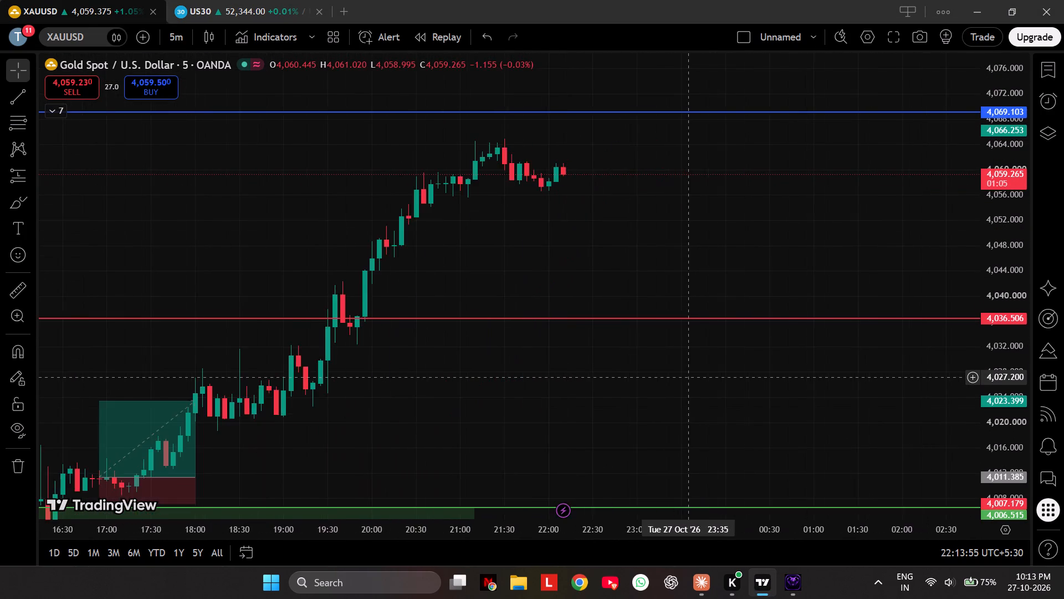
{"action": "scroll", "coordinate": [691, 377], "scroll_direction": "down", "scroll_amount": 4}
{"action": "left_click_drag", "start_coordinate": [777, 414], "coordinate": [769, 362]}
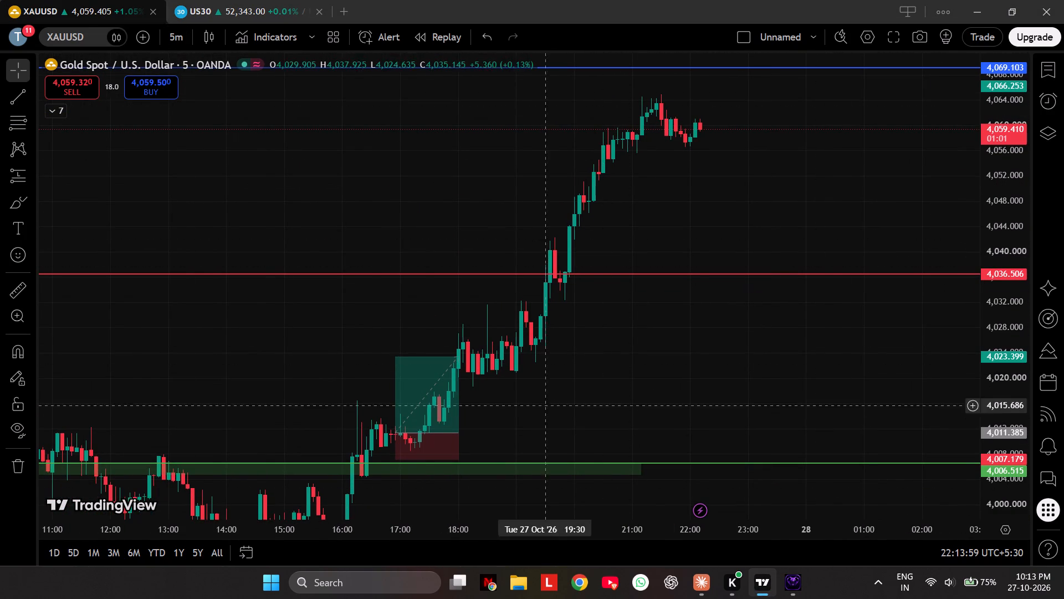
{"action": "left_click", "coordinate": [19, 183]}
{"action": "left_click", "coordinate": [702, 135]}
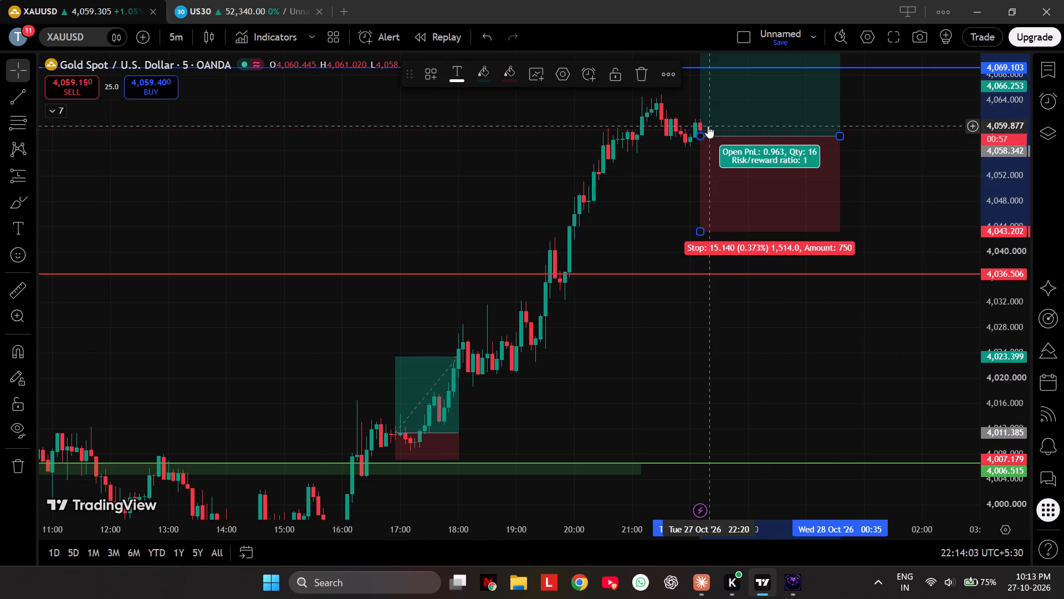
Adjust the new long position's target to about 4,070.3 and its stop to about 4,052.9.
{"action": "left_click_drag", "start_coordinate": [881, 146], "coordinate": [909, 290]}
{"action": "left_click_drag", "start_coordinate": [723, 171], "coordinate": [728, 182]}
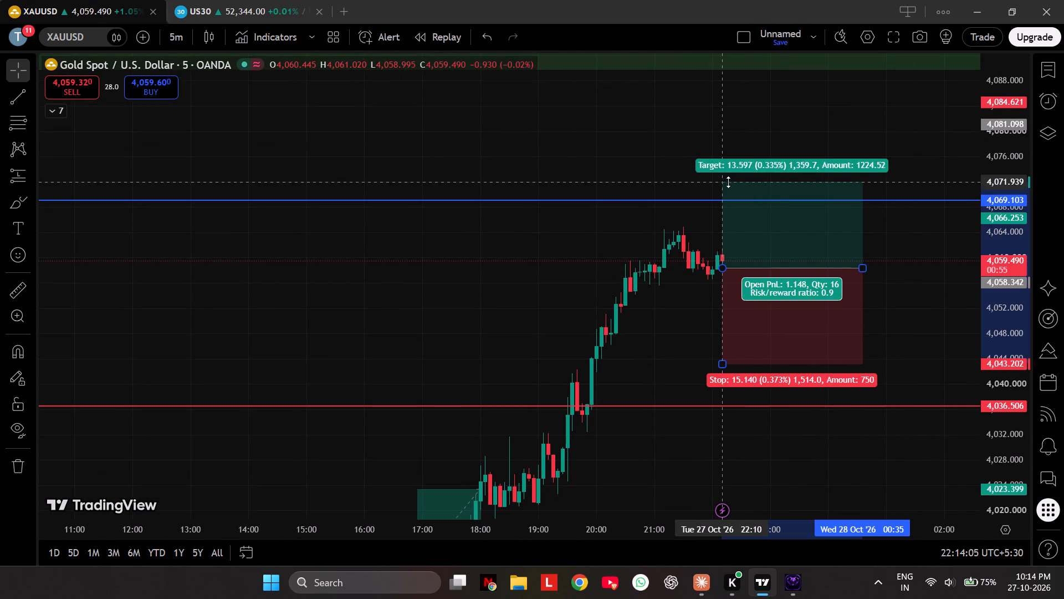
{"action": "left_click_drag", "start_coordinate": [728, 182], "coordinate": [744, 192]}
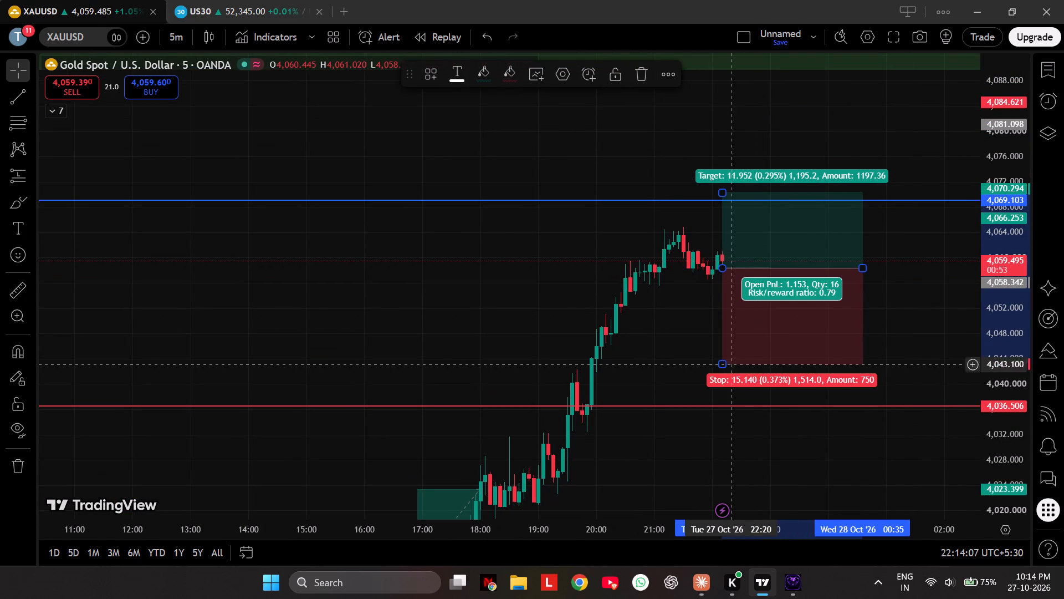
{"action": "left_click_drag", "start_coordinate": [725, 361], "coordinate": [734, 301]}
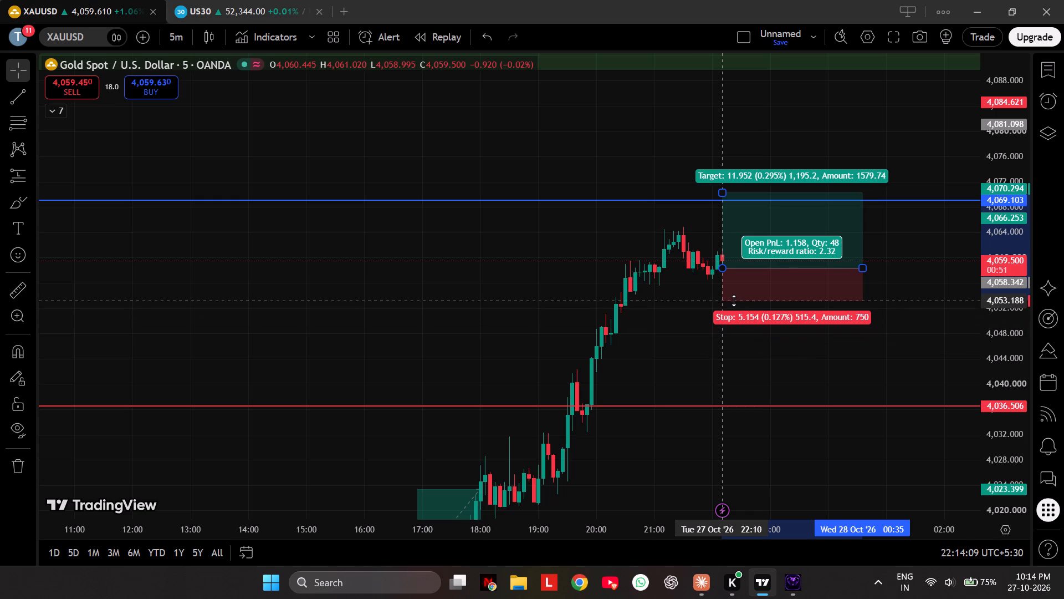
{"action": "left_click_drag", "start_coordinate": [734, 301], "coordinate": [742, 303]}
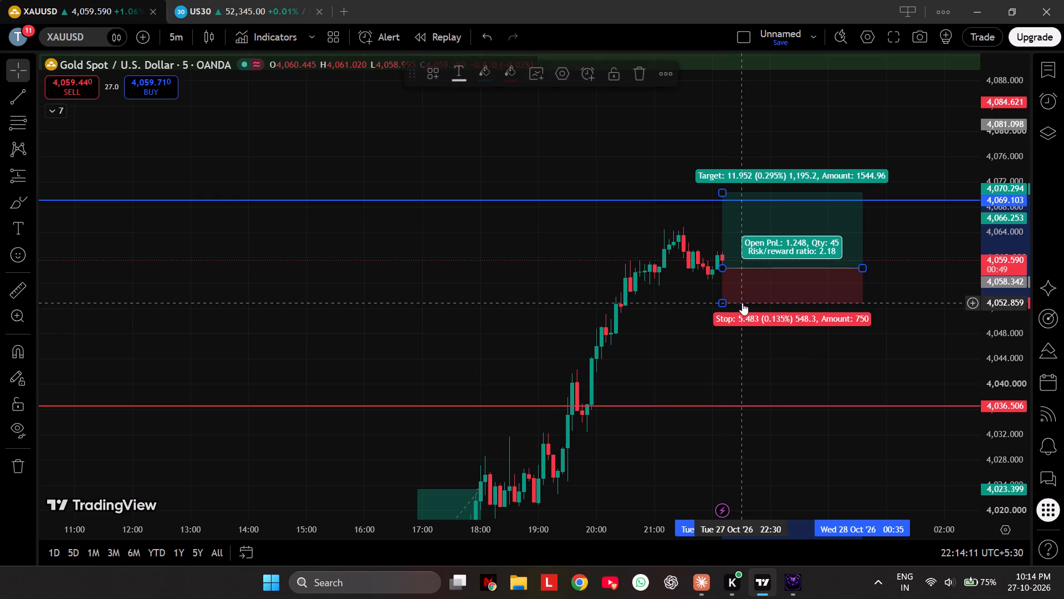
Deselect the long position and examine the latest 5-minute XAUUSD candles around its entry, target and stop.
{"action": "left_click", "coordinate": [775, 329]}
{"action": "left_click_drag", "start_coordinate": [770, 329], "coordinate": [752, 288]}
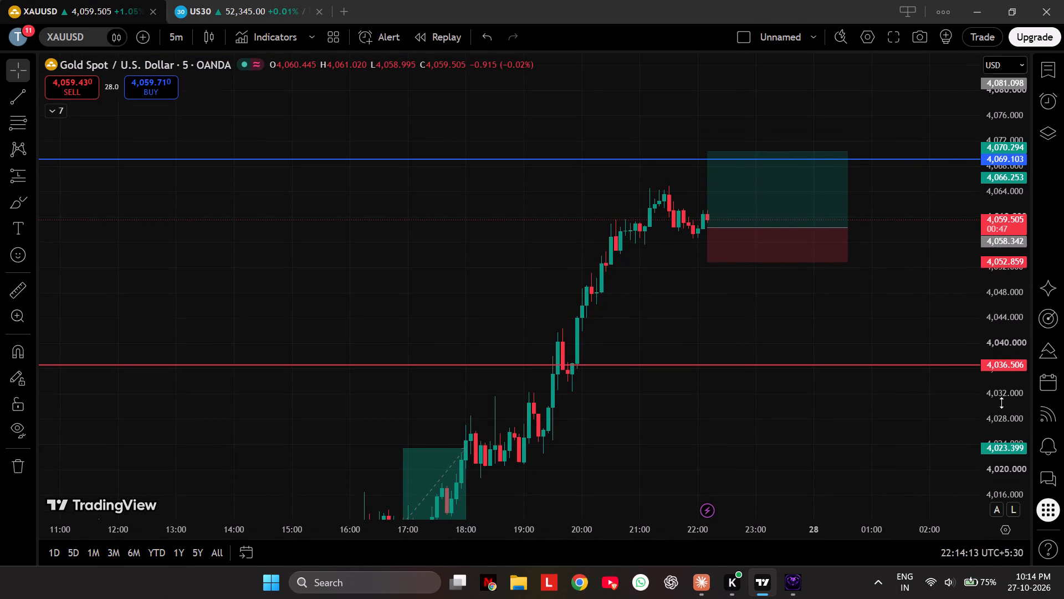
{"action": "scroll", "coordinate": [1001, 403], "scroll_direction": "up", "scroll_amount": 5}
{"action": "left_click_drag", "start_coordinate": [774, 342], "coordinate": [824, 335]}
{"action": "scroll", "coordinate": [824, 335], "scroll_direction": "up", "scroll_amount": 4}
{"action": "scroll", "coordinate": [824, 335], "scroll_direction": "down", "scroll_amount": 2}
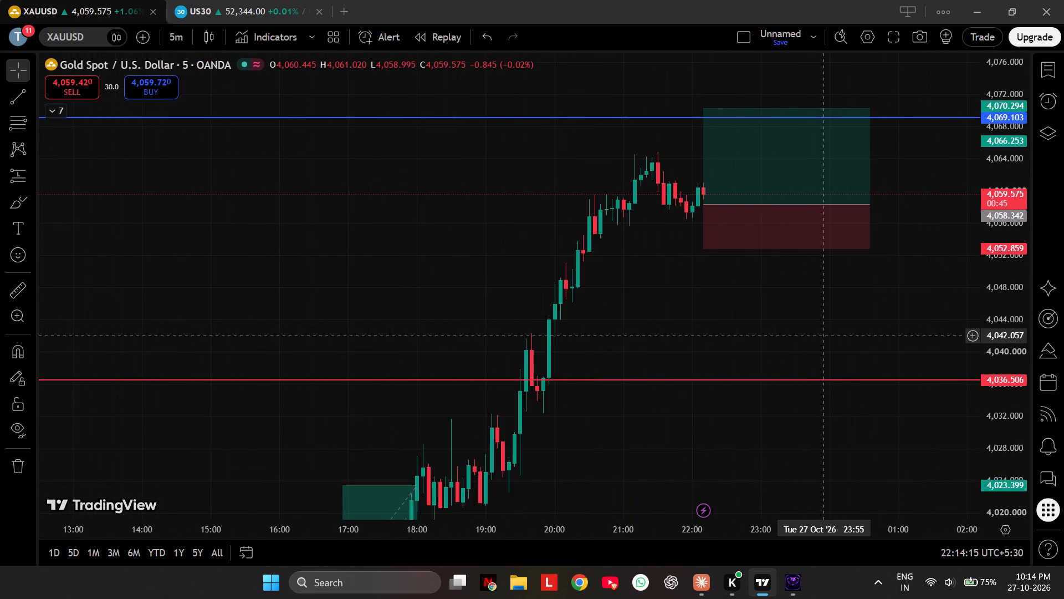
{"action": "scroll", "coordinate": [824, 335], "scroll_direction": "up", "scroll_amount": 2}
{"action": "scroll", "coordinate": [1000, 368], "scroll_direction": "down", "scroll_amount": 4}
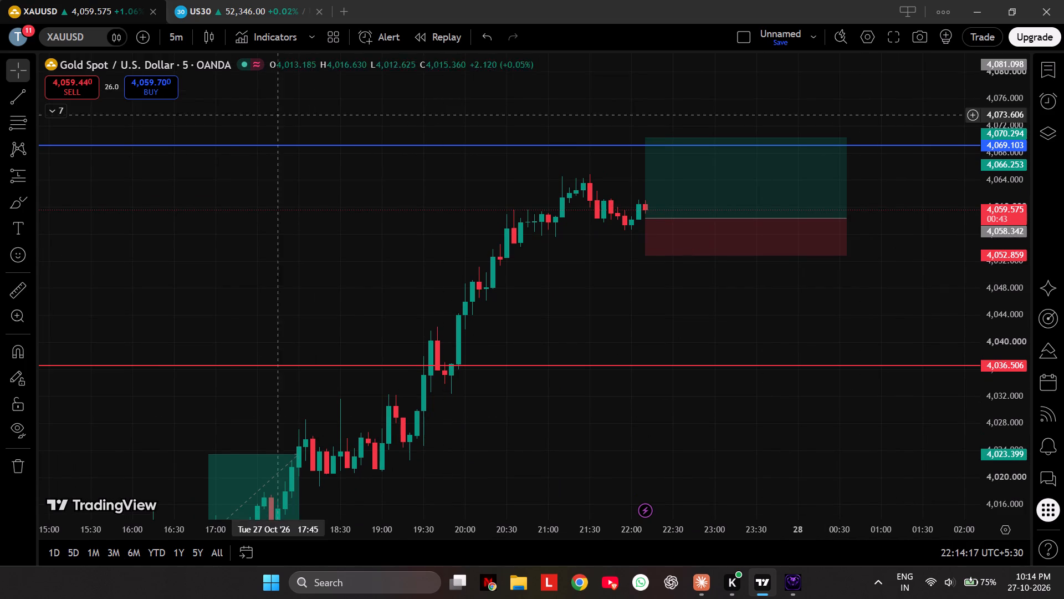
Switch XAUUSD to the 15-minute chart and examine price action back to 22 October against the marked levels and zones.
{"action": "left_click", "coordinate": [172, 40]}
{"action": "left_click", "coordinate": [222, 465]}
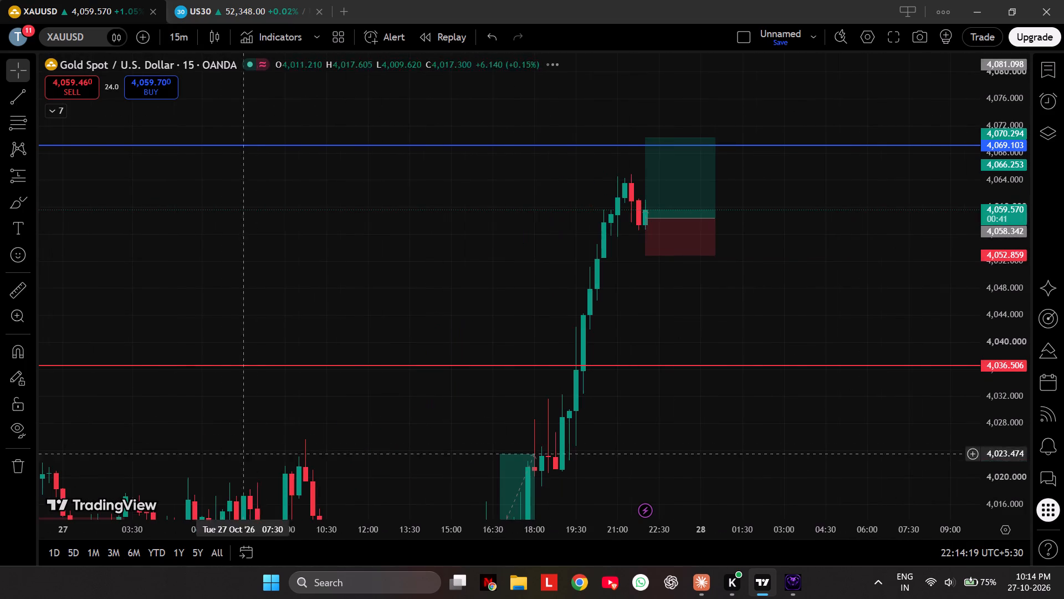
{"action": "scroll", "coordinate": [1001, 312], "scroll_direction": "down", "scroll_amount": 11}
{"action": "left_click_drag", "start_coordinate": [634, 413], "coordinate": [680, 411]}
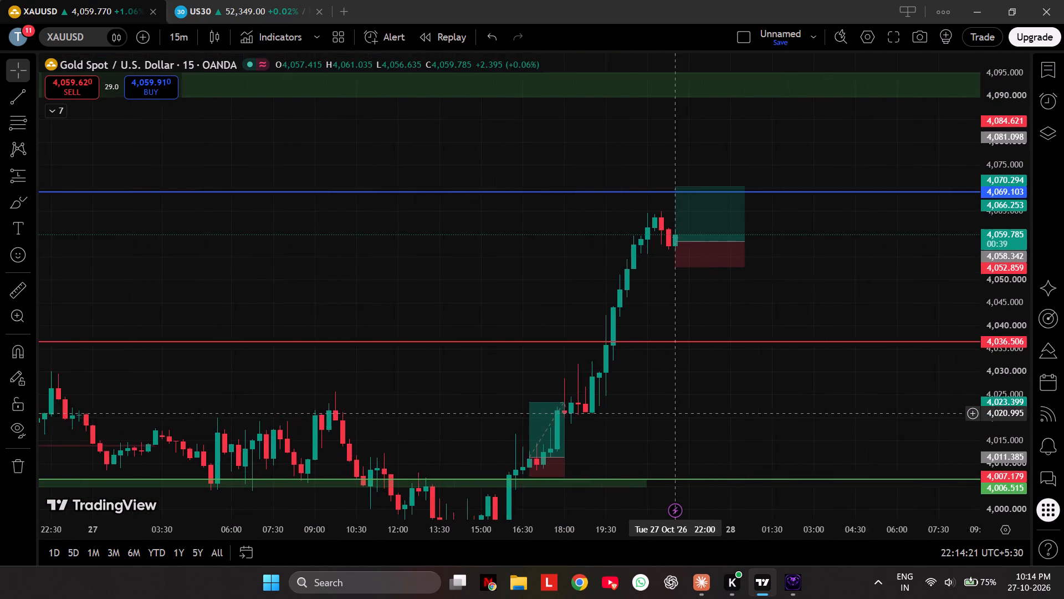
{"action": "left_click_drag", "start_coordinate": [680, 411], "coordinate": [874, 384]}
{"action": "left_click_drag", "start_coordinate": [182, 234], "coordinate": [697, 214]}
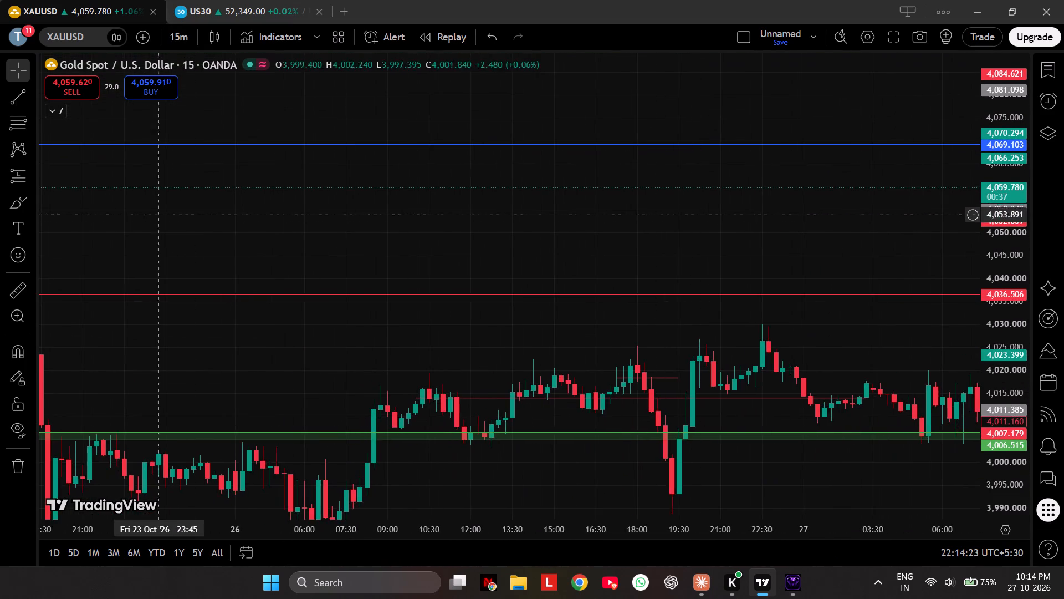
{"action": "left_click_drag", "start_coordinate": [139, 213], "coordinate": [536, 215]}
{"action": "left_click_drag", "start_coordinate": [0, 216], "coordinate": [666, 180]}
{"action": "left_click_drag", "start_coordinate": [197, 193], "coordinate": [539, 189]}
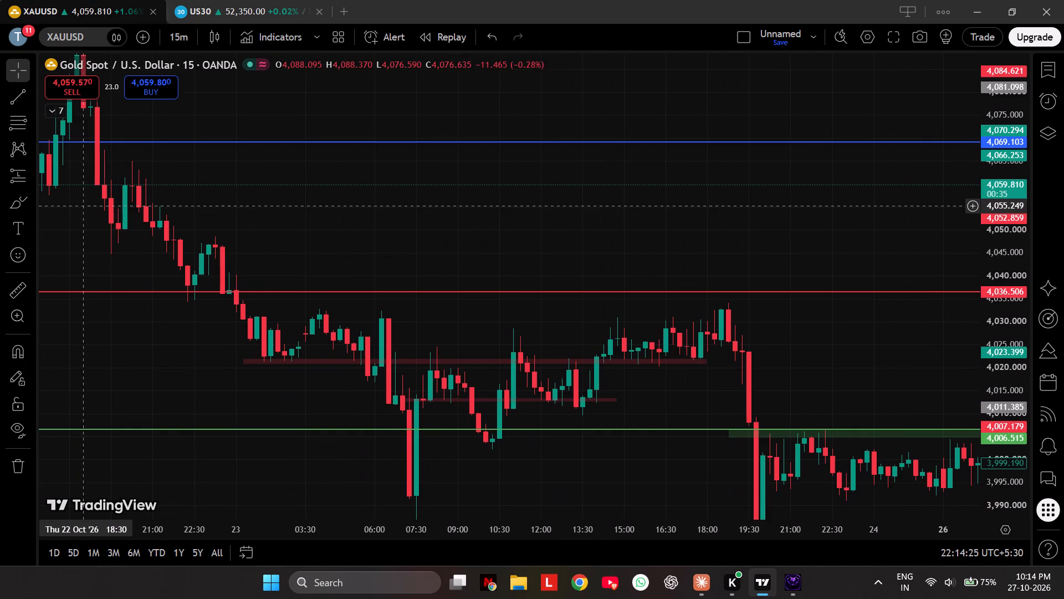
{"action": "left_click_drag", "start_coordinate": [87, 206], "coordinate": [504, 263]}
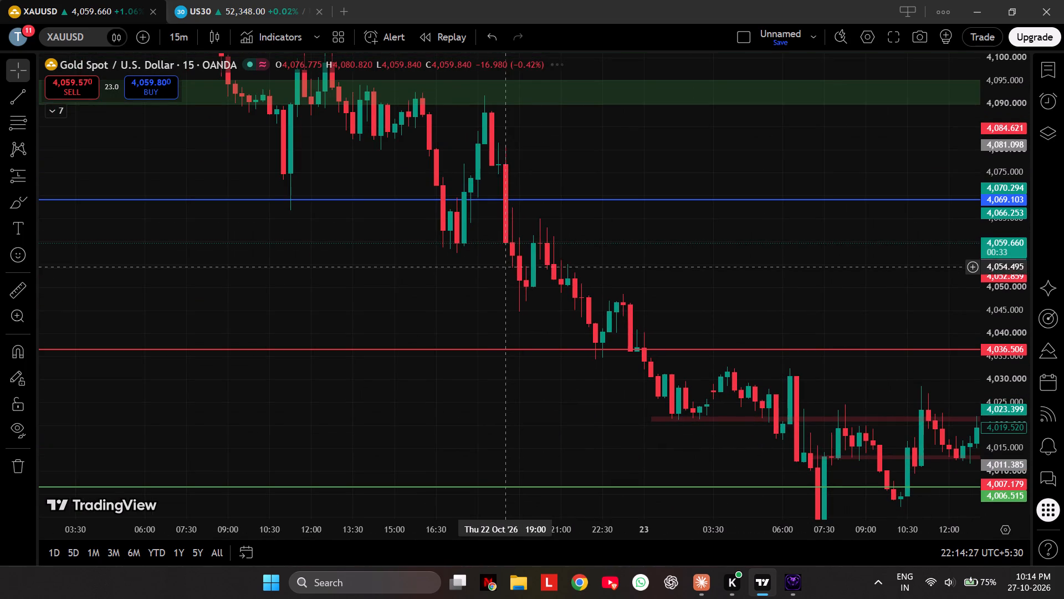
{"action": "left_click_drag", "start_coordinate": [399, 260], "coordinate": [398, 285]}
{"action": "left_click_drag", "start_coordinate": [398, 285], "coordinate": [387, 281]}
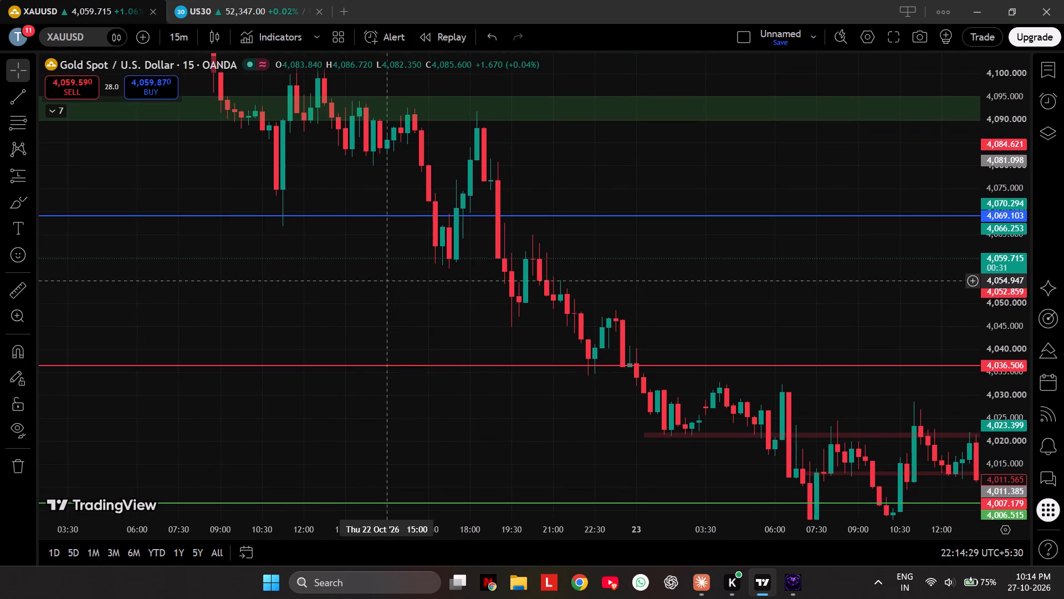
{"action": "left_click_drag", "start_coordinate": [387, 281], "coordinate": [382, 331]}
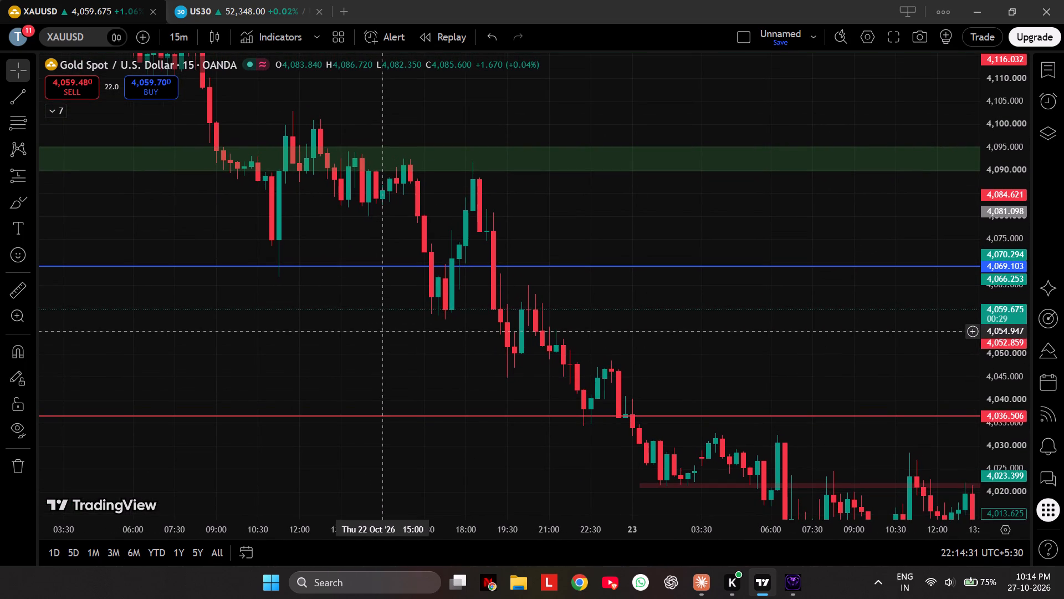
{"action": "left_click_drag", "start_coordinate": [382, 331], "coordinate": [15, 231]}
{"action": "left_click_drag", "start_coordinate": [925, 250], "coordinate": [289, 178]}
{"action": "left_click_drag", "start_coordinate": [1013, 185], "coordinate": [996, 186]}
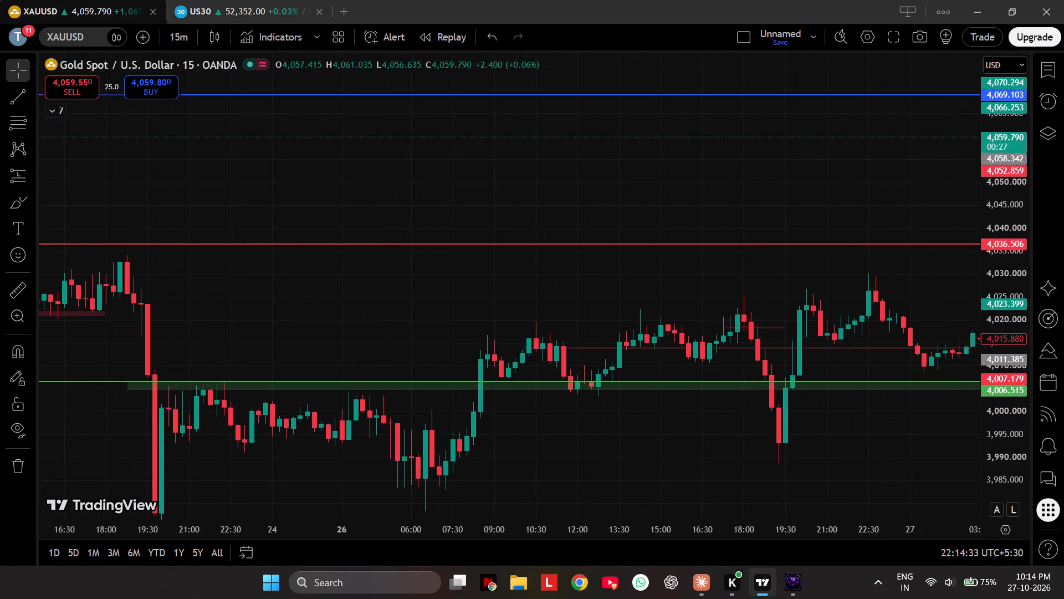
{"action": "left_click_drag", "start_coordinate": [996, 186], "coordinate": [387, 195]}
{"action": "left_click_drag", "start_coordinate": [865, 204], "coordinate": [89, 220]}
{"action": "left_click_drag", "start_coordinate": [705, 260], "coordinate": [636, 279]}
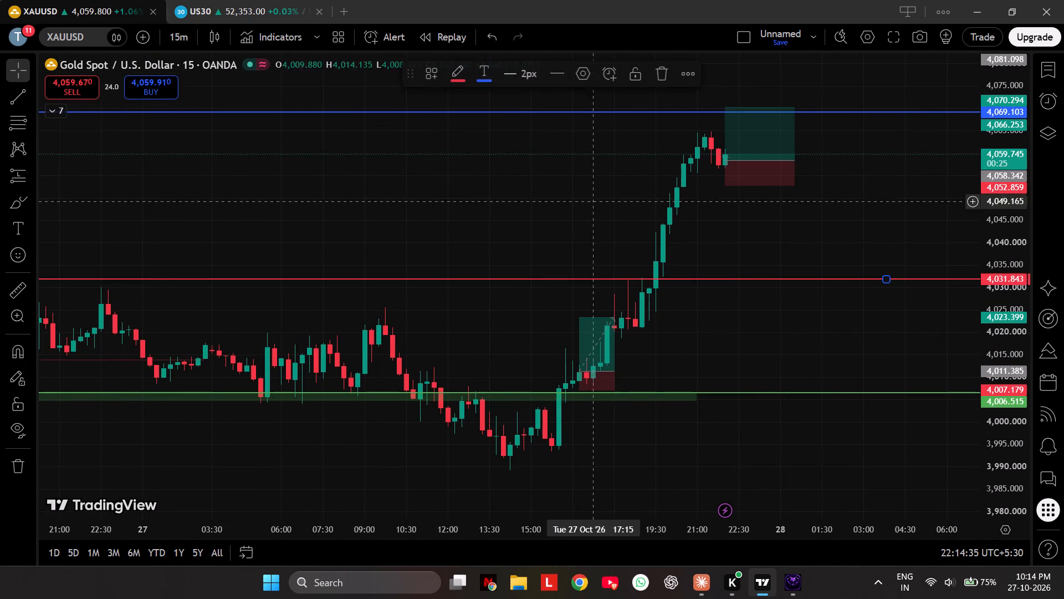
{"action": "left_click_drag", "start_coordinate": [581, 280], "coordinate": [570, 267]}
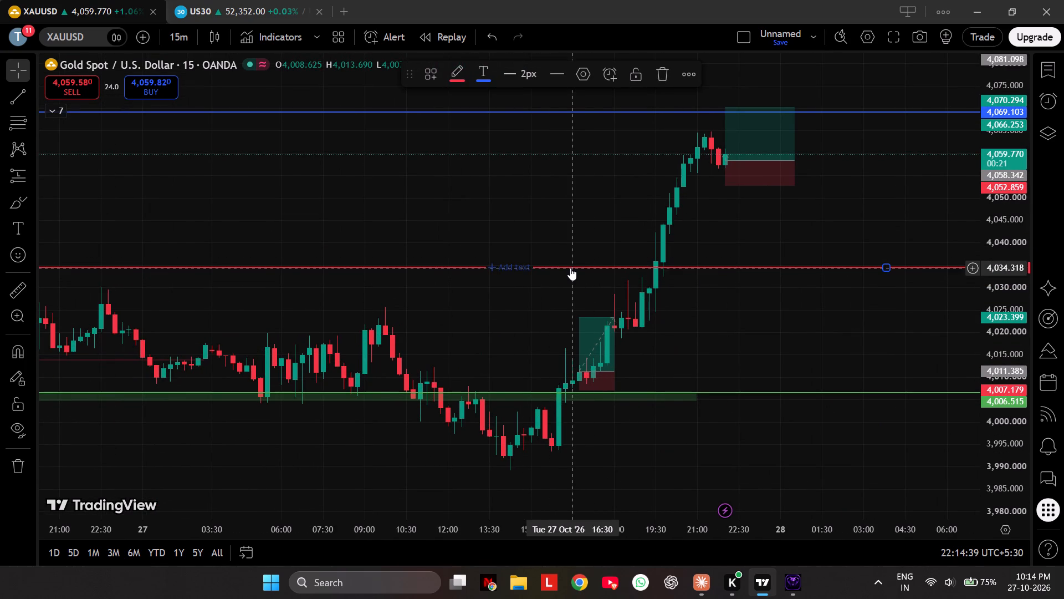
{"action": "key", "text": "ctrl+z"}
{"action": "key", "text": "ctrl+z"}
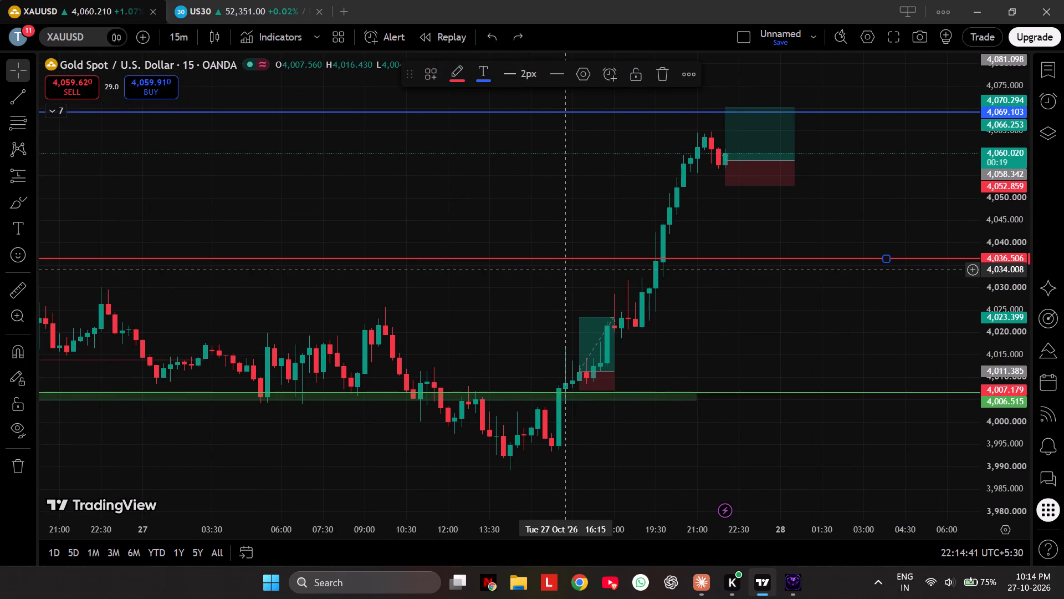
Return to the 5-minute chart and shift the long position up, with entry at about 4,058.7 and stop at about 4,053.2.
{"action": "left_click_drag", "start_coordinate": [775, 313], "coordinate": [764, 359]}
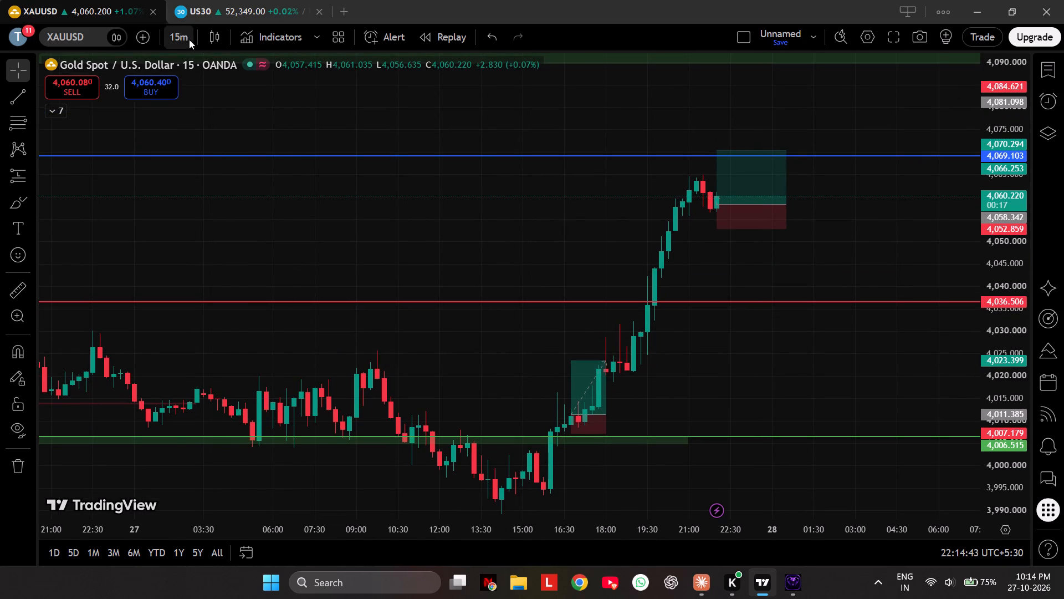
{"action": "left_click", "coordinate": [188, 35]}
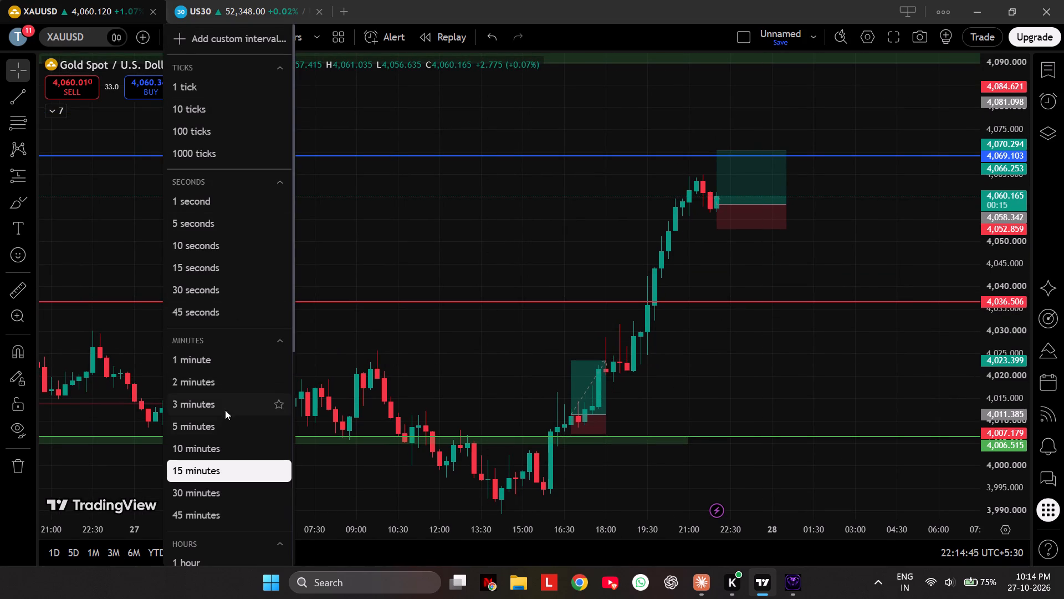
{"action": "left_click", "coordinate": [207, 430]}
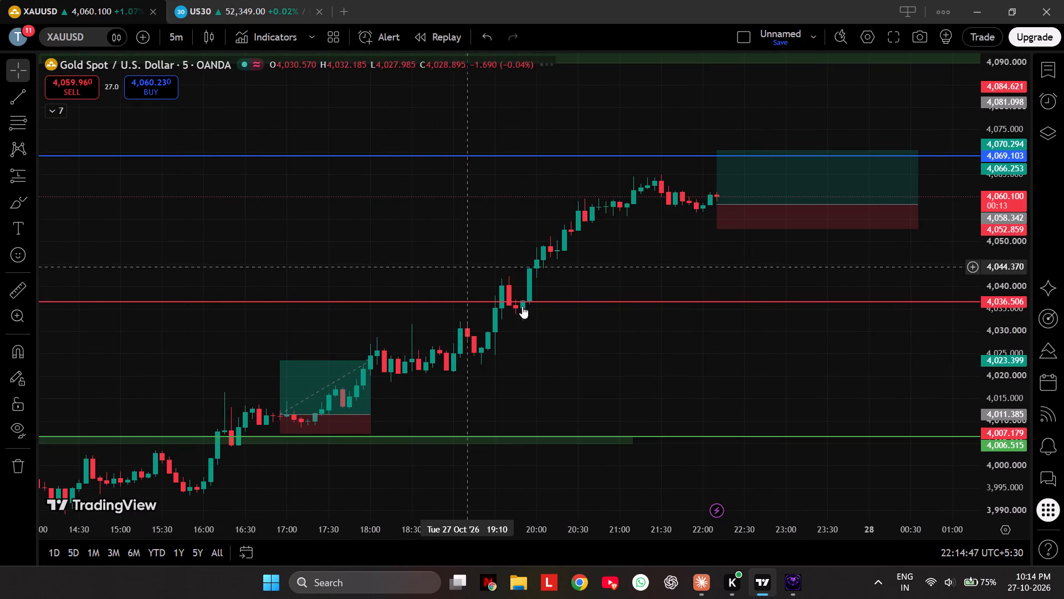
{"action": "scroll", "coordinate": [994, 415], "scroll_direction": "up", "scroll_amount": 9}
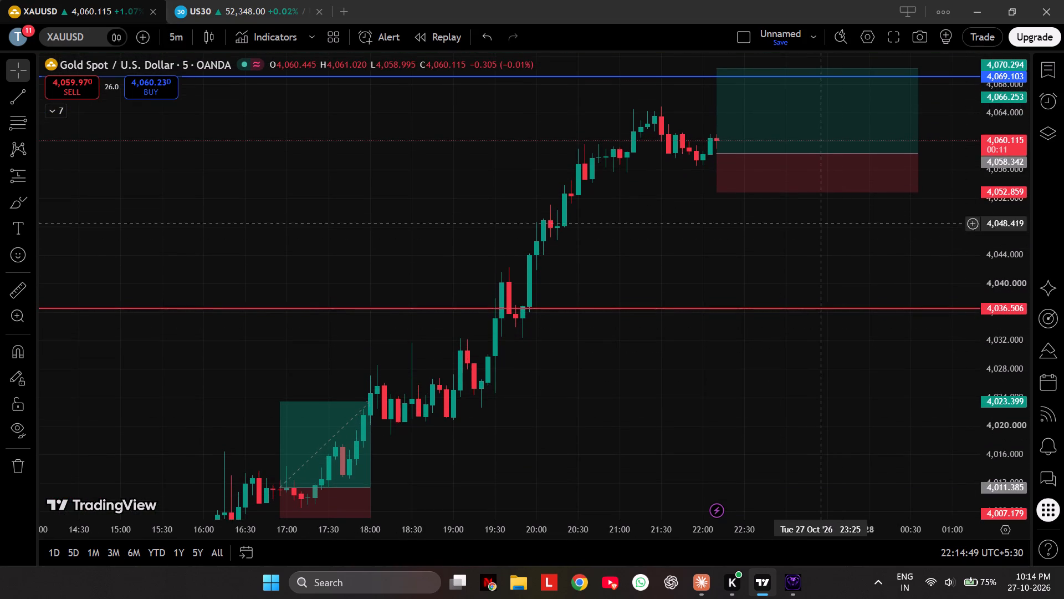
{"action": "left_click_drag", "start_coordinate": [814, 217], "coordinate": [801, 361]}
{"action": "scroll", "coordinate": [1007, 354], "scroll_direction": "up", "scroll_amount": 5}
{"action": "left_click_drag", "start_coordinate": [838, 404], "coordinate": [786, 414]}
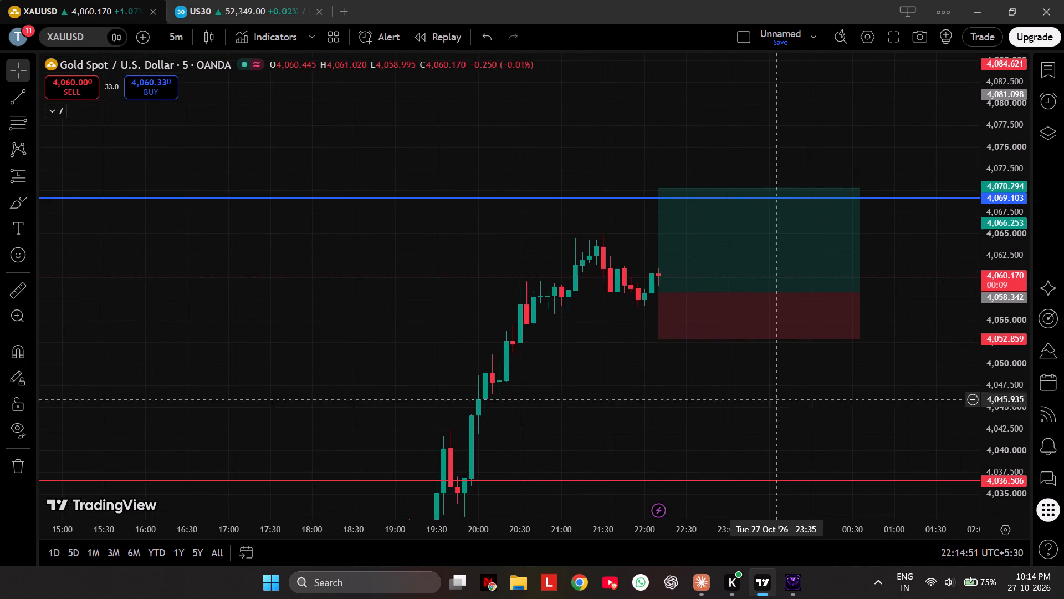
{"action": "left_click", "coordinate": [750, 307]}
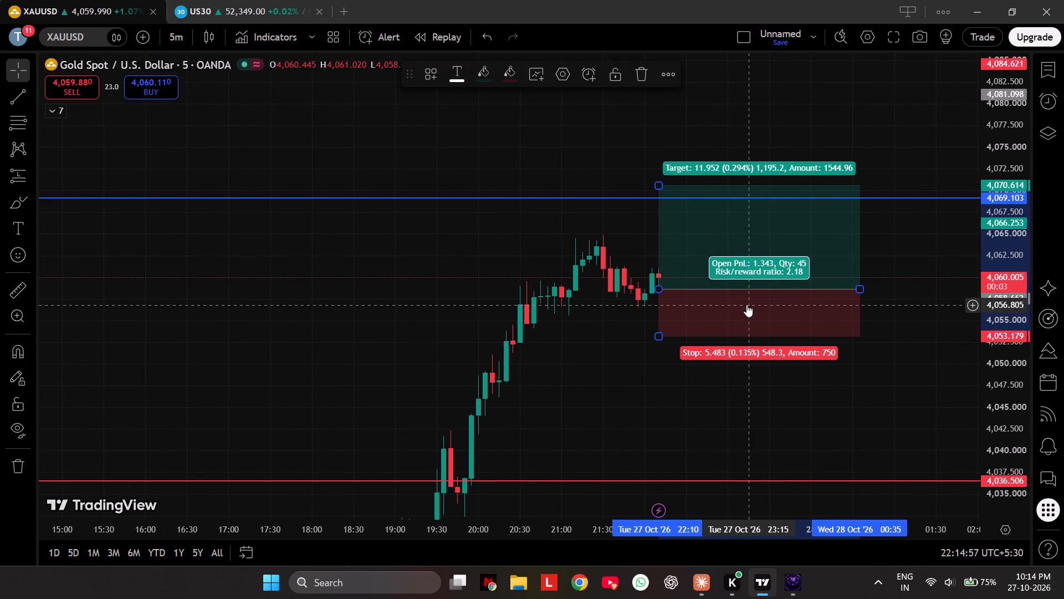
Switch to CobraTerminal and place a market buy of 0.02 lots on XAUUSD.
{"action": "left_click", "coordinate": [789, 586]}
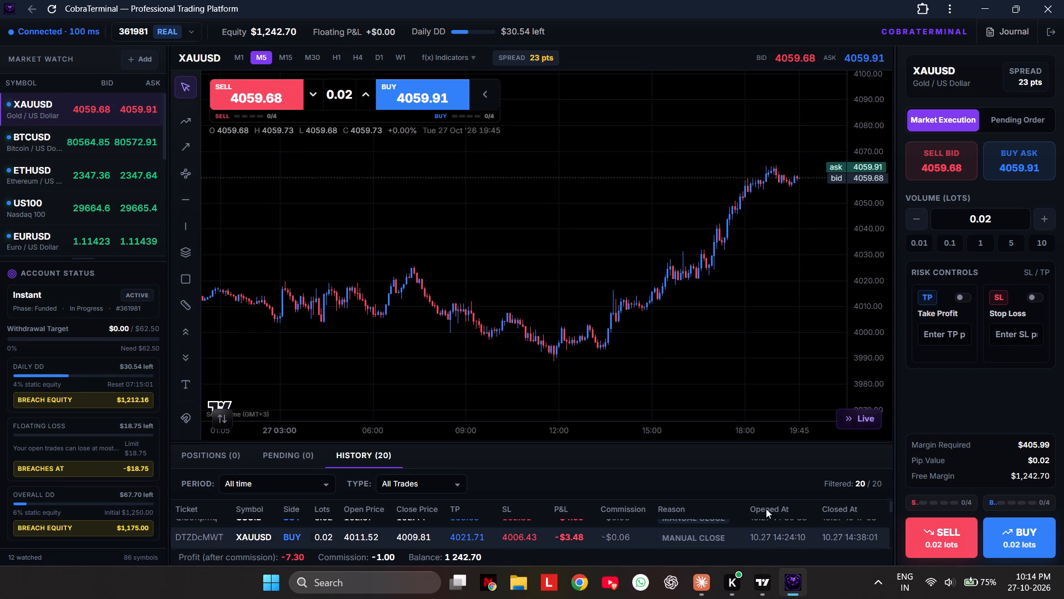
{"action": "left_click", "coordinate": [411, 99]}
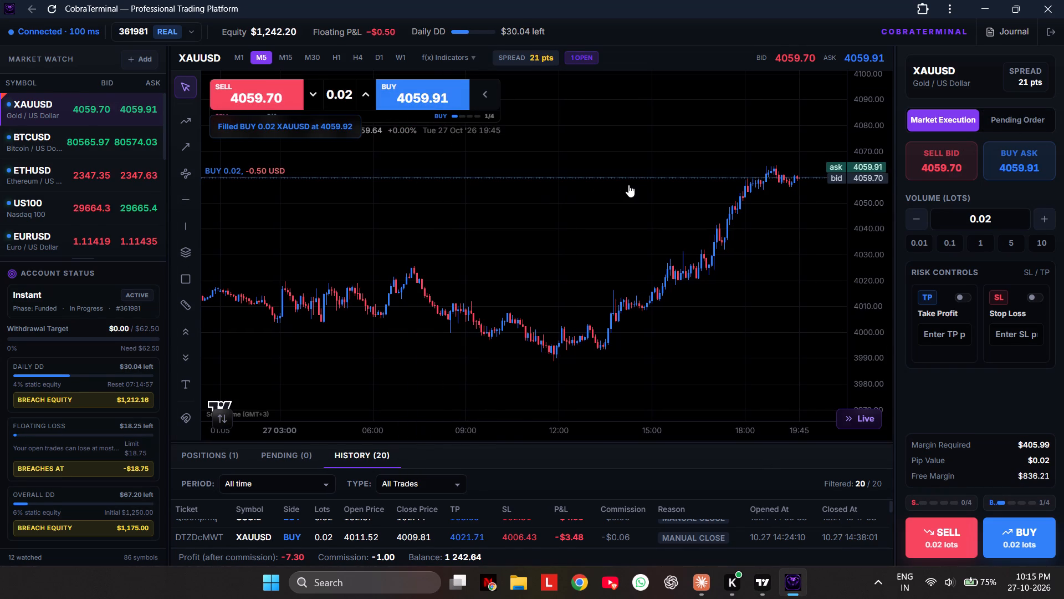
Add a take profit at 4072.26 and a stop loss at 4054.47 to the open XAUUSD buy position.
{"action": "left_click", "coordinate": [661, 178]}
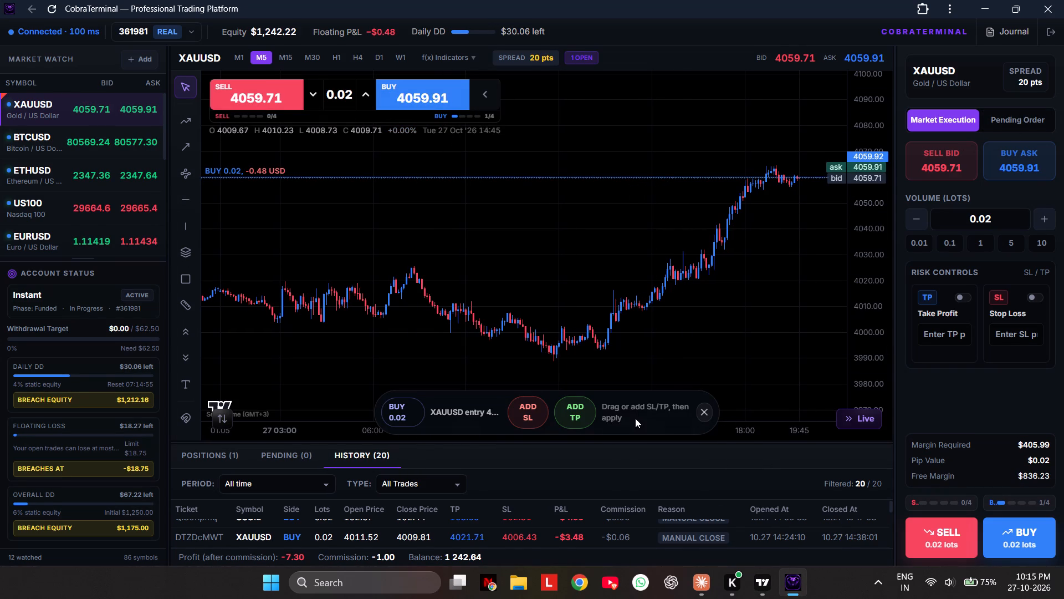
{"action": "left_click", "coordinate": [579, 414]}
{"action": "left_click_drag", "start_coordinate": [767, 101], "coordinate": [776, 143]}
{"action": "left_click", "coordinate": [531, 403]}
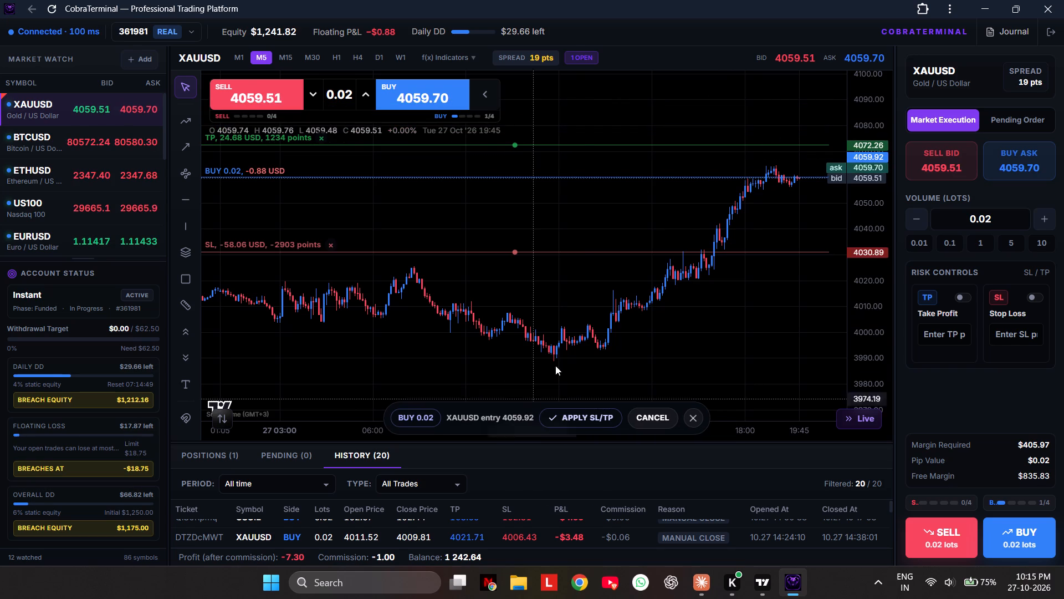
{"action": "left_click_drag", "start_coordinate": [722, 251], "coordinate": [713, 224]}
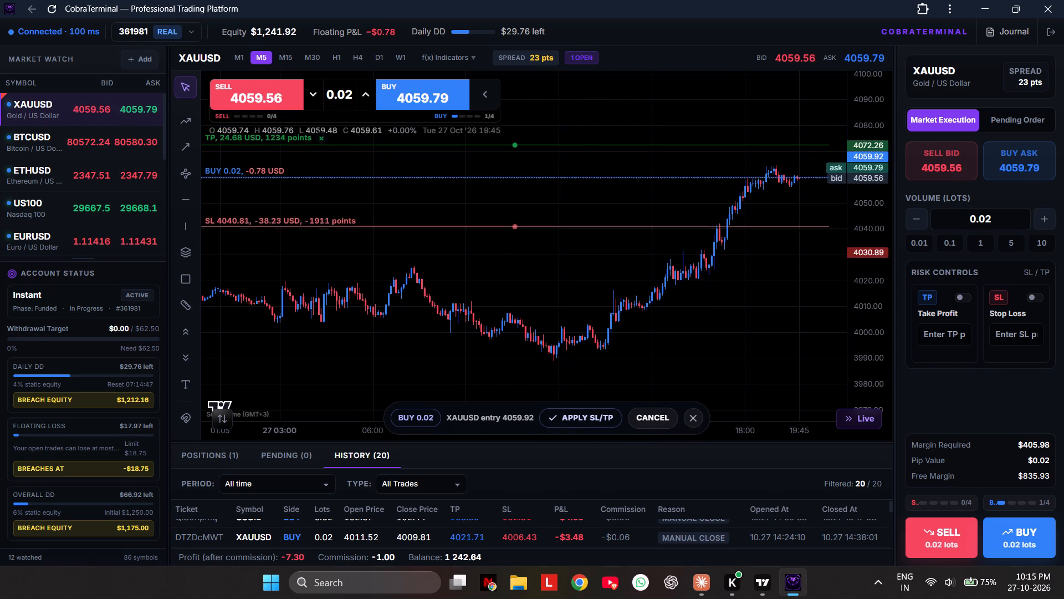
{"action": "left_click_drag", "start_coordinate": [713, 224], "coordinate": [674, 198]}
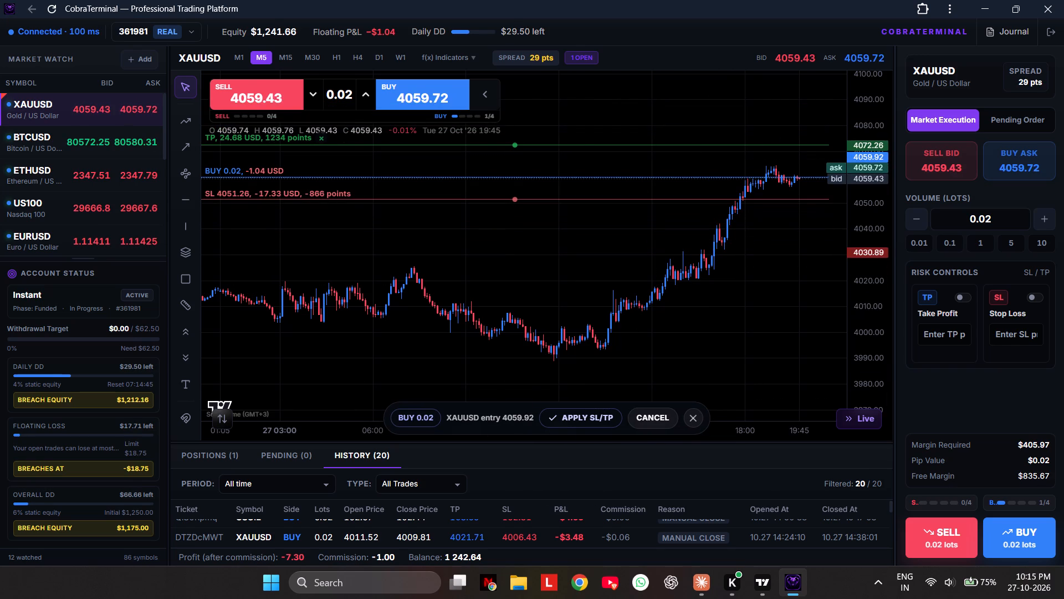
{"action": "left_click_drag", "start_coordinate": [674, 198], "coordinate": [661, 190]}
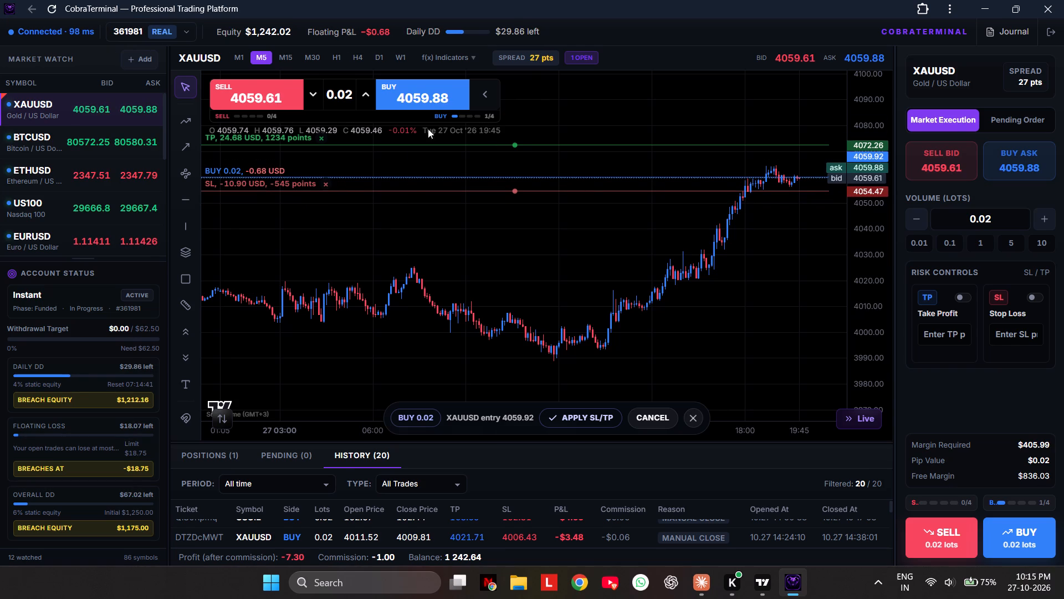
Check the stop loss and take profit levels on the M1 chart and apply them to the buy position.
{"action": "left_click", "coordinate": [241, 48]}
{"action": "left_click", "coordinate": [239, 54]}
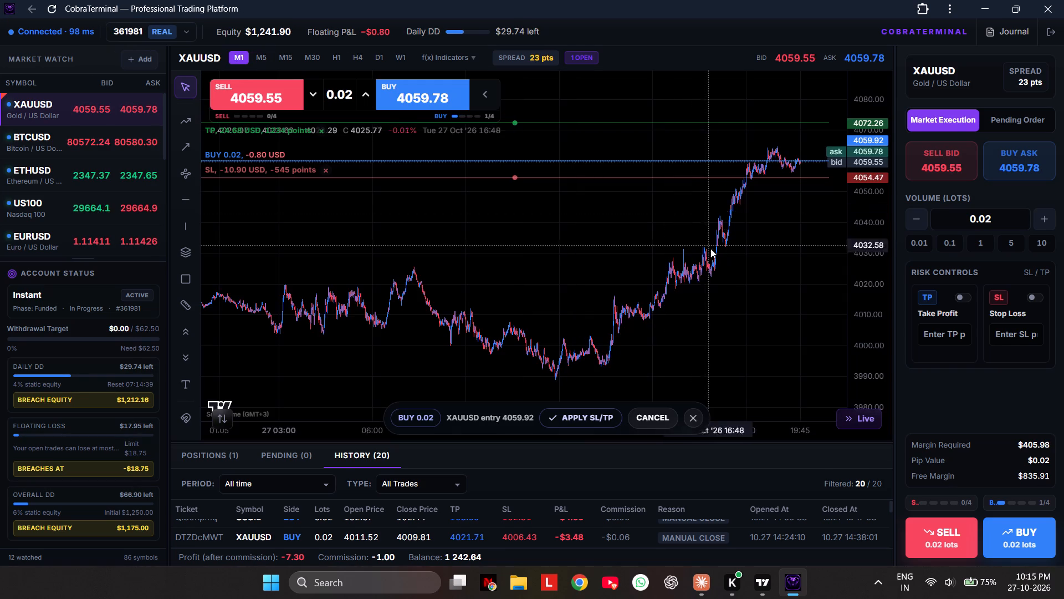
{"action": "scroll", "coordinate": [746, 301], "scroll_direction": "up", "scroll_amount": 9}
{"action": "left_click_drag", "start_coordinate": [783, 314], "coordinate": [463, 405]}
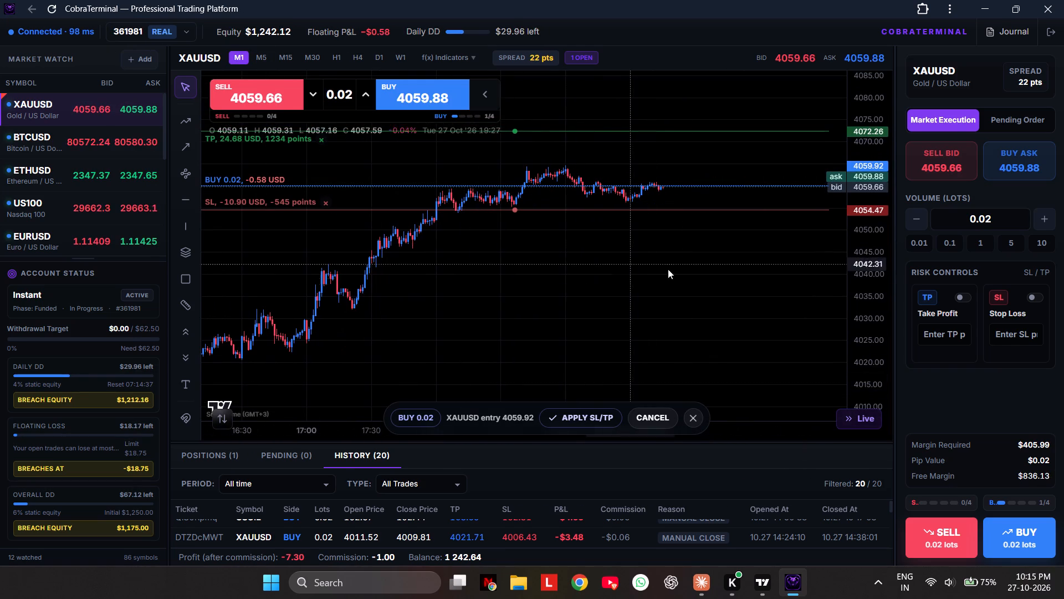
{"action": "scroll", "coordinate": [722, 301], "scroll_direction": "up", "scroll_amount": 5}
{"action": "scroll", "coordinate": [722, 301], "scroll_direction": "down", "scroll_amount": 4}
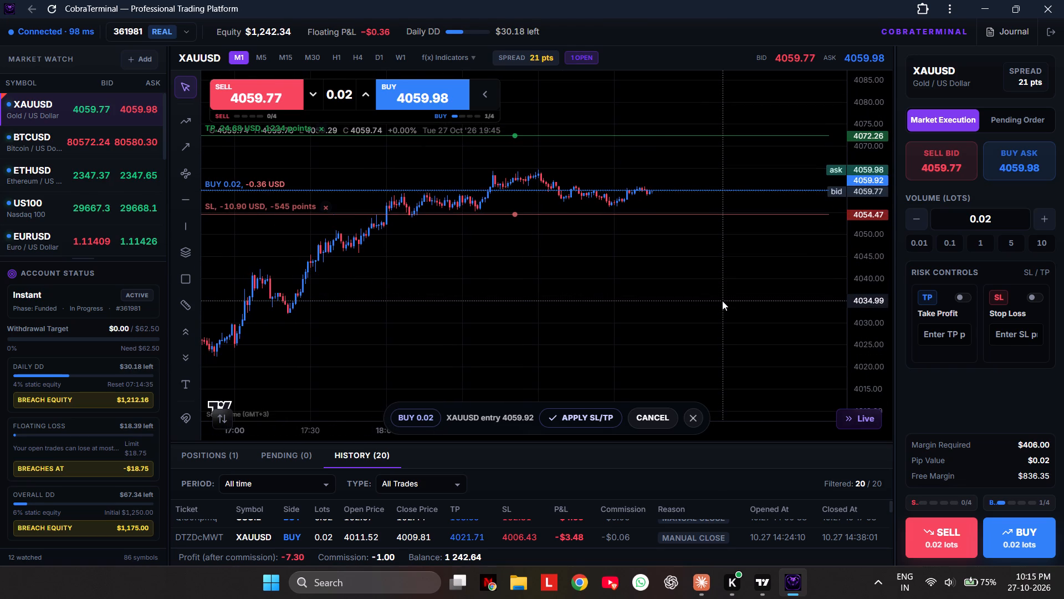
{"action": "left_click", "coordinate": [604, 412]}
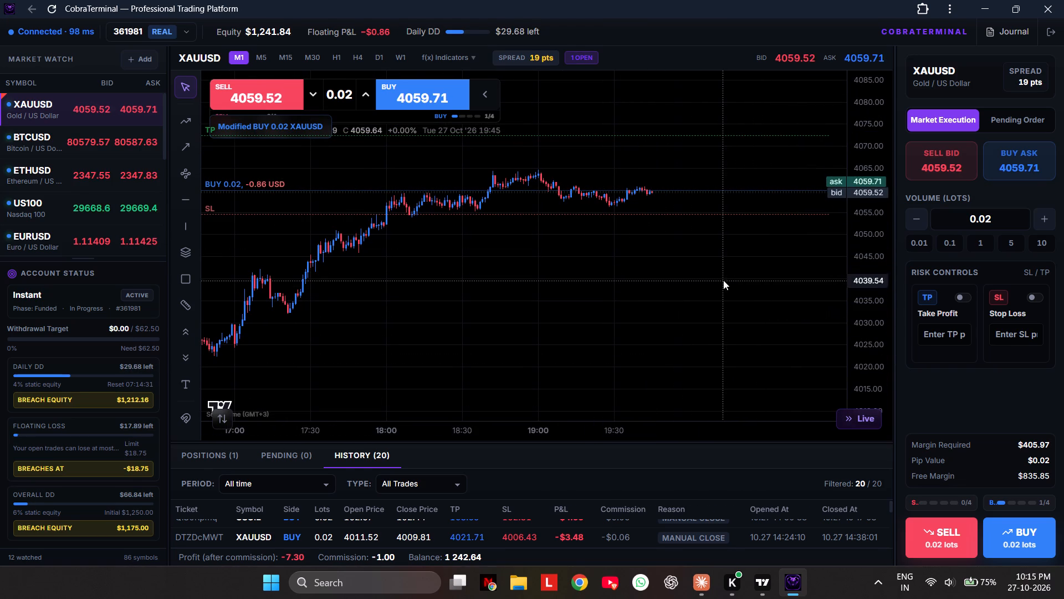
{"action": "left_click_drag", "start_coordinate": [724, 290], "coordinate": [728, 327]}
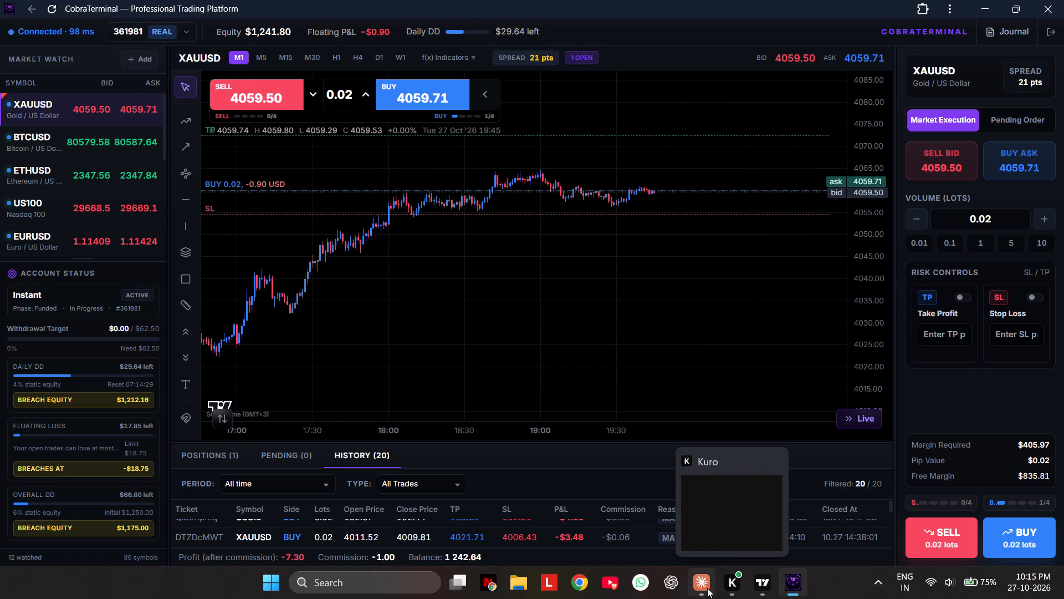
Switch to TradingView and change the XAUUSD chart to the 1-minute interval.
{"action": "left_click", "coordinate": [758, 591]}
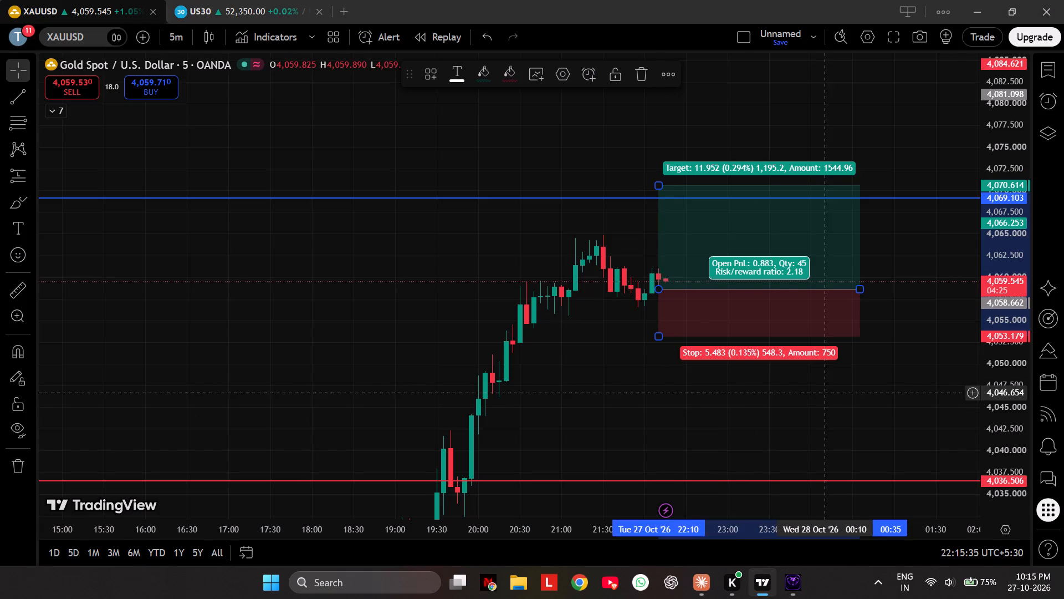
{"action": "left_click_drag", "start_coordinate": [812, 398], "coordinate": [784, 405]}
{"action": "left_click", "coordinate": [685, 388]}
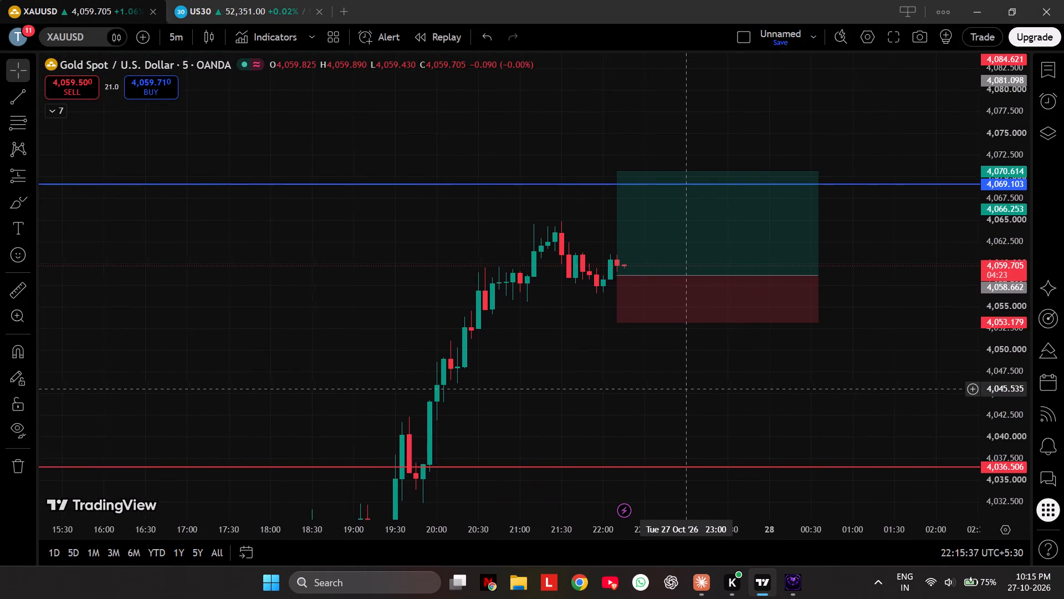
{"action": "left_click", "coordinate": [177, 42]}
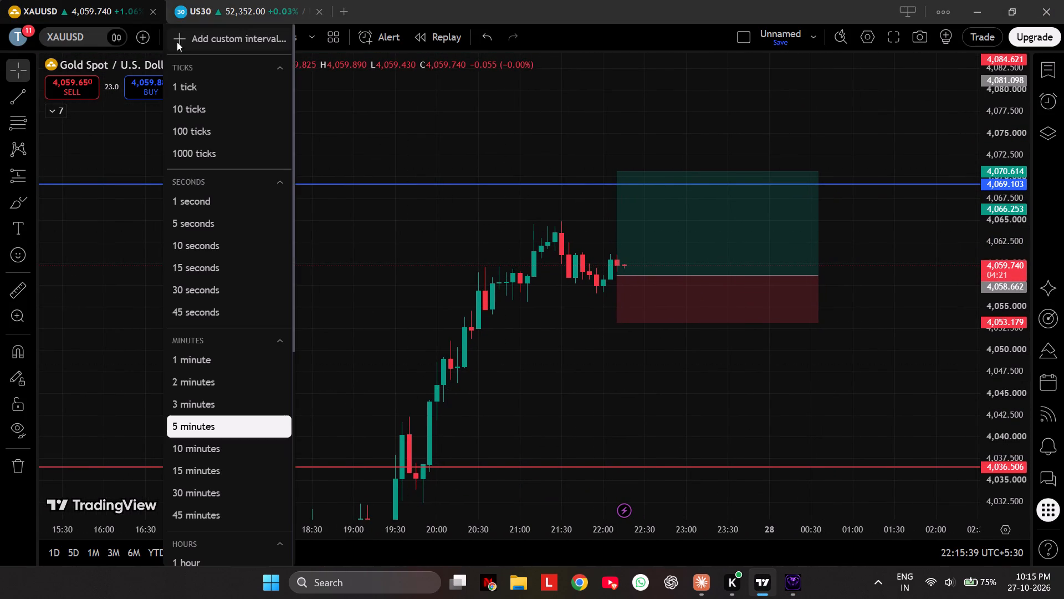
{"action": "left_click", "coordinate": [227, 366]}
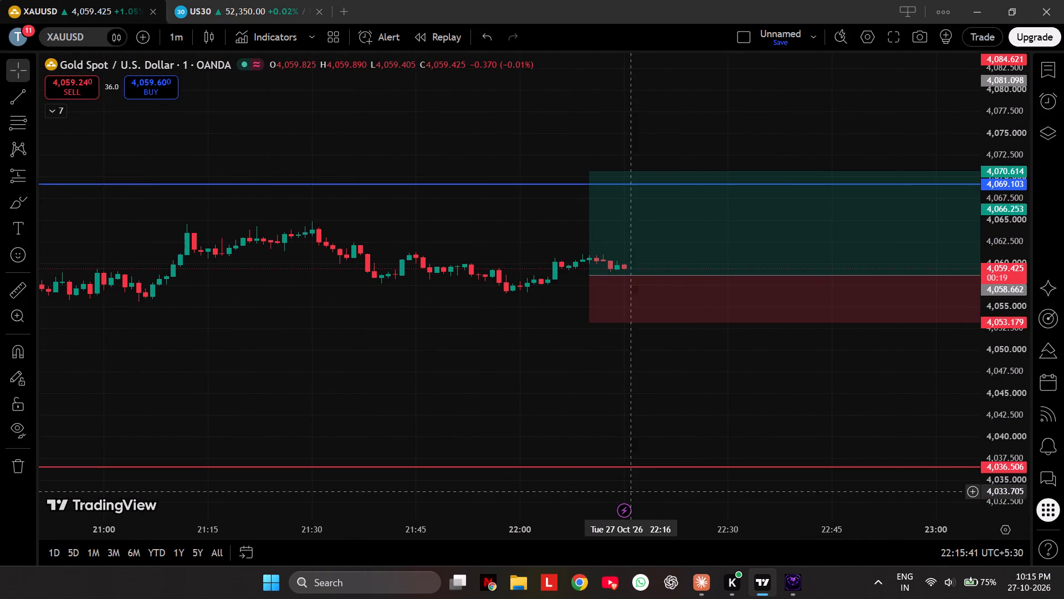
{"action": "left_click", "coordinate": [571, 489]}
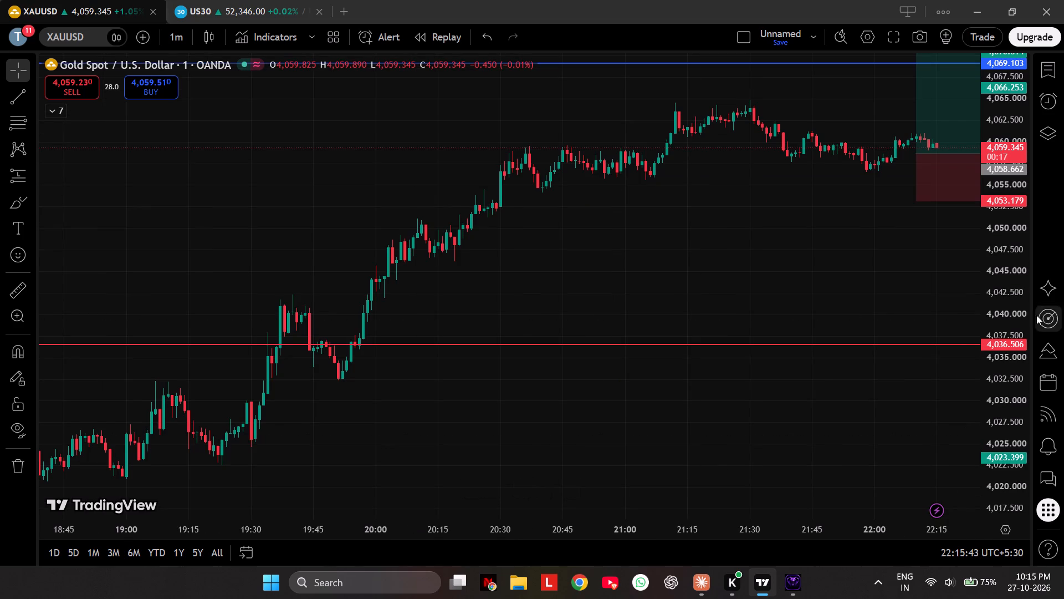
Shift the long position up to an entry of about 4,059.9, with its stop at about 4,054.4 and target at about 4,071.8.
{"action": "scroll", "coordinate": [1022, 357], "scroll_direction": "up", "scroll_amount": 2}
{"action": "left_click_drag", "start_coordinate": [881, 292], "coordinate": [667, 422]}
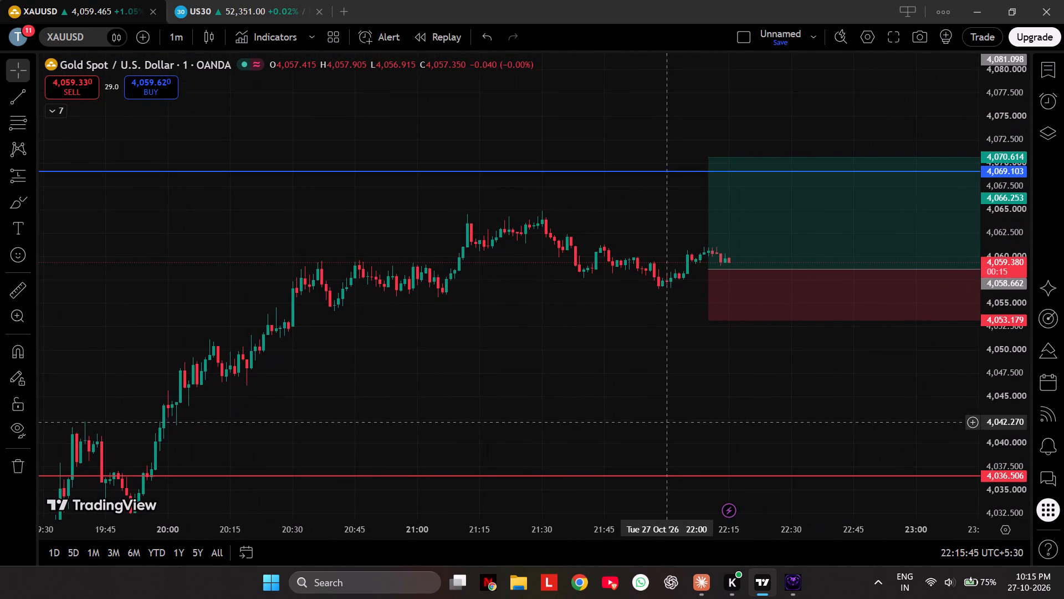
{"action": "scroll", "coordinate": [995, 392], "scroll_direction": "up", "scroll_amount": 7}
{"action": "left_click_drag", "start_coordinate": [906, 387], "coordinate": [755, 403]}
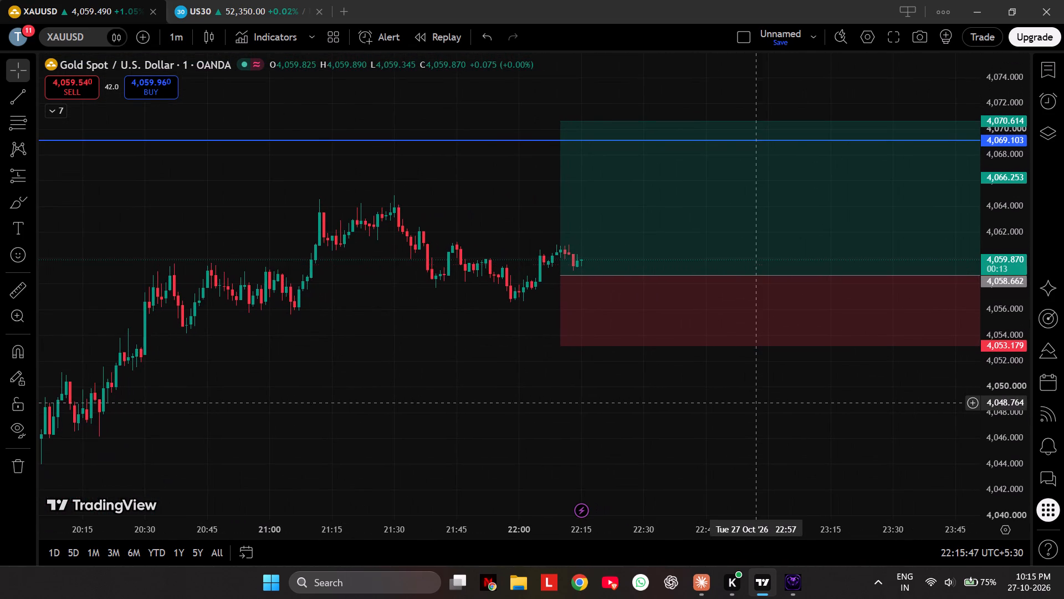
{"action": "scroll", "coordinate": [998, 418], "scroll_direction": "up", "scroll_amount": 10}
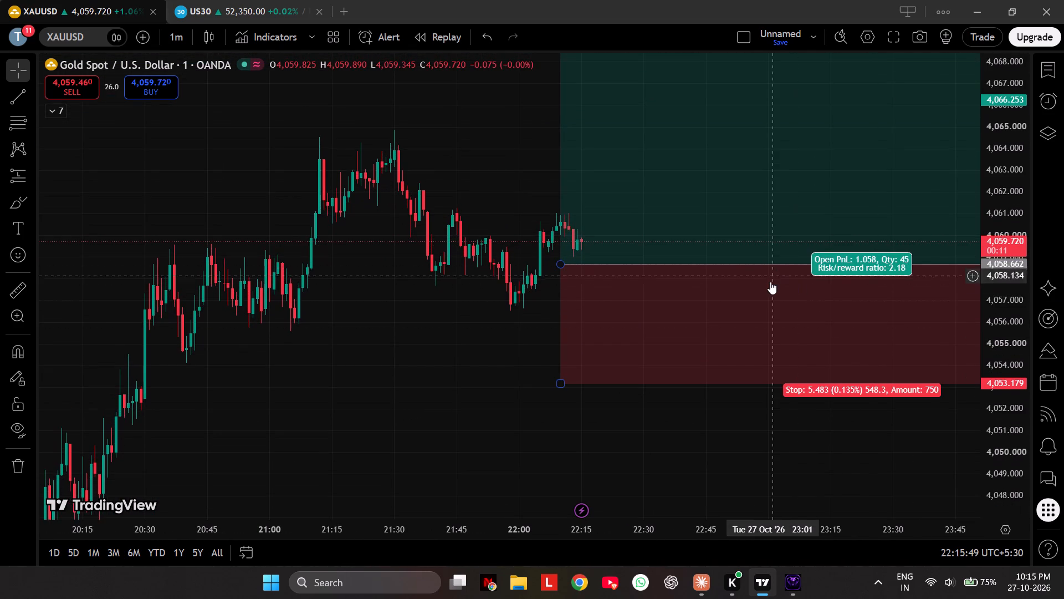
{"action": "left_click_drag", "start_coordinate": [770, 282], "coordinate": [782, 260]}
{"action": "left_click_drag", "start_coordinate": [803, 414], "coordinate": [796, 429]}
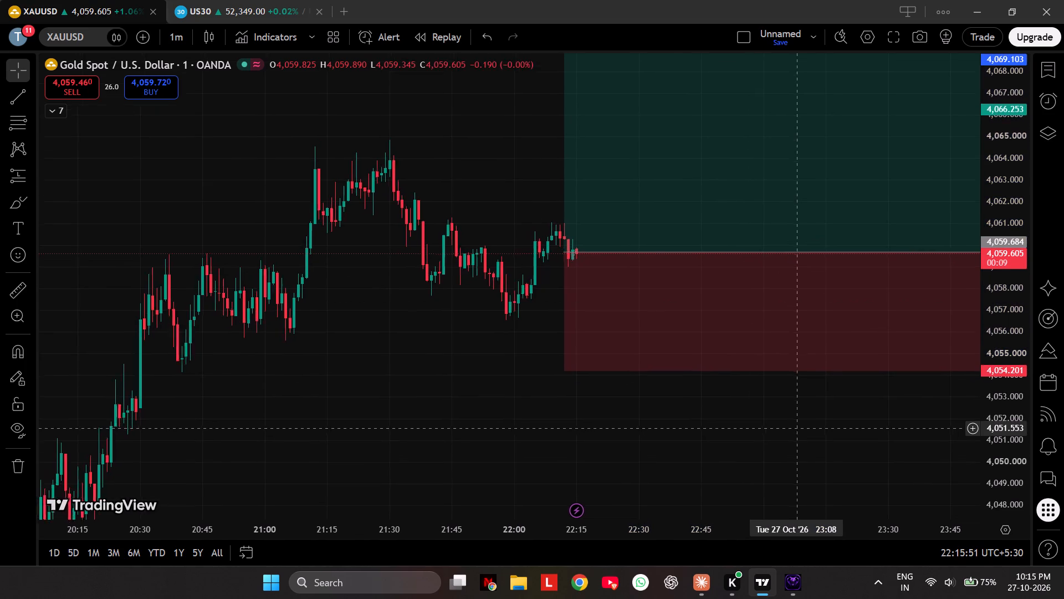
{"action": "left_click_drag", "start_coordinate": [796, 429], "coordinate": [800, 462]}
{"action": "left_click", "coordinate": [771, 303]}
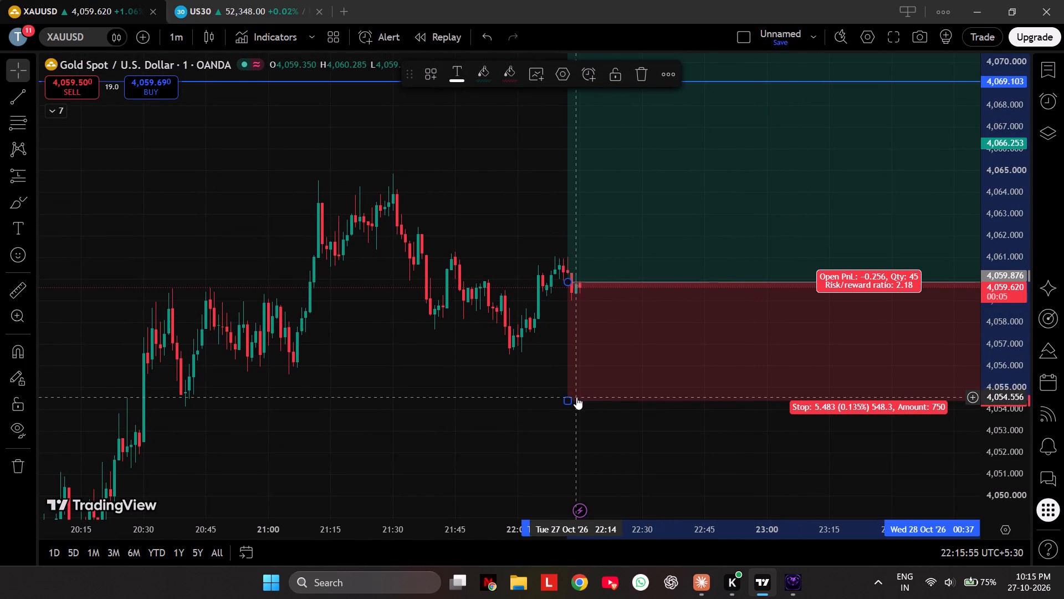
{"action": "scroll", "coordinate": [1026, 349], "scroll_direction": "down", "scroll_amount": 5}
{"action": "scroll", "coordinate": [799, 433], "scroll_direction": "down", "scroll_amount": 5}
{"action": "left_click_drag", "start_coordinate": [815, 439], "coordinate": [579, 478]}
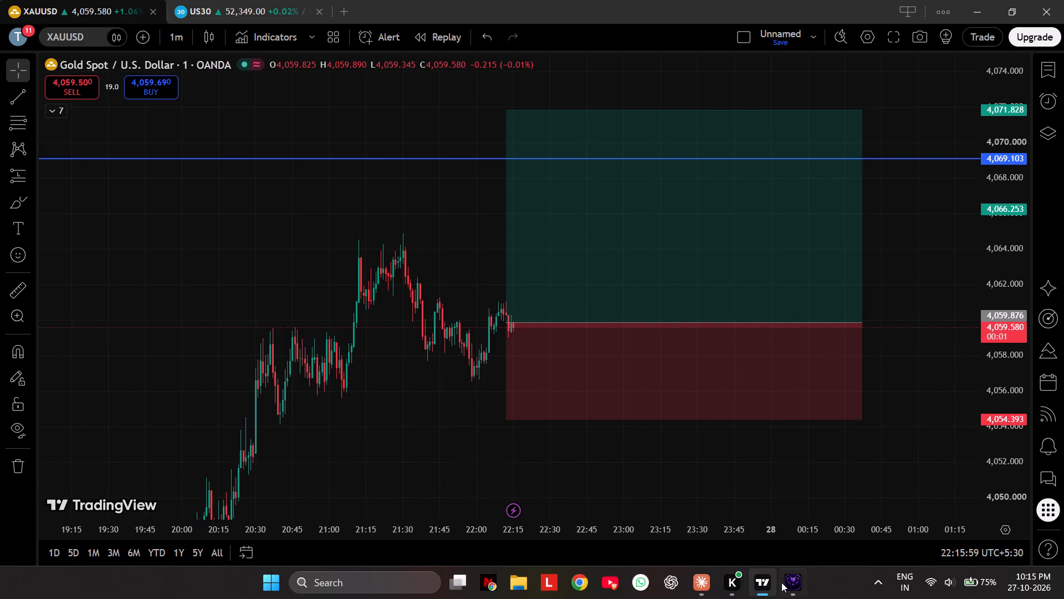
Switch to CobraTerminal and inspect the take profit and stop loss levels of the open XAUUSD buy on the M1 chart.
{"action": "left_click", "coordinate": [789, 585]}
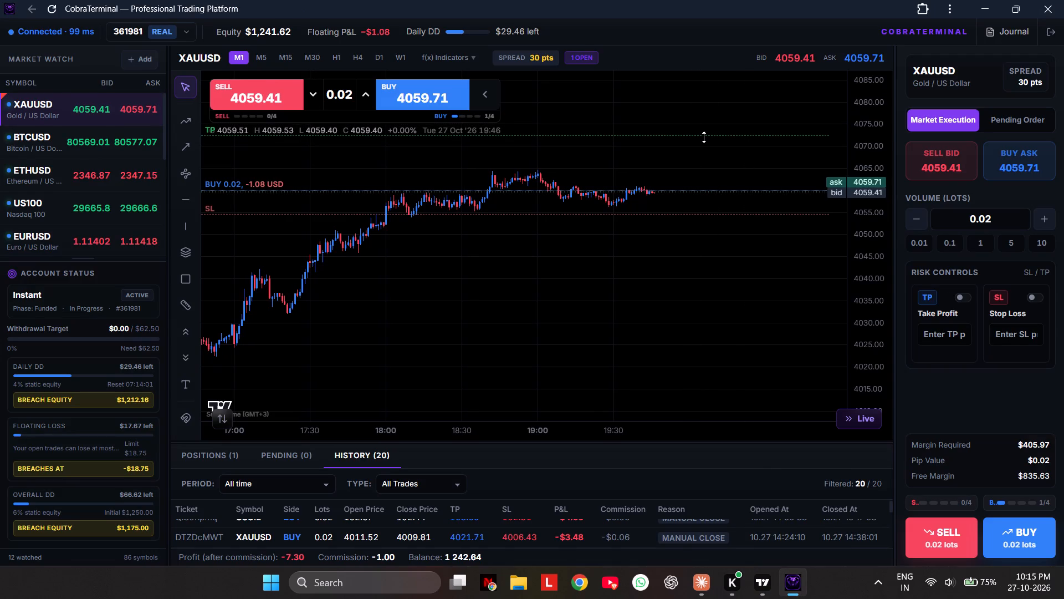
{"action": "left_click", "coordinate": [704, 137]}
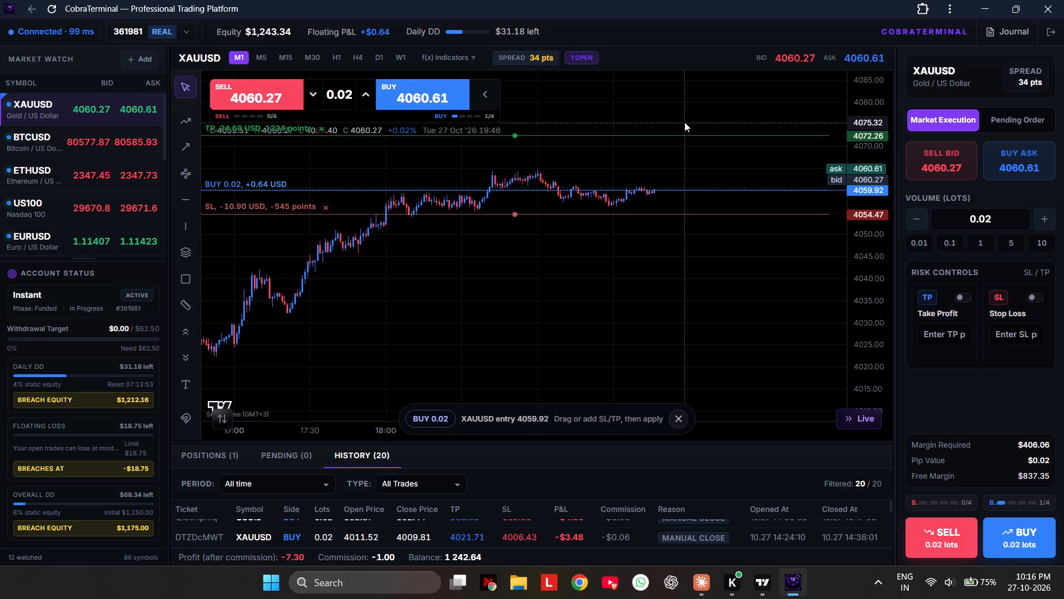
{"action": "left_click", "coordinate": [684, 122]}
Back in TradingView, raise the long position's target to about 4,074.0 and tighten its stop to about 4,056.0.
{"action": "left_click", "coordinate": [757, 586]}
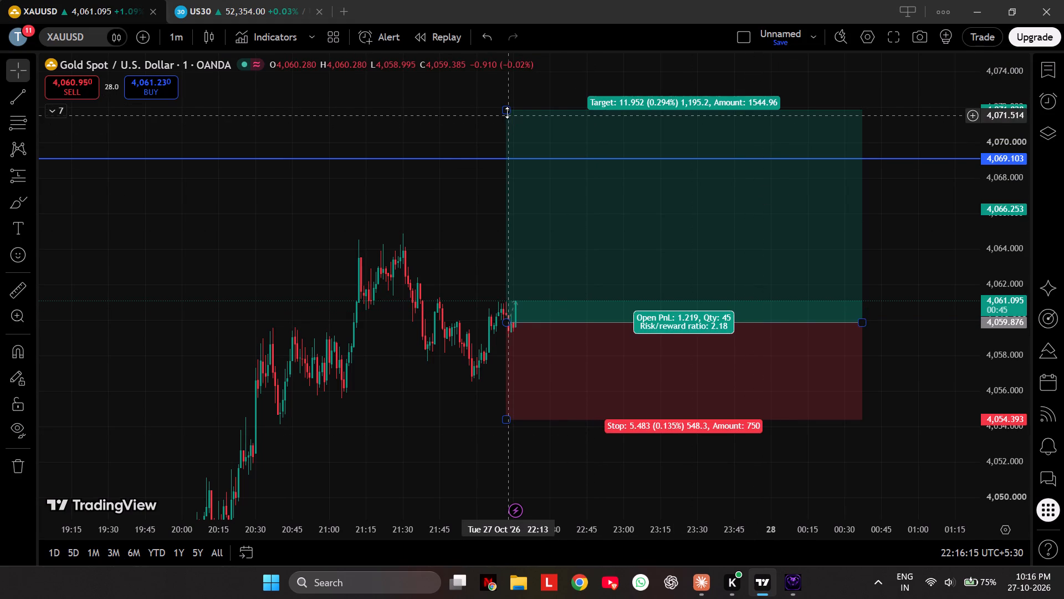
{"action": "left_click_drag", "start_coordinate": [507, 113], "coordinate": [507, 71]}
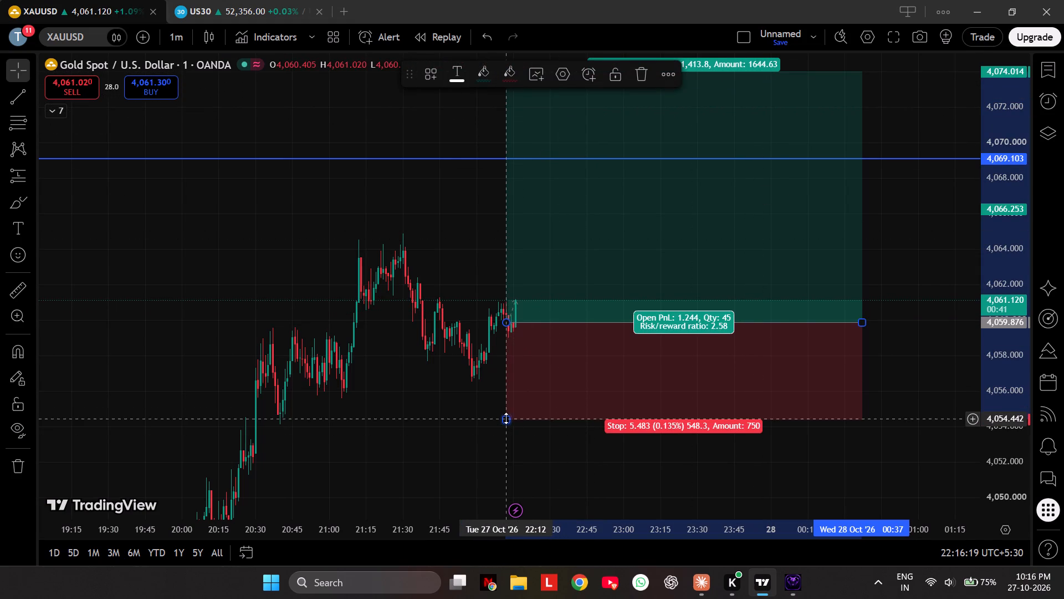
{"action": "left_click_drag", "start_coordinate": [506, 418], "coordinate": [523, 424]}
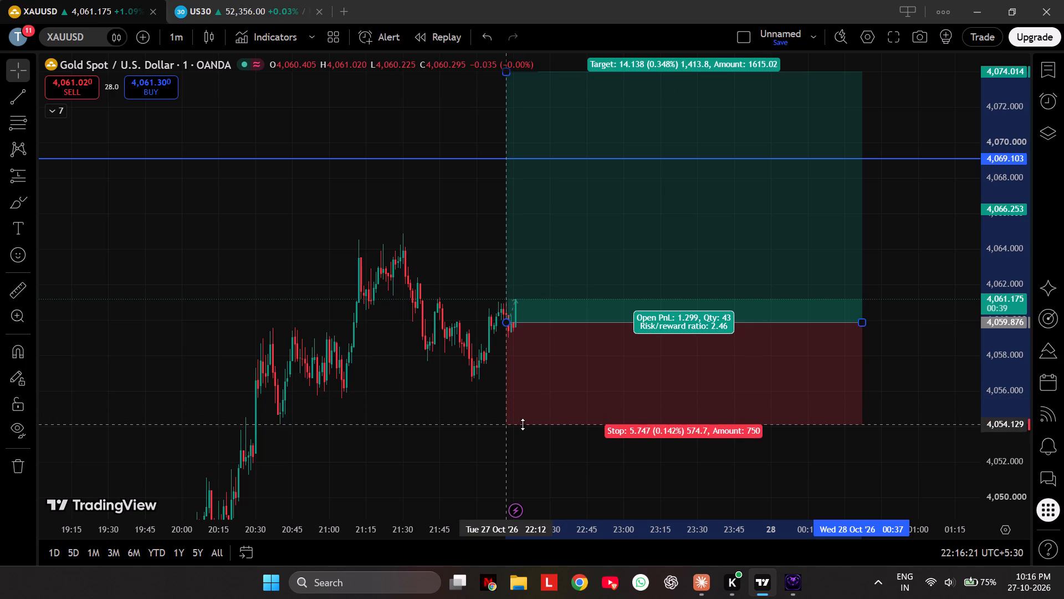
{"action": "left_click_drag", "start_coordinate": [523, 424], "coordinate": [515, 394]}
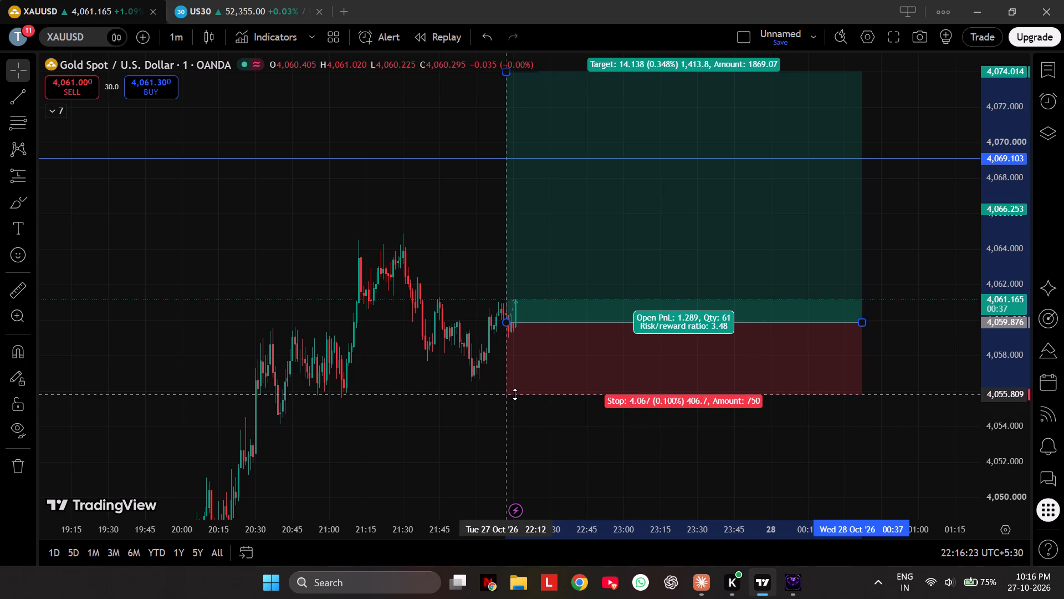
{"action": "left_click_drag", "start_coordinate": [515, 394], "coordinate": [514, 394]}
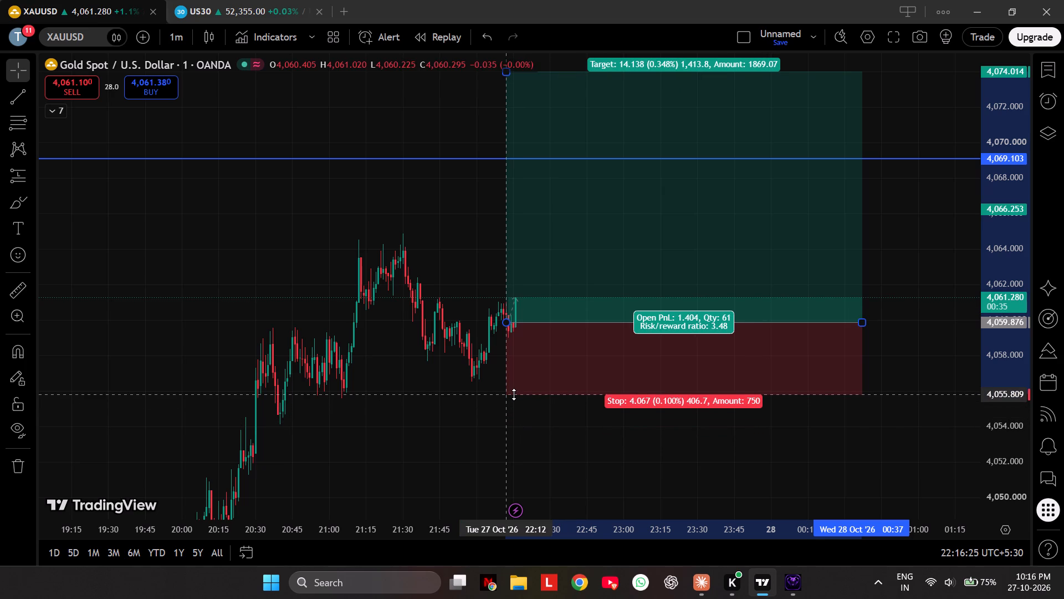
{"action": "left_click_drag", "start_coordinate": [514, 394], "coordinate": [513, 393]}
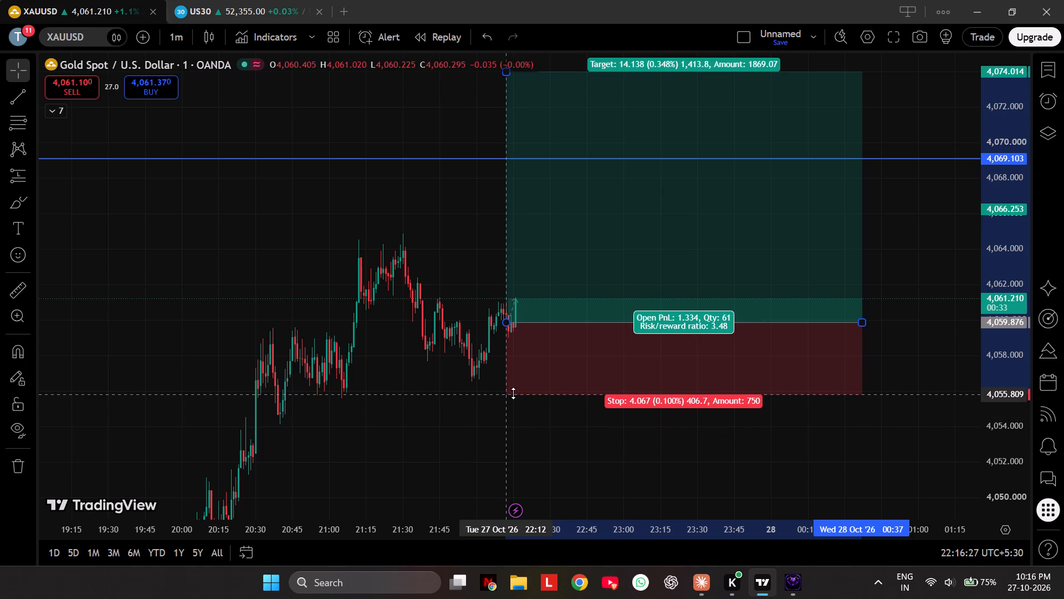
{"action": "left_click_drag", "start_coordinate": [513, 393], "coordinate": [513, 390]}
{"action": "left_click", "coordinate": [478, 204]}
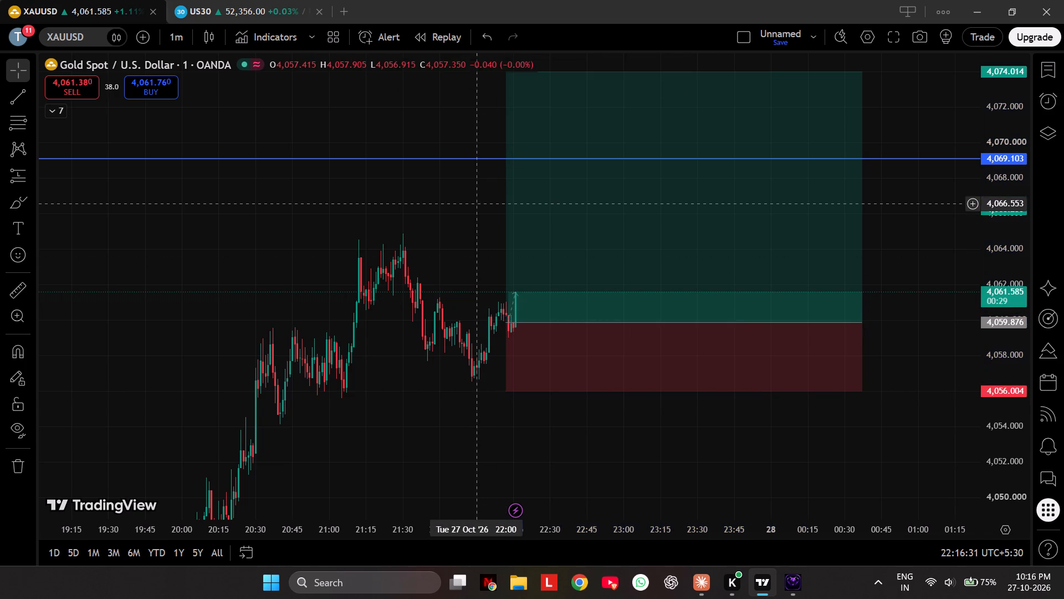
Shorten the long position's time span so it ends at about 22:51.
{"action": "left_click_drag", "start_coordinate": [689, 449], "coordinate": [752, 449]}
{"action": "scroll", "coordinate": [752, 449], "scroll_direction": "up", "scroll_amount": 4}
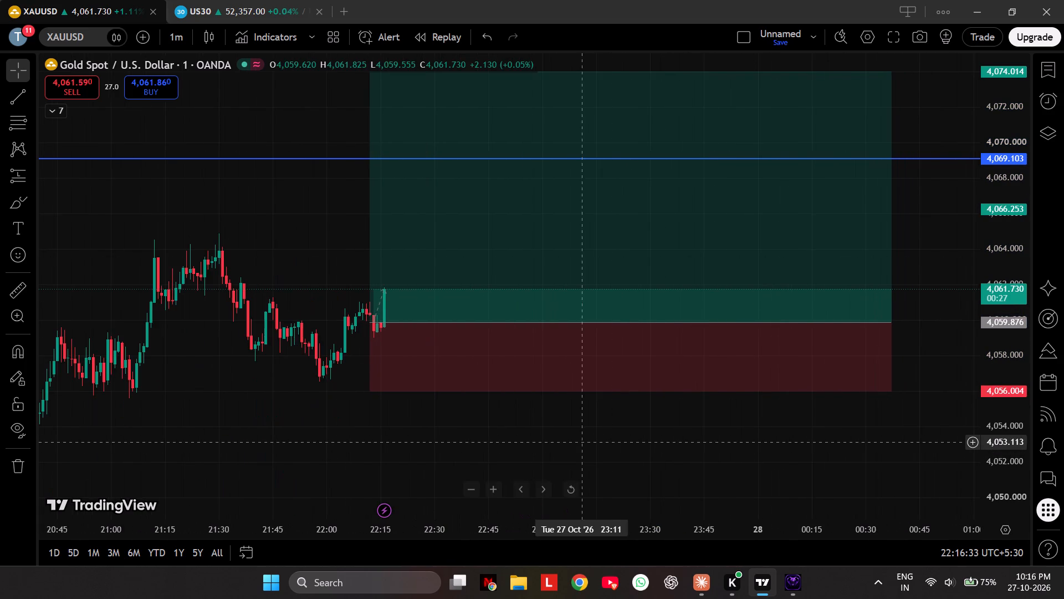
{"action": "left_click_drag", "start_coordinate": [584, 442], "coordinate": [807, 430]}
{"action": "left_click_drag", "start_coordinate": [807, 430], "coordinate": [590, 474]}
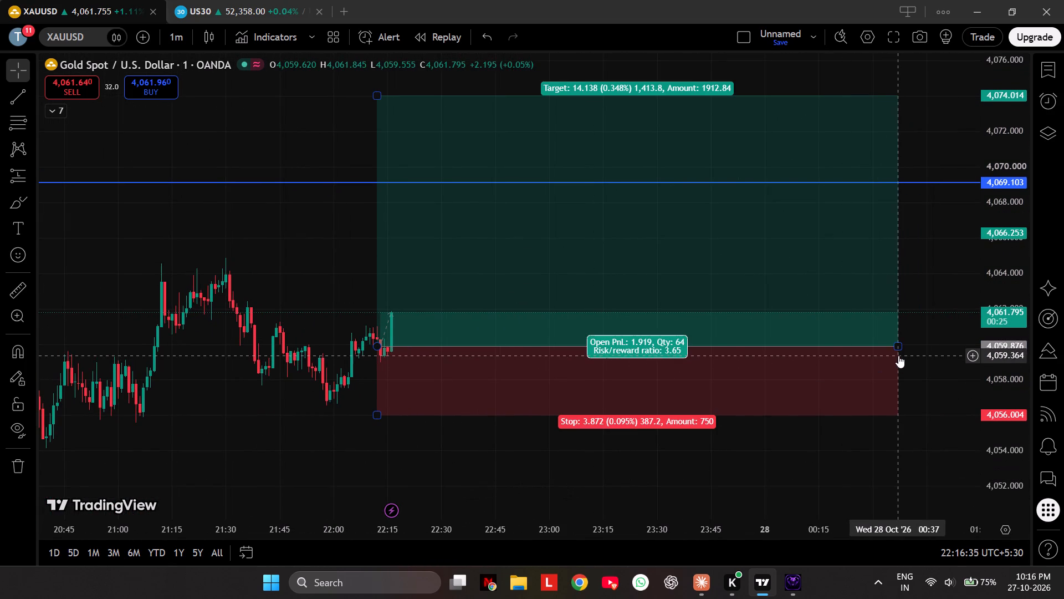
{"action": "left_click_drag", "start_coordinate": [898, 349], "coordinate": [516, 369]}
Examine the recent XAUUSD price action around the long position on the 1-minute chart.
{"action": "left_click_drag", "start_coordinate": [595, 394], "coordinate": [882, 417]}
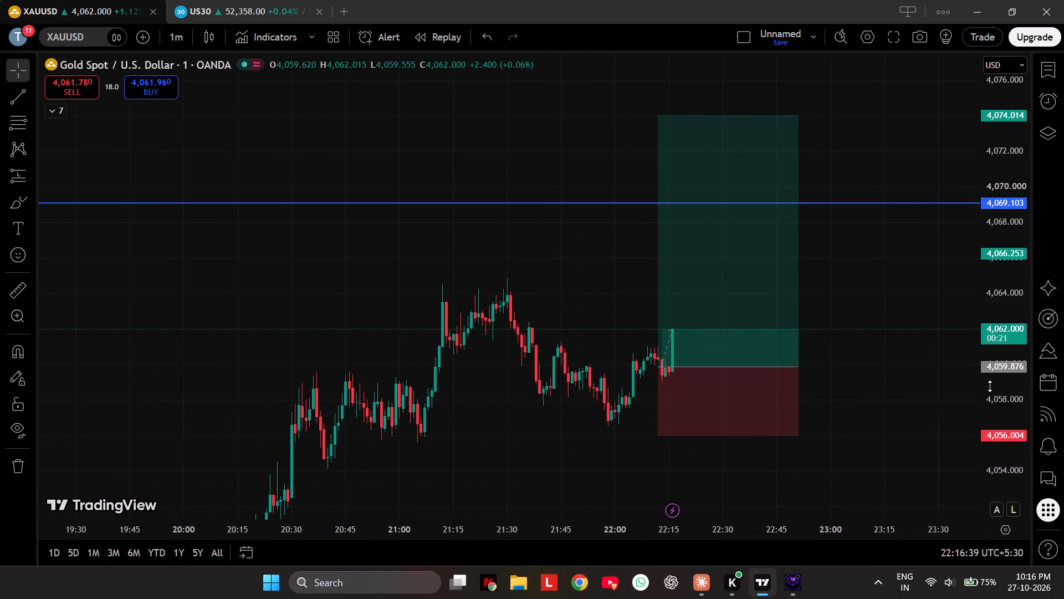
{"action": "scroll", "coordinate": [997, 395], "scroll_direction": "down", "scroll_amount": 4}
{"action": "left_click_drag", "start_coordinate": [876, 441], "coordinate": [817, 370]}
{"action": "scroll", "coordinate": [812, 352], "scroll_direction": "down", "scroll_amount": 6}
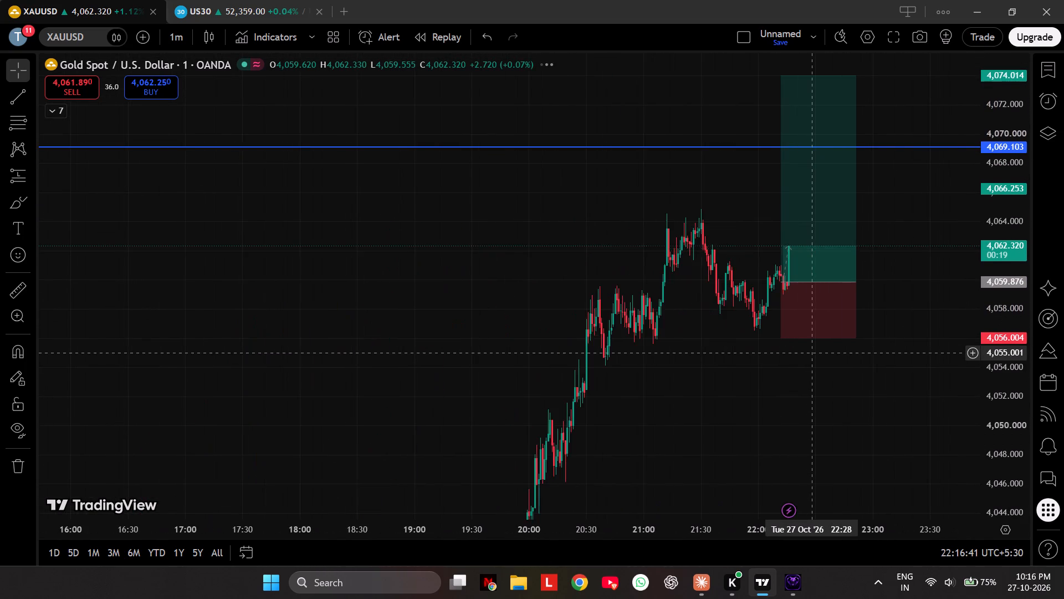
{"action": "scroll", "coordinate": [812, 352], "scroll_direction": "up", "scroll_amount": 5}
{"action": "left_click_drag", "start_coordinate": [850, 405], "coordinate": [821, 384]}
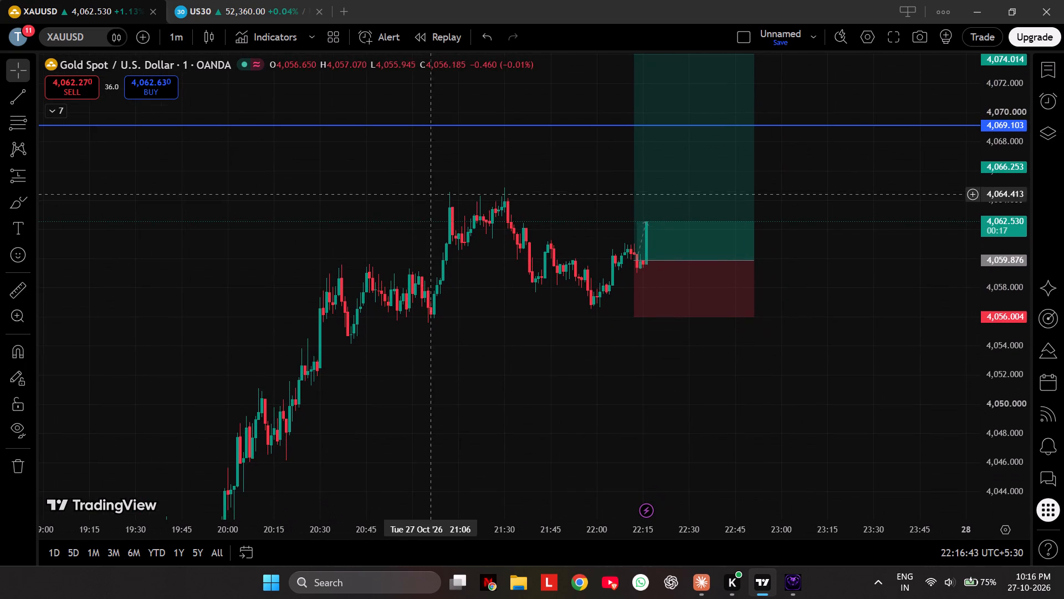
{"action": "left_click_drag", "start_coordinate": [534, 181], "coordinate": [496, 219]}
{"action": "scroll", "coordinate": [496, 219], "scroll_direction": "up", "scroll_amount": 3}
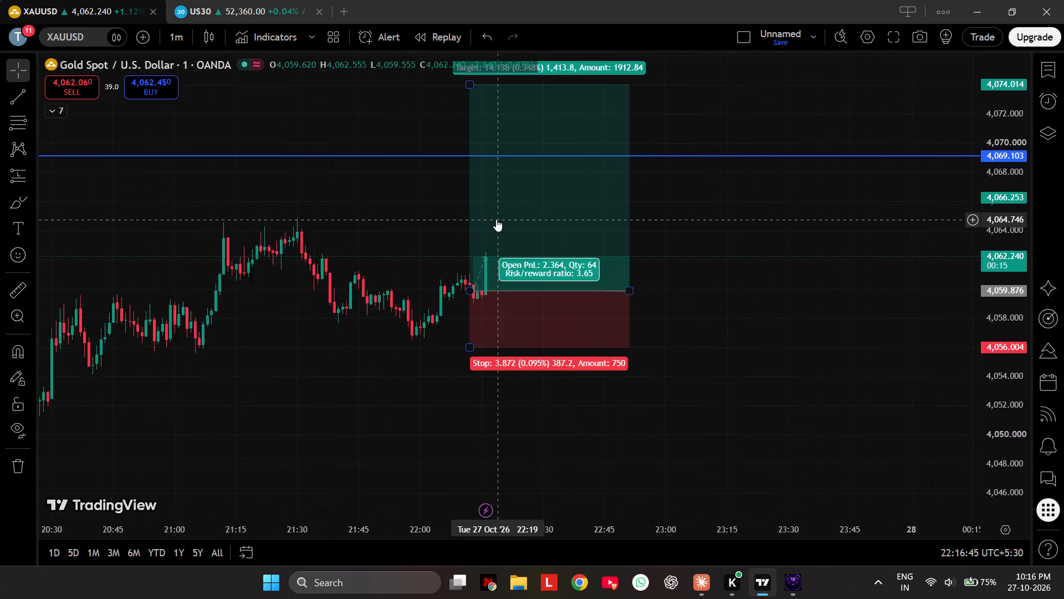
{"action": "scroll", "coordinate": [496, 219], "scroll_direction": "up", "scroll_amount": 2}
{"action": "left_click_drag", "start_coordinate": [656, 380], "coordinate": [870, 360]}
{"action": "scroll", "coordinate": [841, 338], "scroll_direction": "down", "scroll_amount": 5}
{"action": "scroll", "coordinate": [841, 338], "scroll_direction": "up", "scroll_amount": 4}
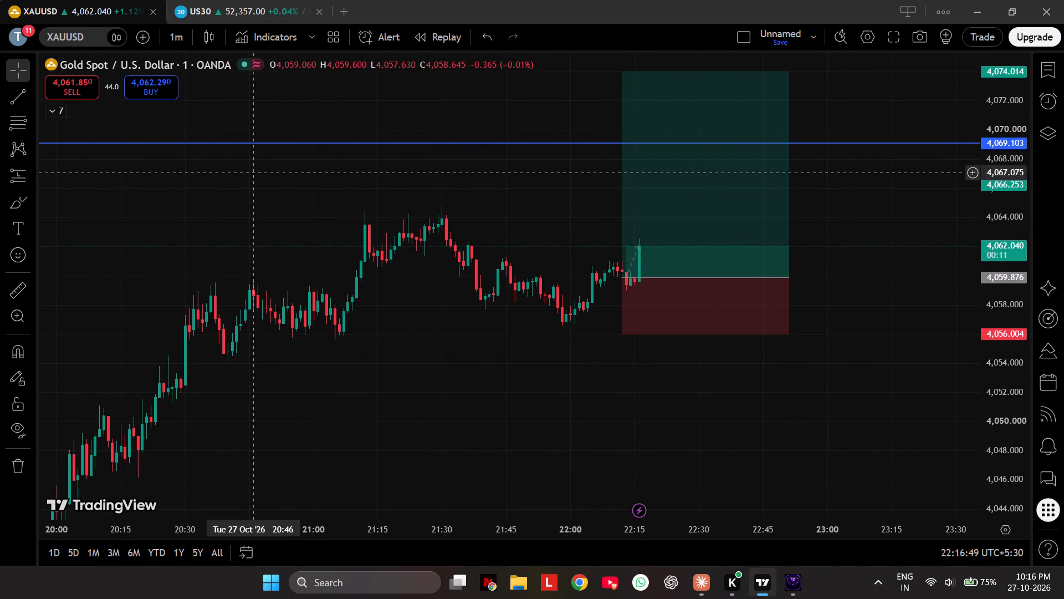
Set the XAUUSD chart to the 5-minute interval and review the long position against the recent candles.
{"action": "left_click", "coordinate": [174, 39]}
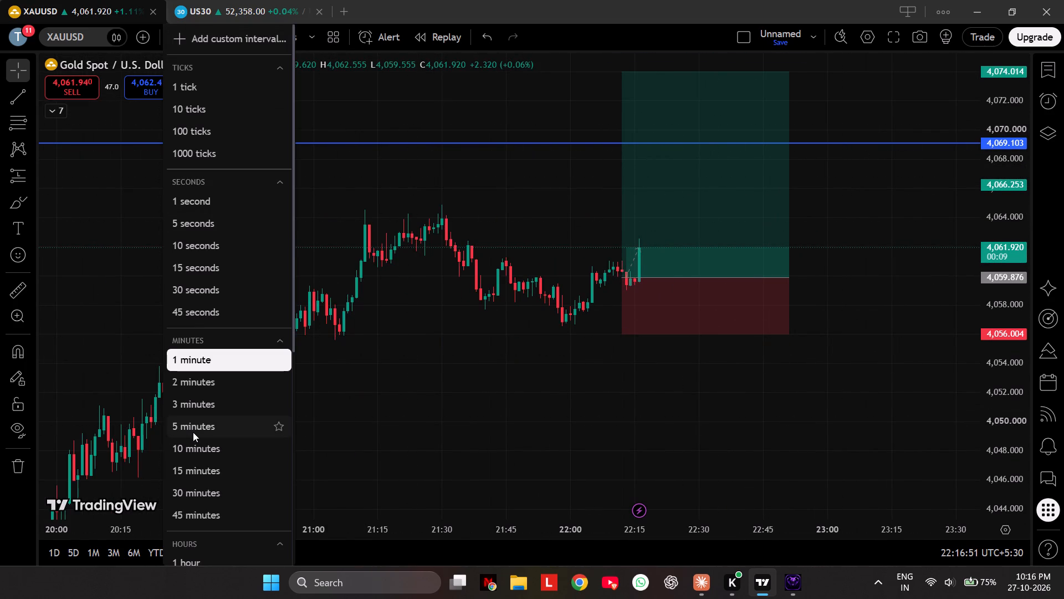
{"action": "left_click", "coordinate": [215, 434]}
{"action": "scroll", "coordinate": [485, 321], "scroll_direction": "up", "scroll_amount": 6}
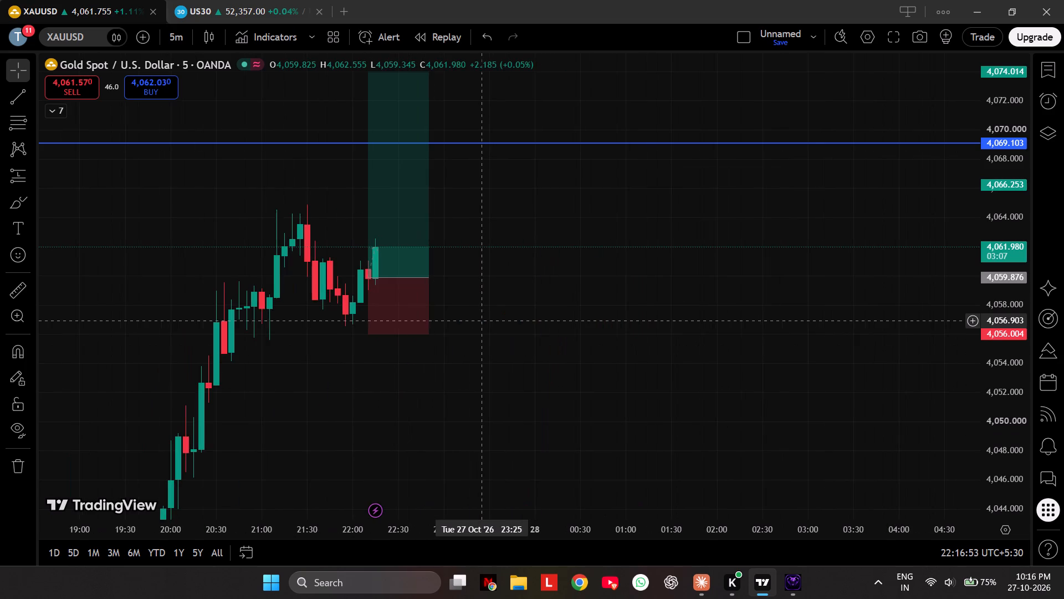
{"action": "scroll", "coordinate": [993, 270], "scroll_direction": "down", "scroll_amount": 10}
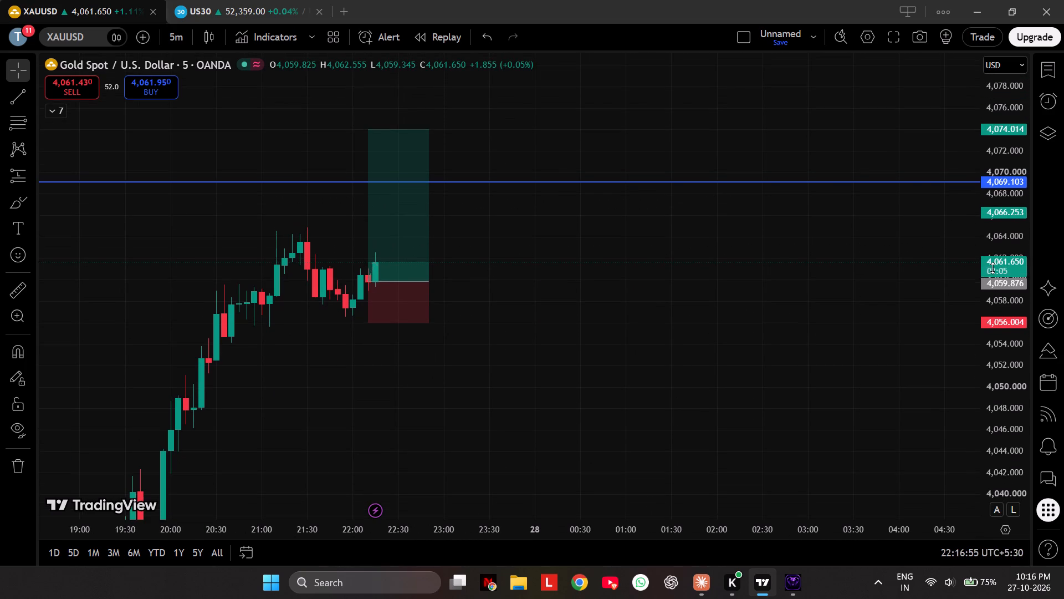
{"action": "left_click_drag", "start_coordinate": [530, 377], "coordinate": [753, 324]}
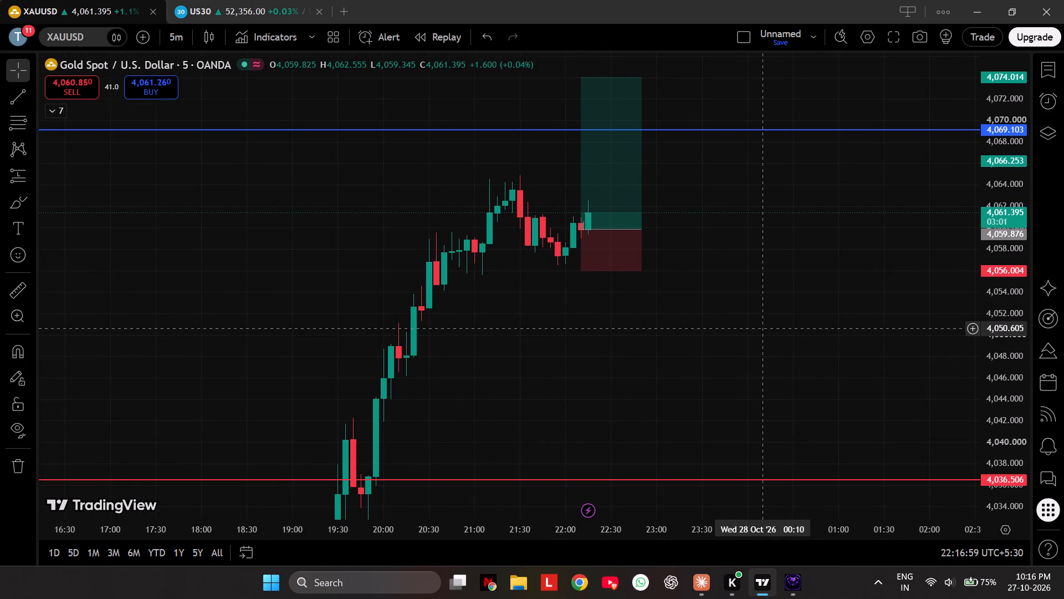
{"action": "left_click_drag", "start_coordinate": [775, 291], "coordinate": [773, 281]}
Switch to CobraTerminal and check the open XAUUSD buy position on the M1 chart.
{"action": "left_click", "coordinate": [787, 590]}
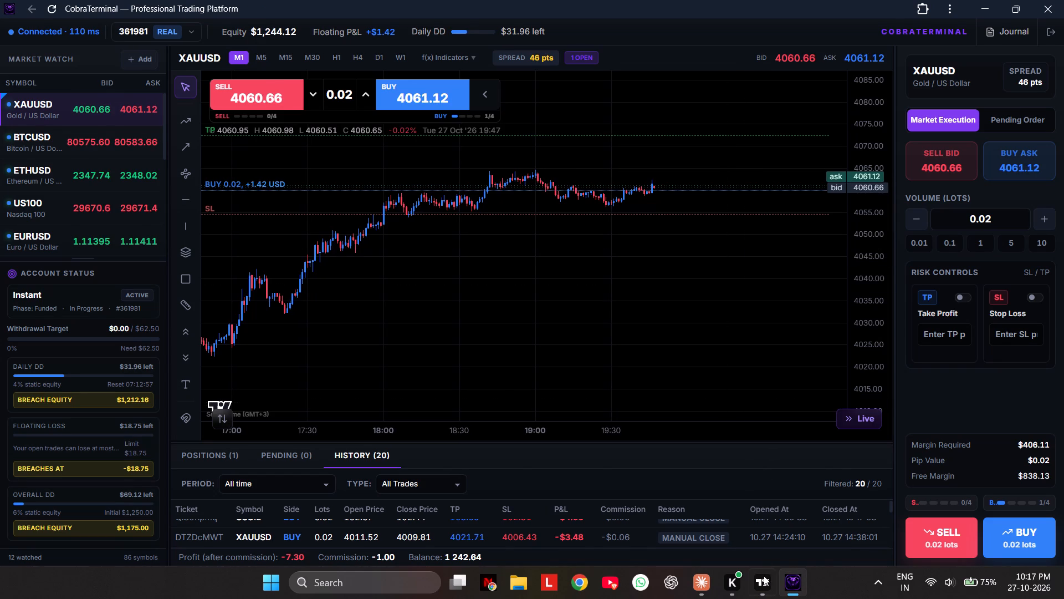
Switch to TradingView, set the XAUUSD chart to the 15-minute interval, and examine the price action of recent days.
{"action": "left_click", "coordinate": [755, 591]}
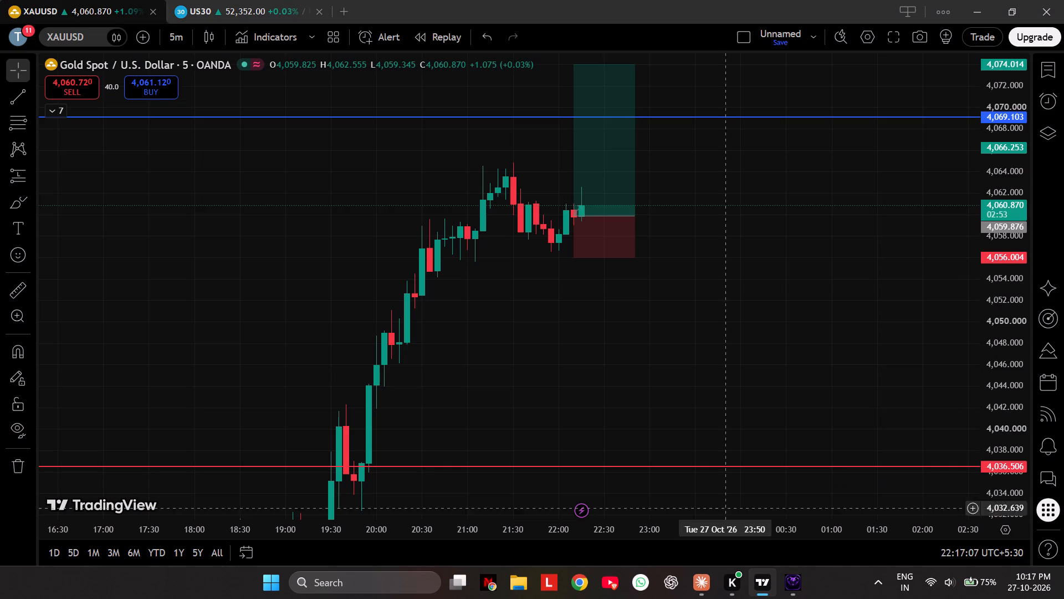
{"action": "scroll", "coordinate": [346, 379], "scroll_direction": "down", "scroll_amount": 11}
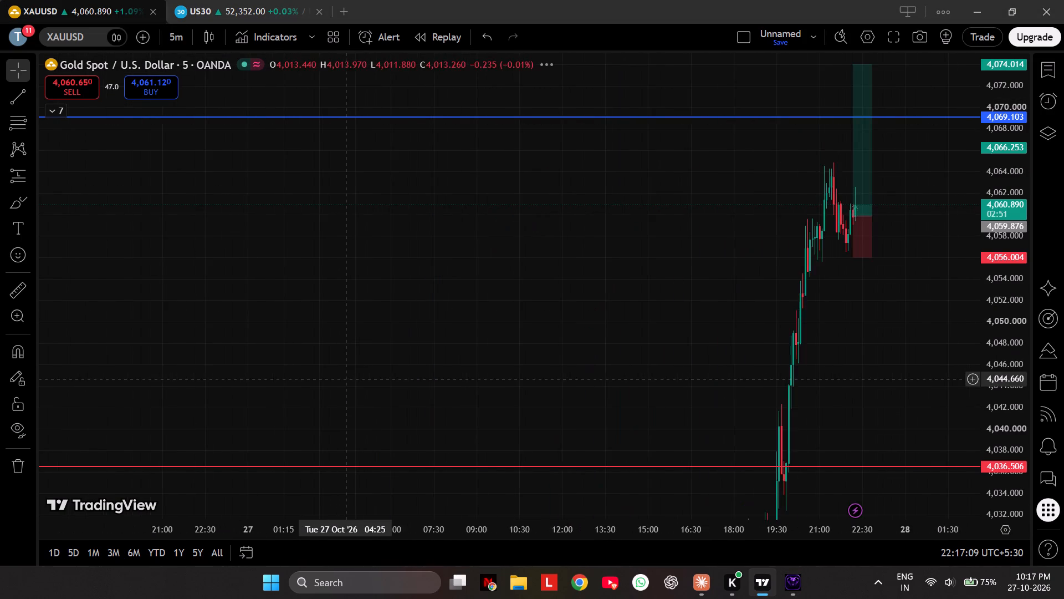
{"action": "scroll", "coordinate": [346, 379], "scroll_direction": "up", "scroll_amount": 5}
{"action": "left_click", "coordinate": [175, 37]}
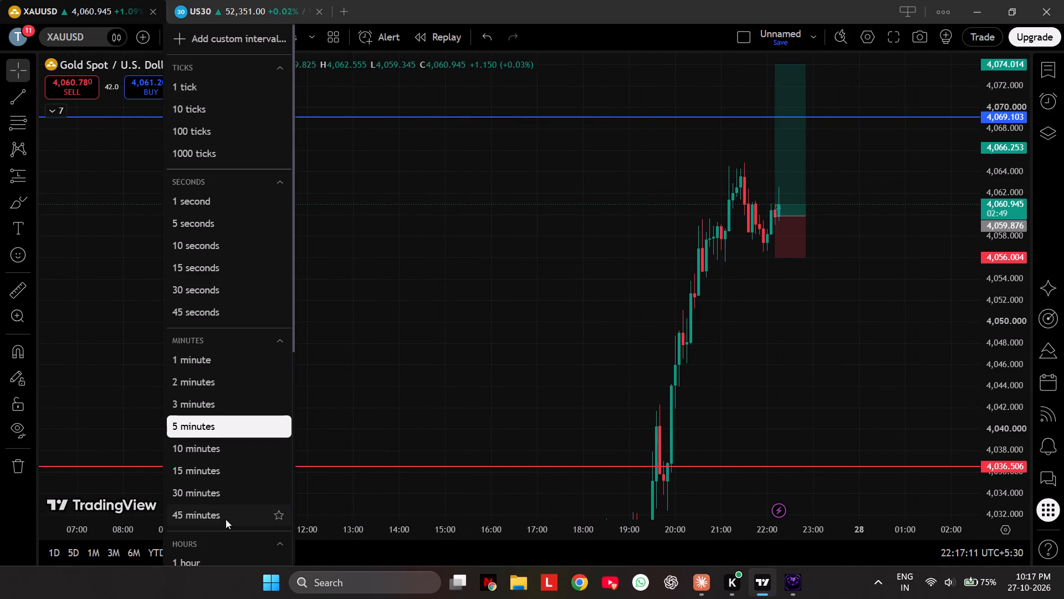
{"action": "left_click", "coordinate": [209, 480]}
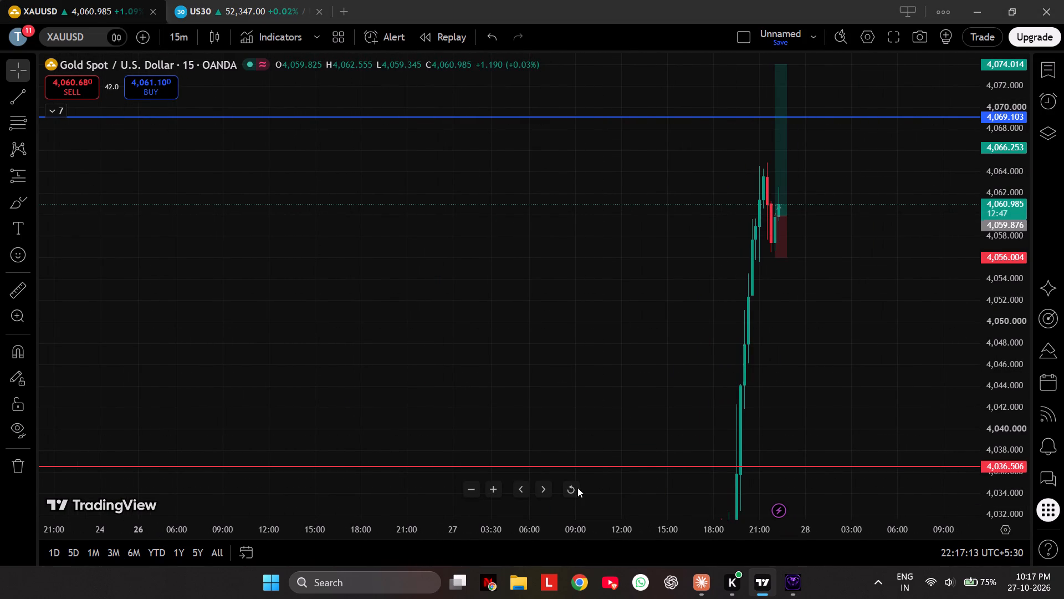
{"action": "left_click", "coordinate": [569, 486]}
{"action": "scroll", "coordinate": [768, 418], "scroll_direction": "down", "scroll_amount": 5}
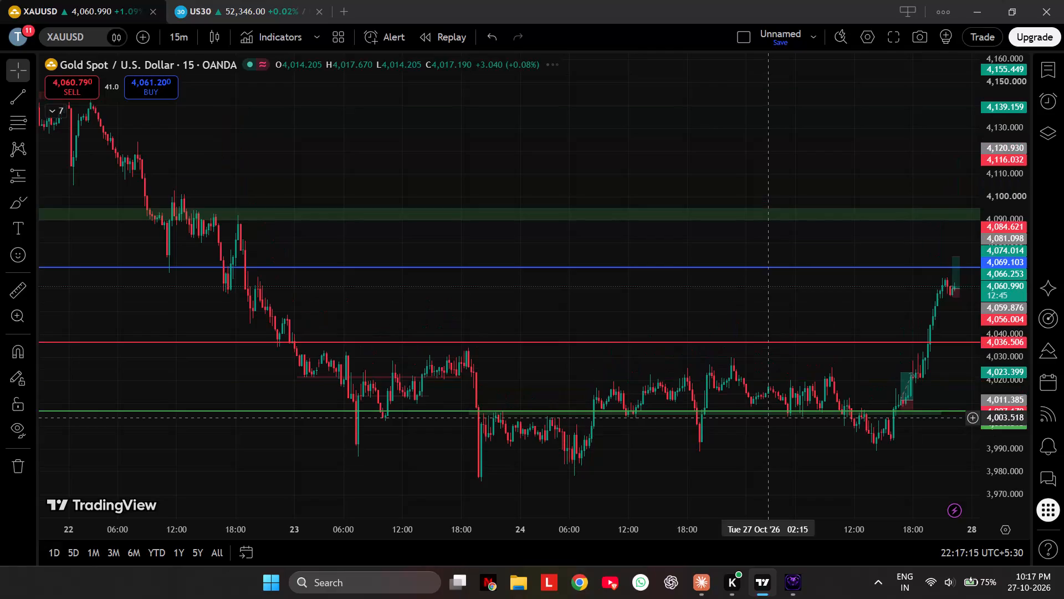
{"action": "scroll", "coordinate": [768, 418], "scroll_direction": "down", "scroll_amount": 4}
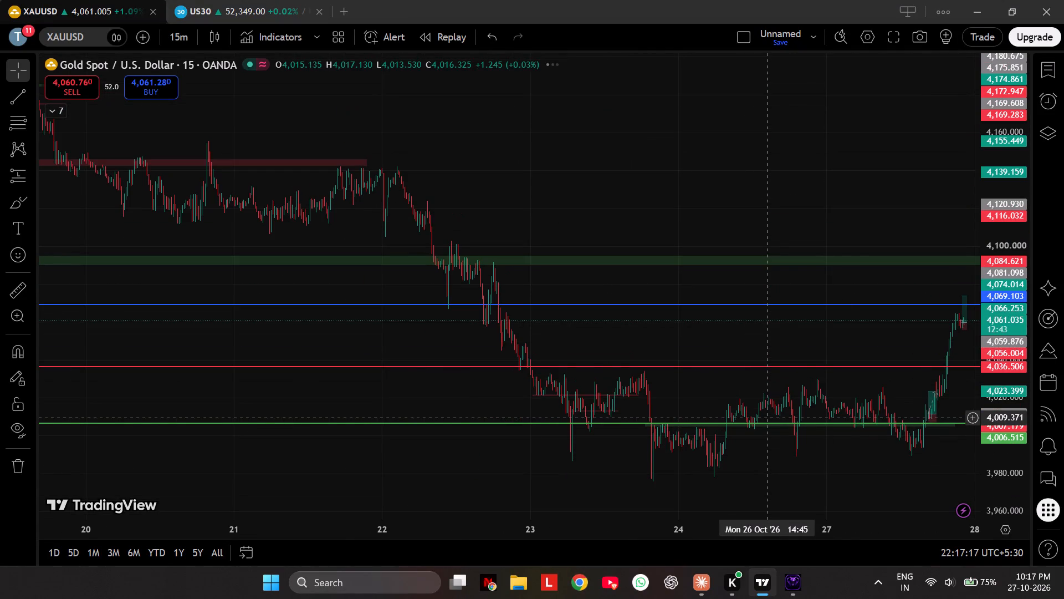
{"action": "left_click_drag", "start_coordinate": [860, 338], "coordinate": [649, 323]}
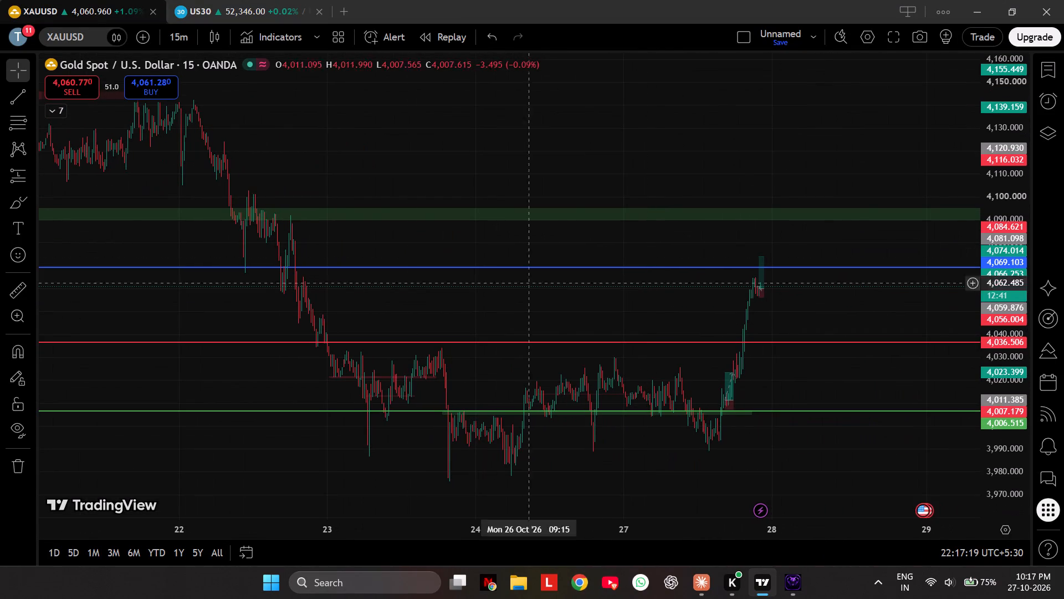
Set the XAUUSD chart to the 4-hour interval and examine the broader price structure and marked zones.
{"action": "left_click", "coordinate": [178, 31]}
{"action": "scroll", "coordinate": [217, 517], "scroll_direction": "down", "scroll_amount": 2}
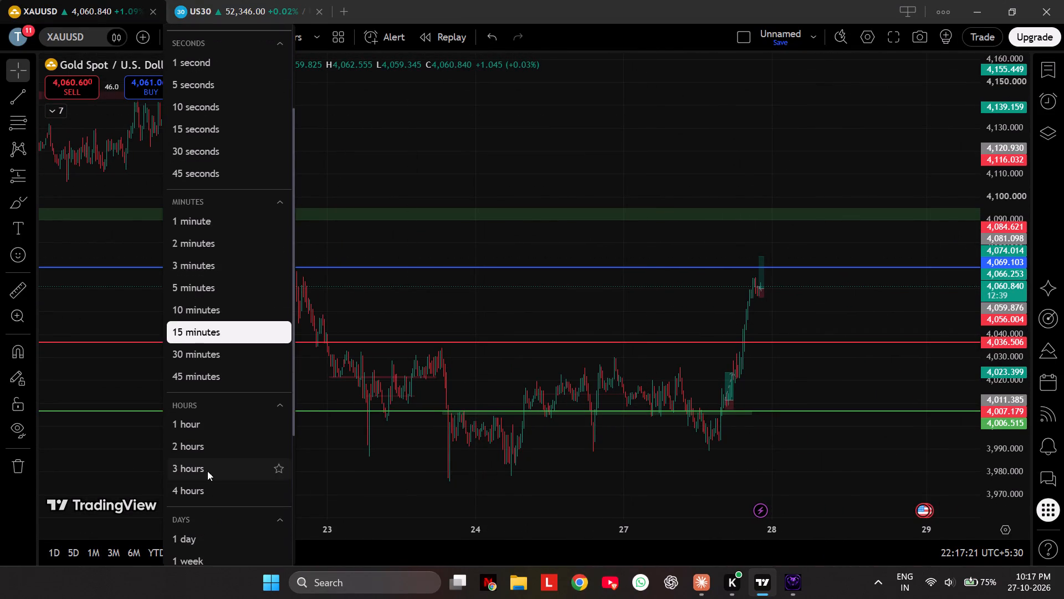
{"action": "left_click", "coordinate": [220, 482]}
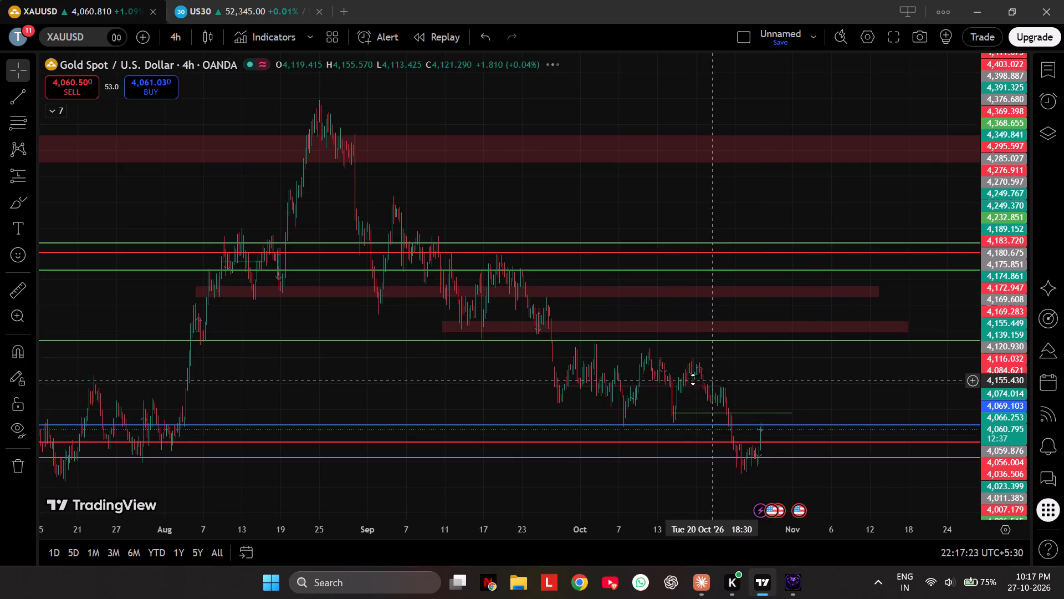
{"action": "scroll", "coordinate": [799, 372], "scroll_direction": "up", "scroll_amount": 7}
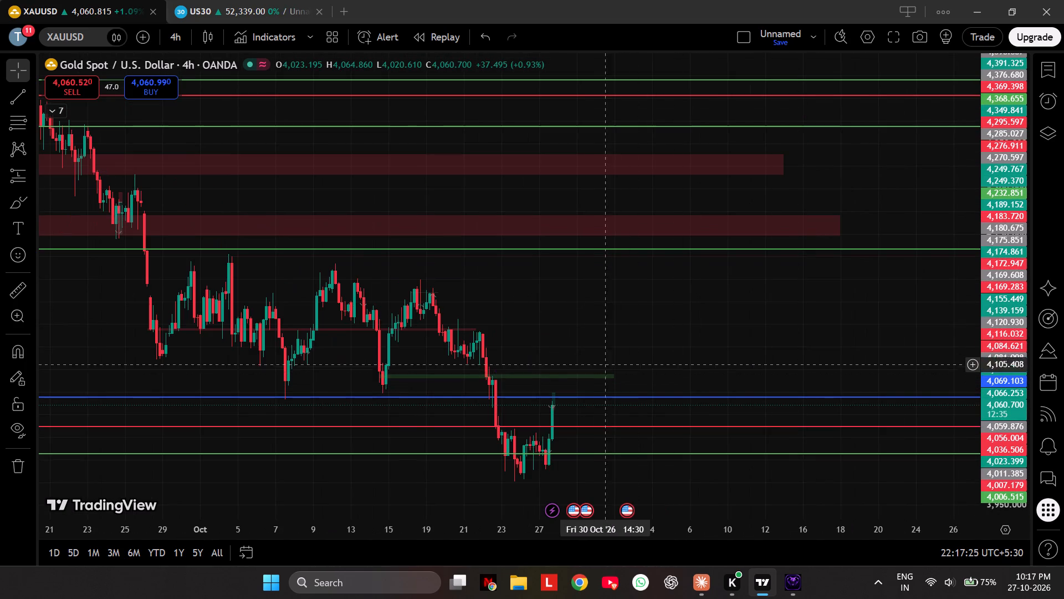
{"action": "left_click_drag", "start_coordinate": [575, 331], "coordinate": [766, 306]}
{"action": "scroll", "coordinate": [806, 359], "scroll_direction": "up", "scroll_amount": 5}
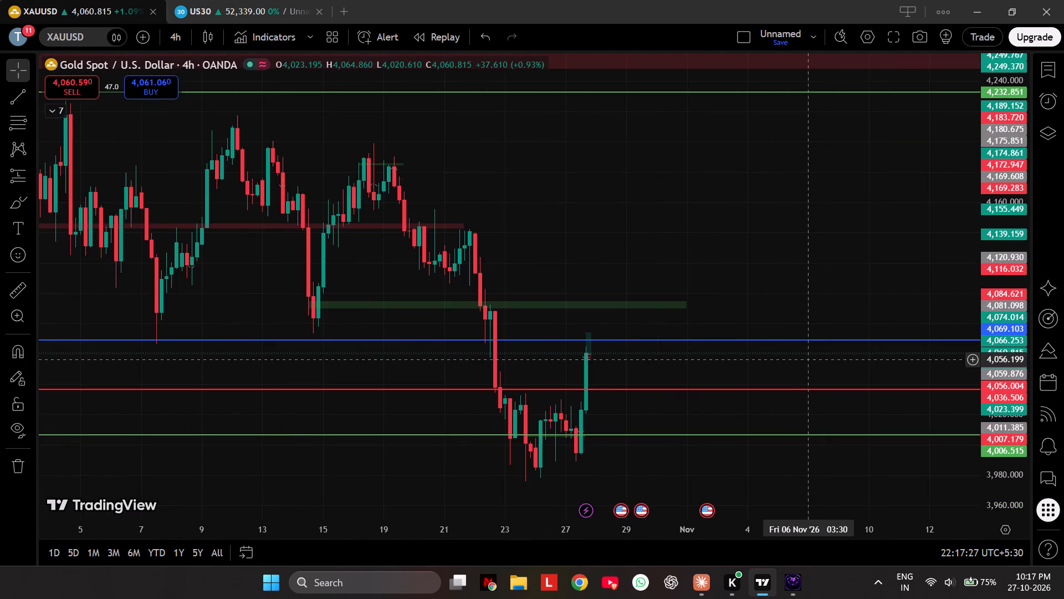
{"action": "scroll", "coordinate": [806, 359], "scroll_direction": "down", "scroll_amount": 3}
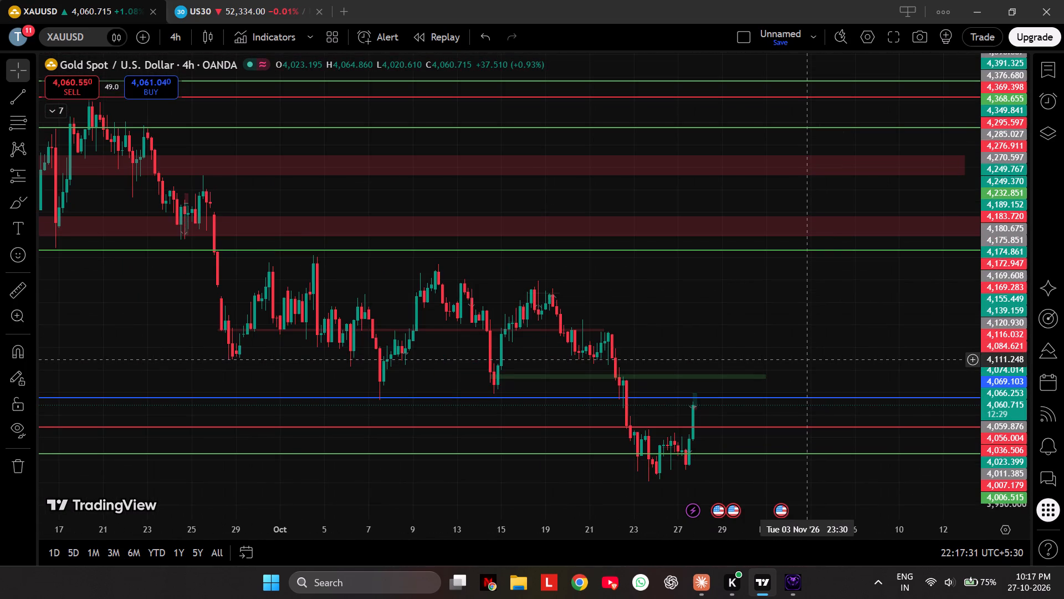
Examine the latest 4-hour candles around the long position against the blue, red and green levels and the green zone above.
{"action": "scroll", "coordinate": [806, 359], "scroll_direction": "up", "scroll_amount": 10}
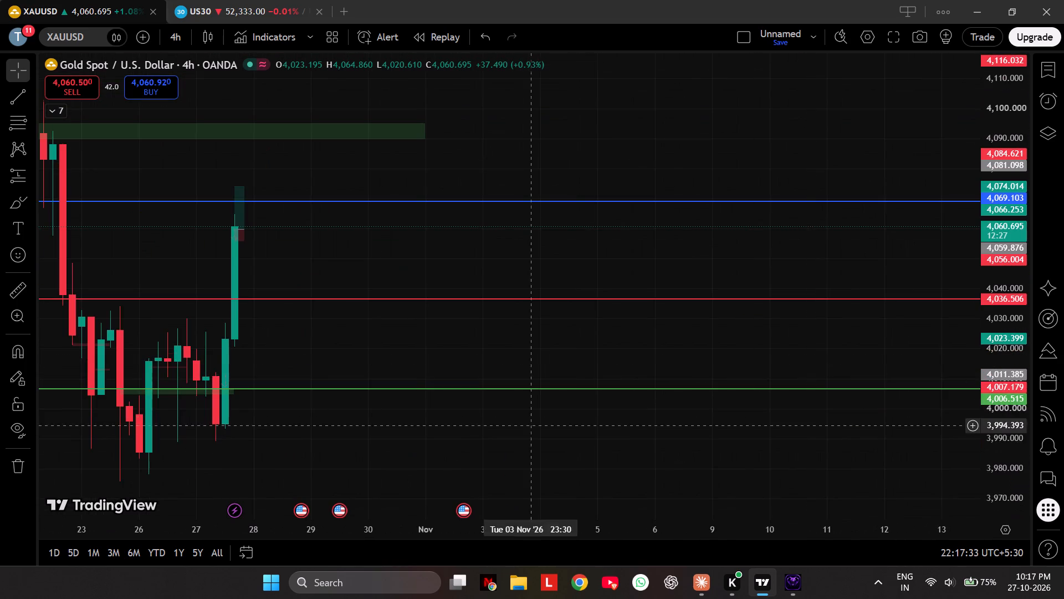
{"action": "left_click_drag", "start_coordinate": [386, 456], "coordinate": [867, 449]}
{"action": "scroll", "coordinate": [867, 449], "scroll_direction": "up", "scroll_amount": 9}
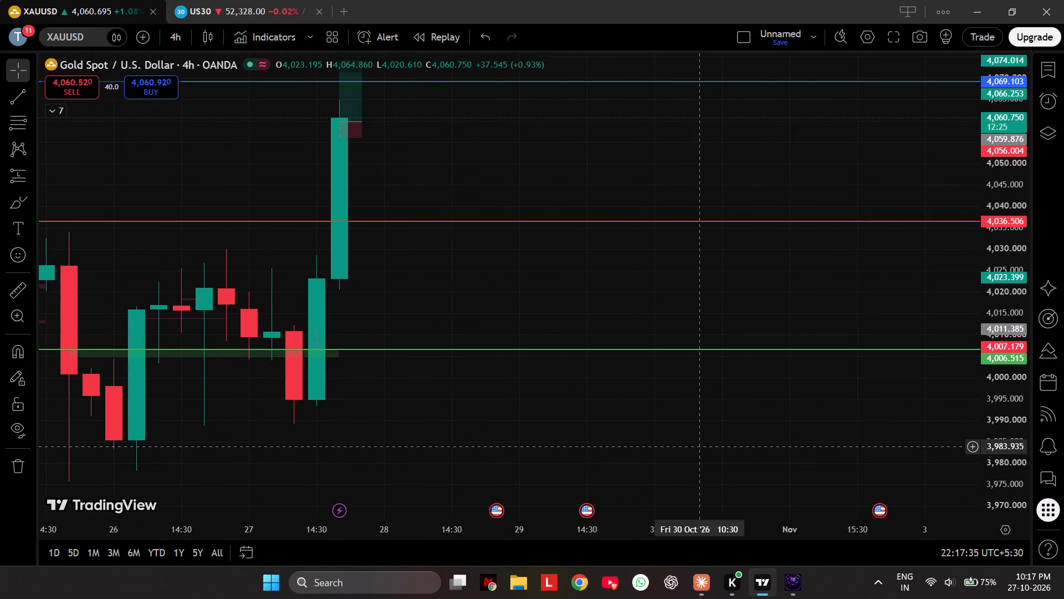
{"action": "left_click_drag", "start_coordinate": [410, 382], "coordinate": [733, 487]}
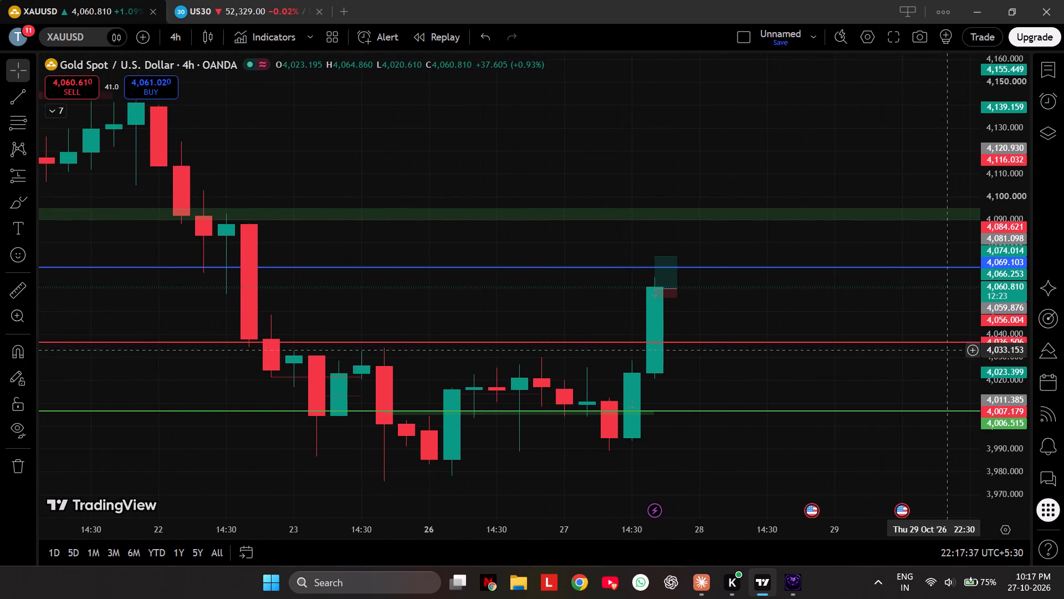
{"action": "scroll", "coordinate": [1001, 447], "scroll_direction": "up", "scroll_amount": 7}
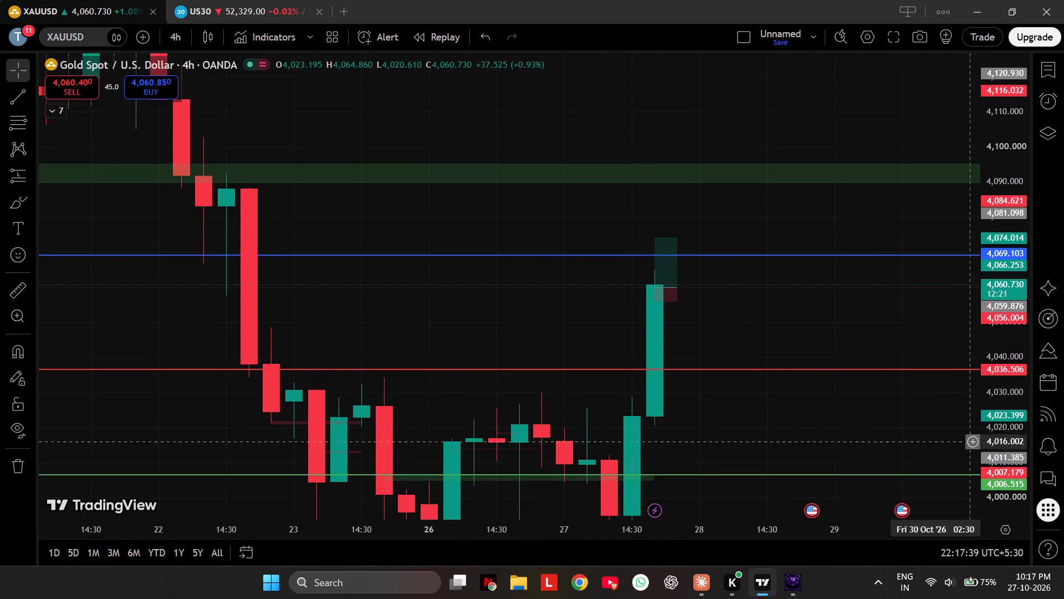
{"action": "scroll", "coordinate": [723, 328], "scroll_direction": "up", "scroll_amount": 3}
{"action": "left_click_drag", "start_coordinate": [623, 332], "coordinate": [819, 321]}
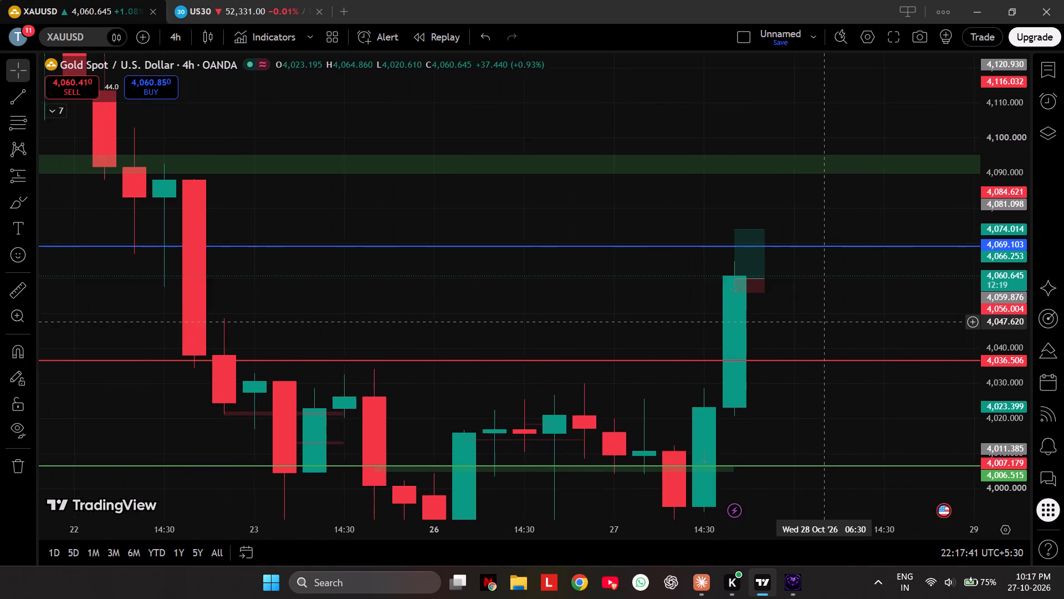
{"action": "left_click_drag", "start_coordinate": [819, 321], "coordinate": [820, 321]}
{"action": "left_click_drag", "start_coordinate": [820, 321], "coordinate": [816, 333]}
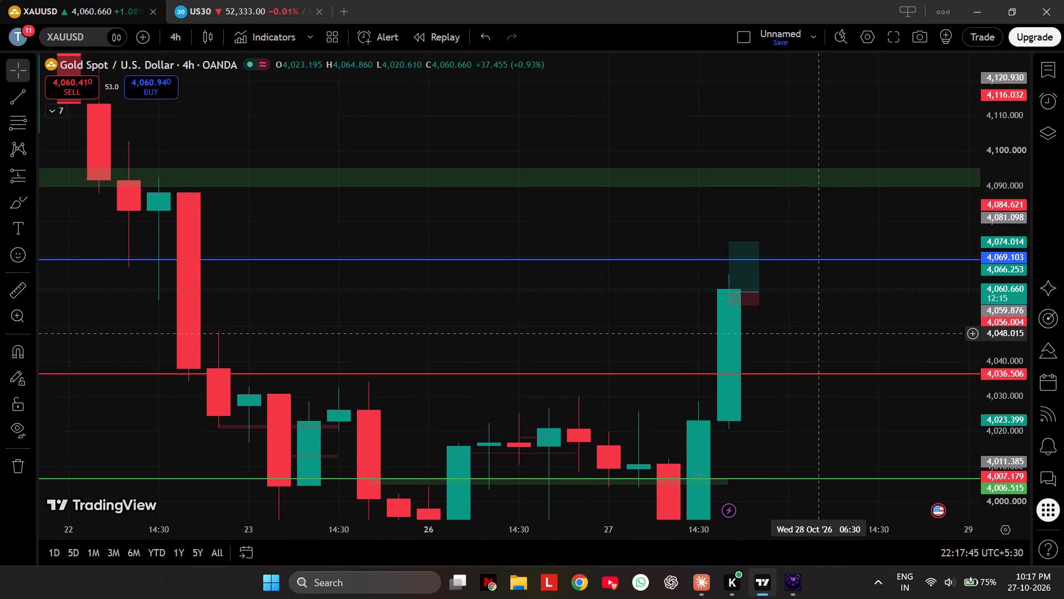
{"action": "scroll", "coordinate": [816, 333], "scroll_direction": "down", "scroll_amount": 4}
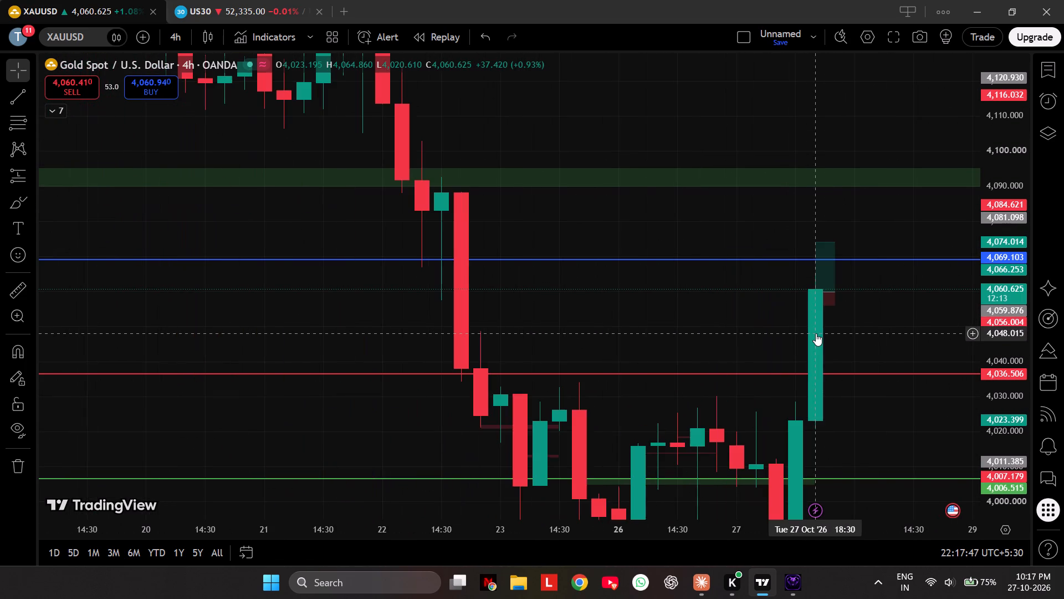
{"action": "scroll", "coordinate": [984, 366], "scroll_direction": "down", "scroll_amount": 4}
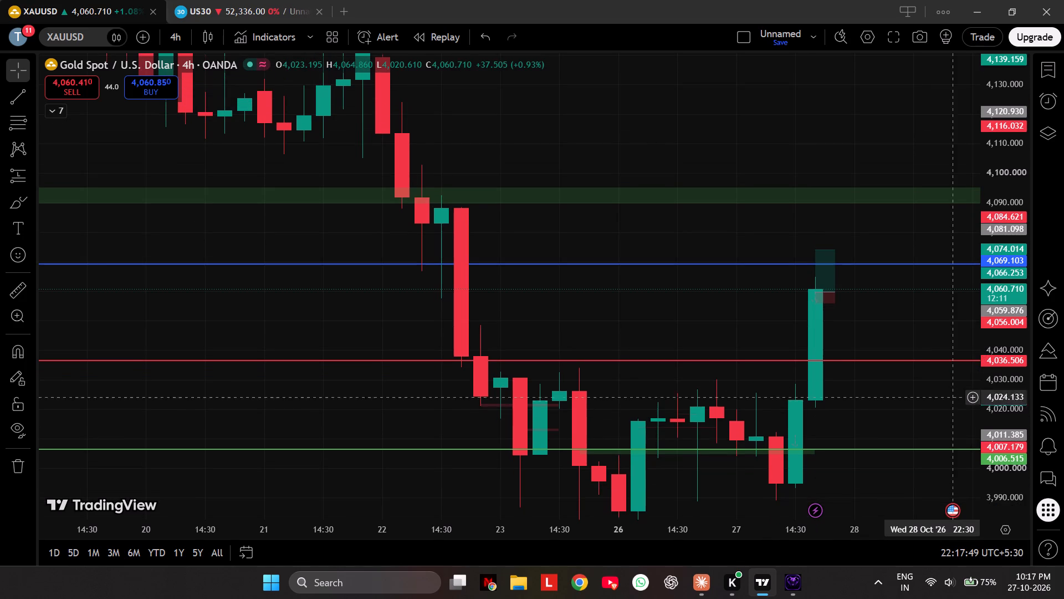
{"action": "left_click_drag", "start_coordinate": [947, 404], "coordinate": [916, 367]}
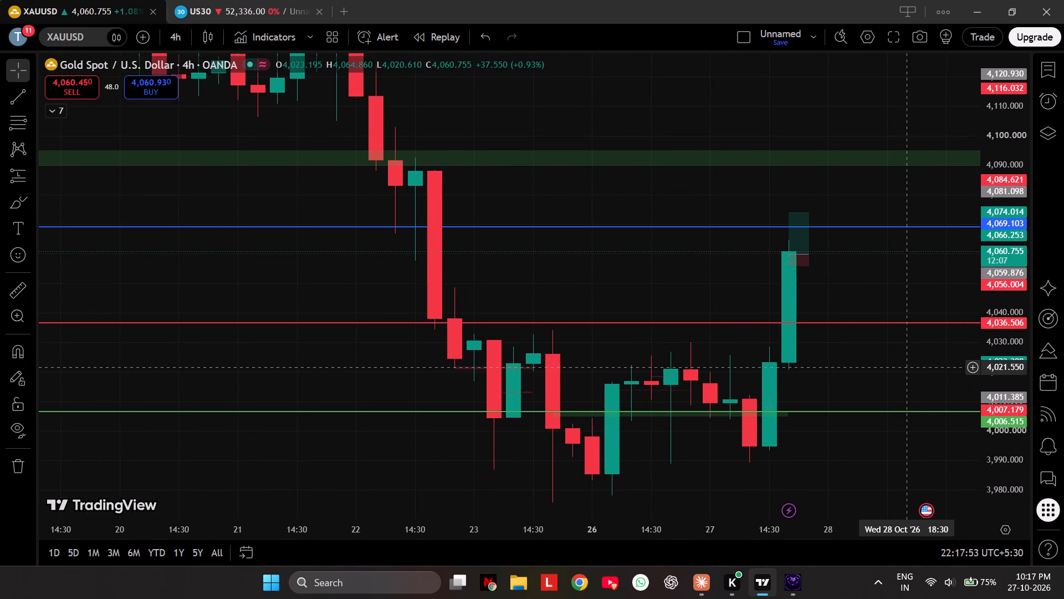
{"action": "left_click_drag", "start_coordinate": [916, 367], "coordinate": [892, 350]}
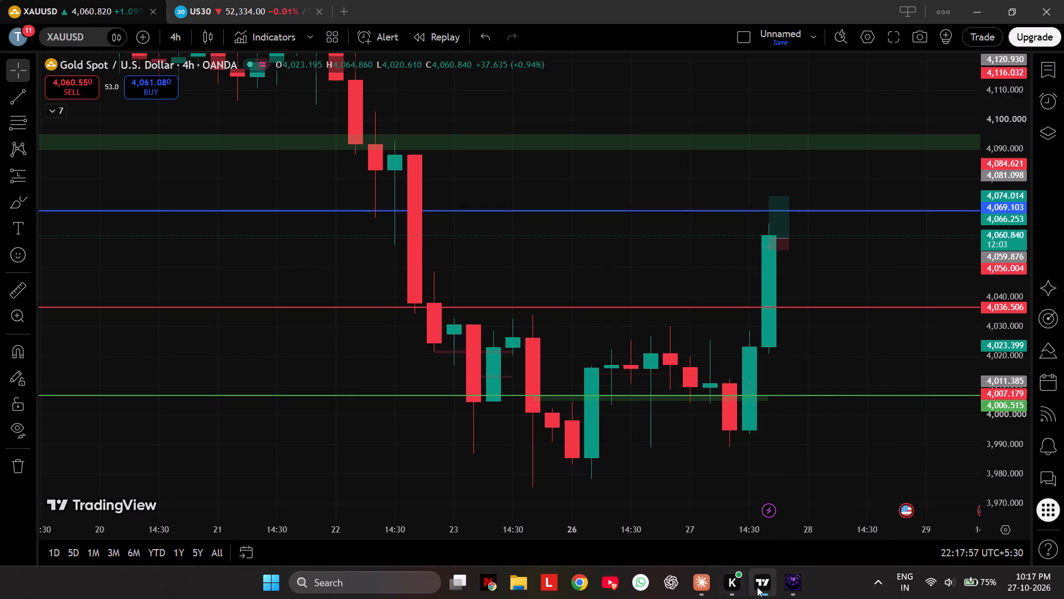
Set the XAUUSD chart back to the 5-minute interval and review the recent rally and the current long position.
{"action": "left_click", "coordinate": [177, 38]}
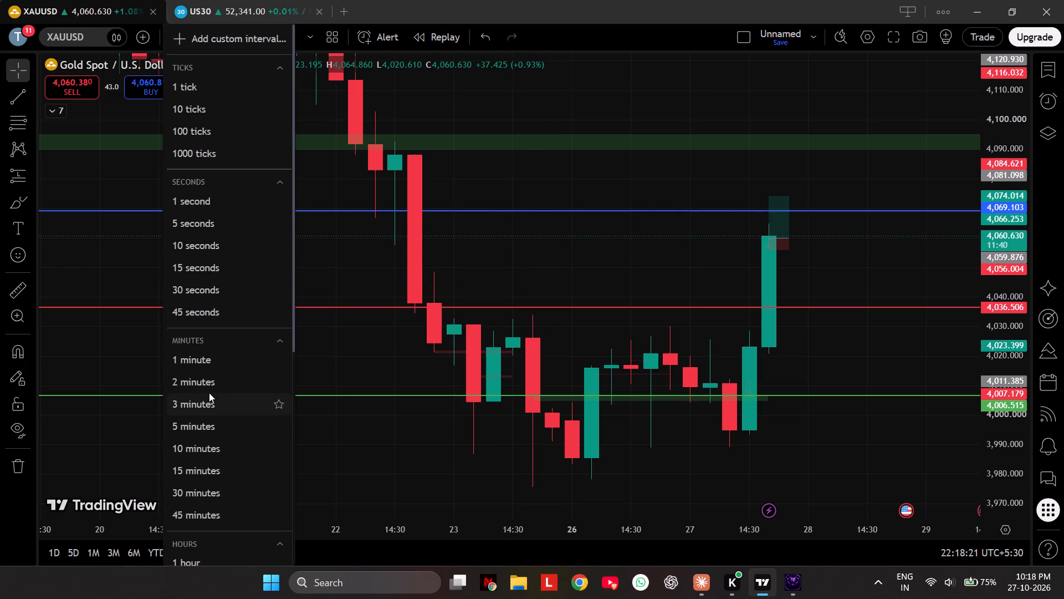
{"action": "left_click", "coordinate": [208, 430]}
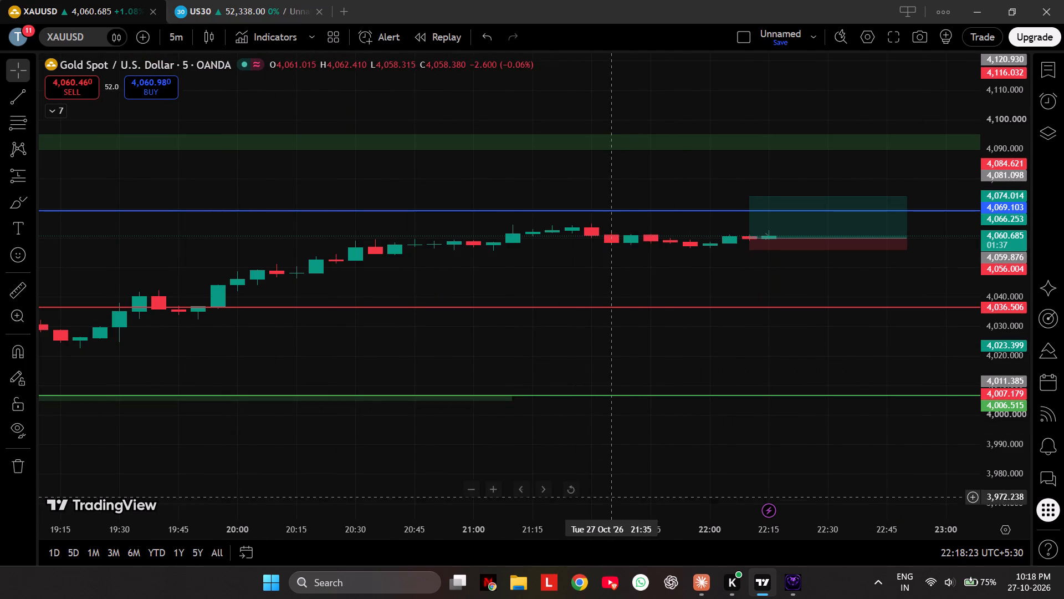
{"action": "left_click", "coordinate": [567, 492]}
{"action": "scroll", "coordinate": [1007, 385], "scroll_direction": "up", "scroll_amount": 4}
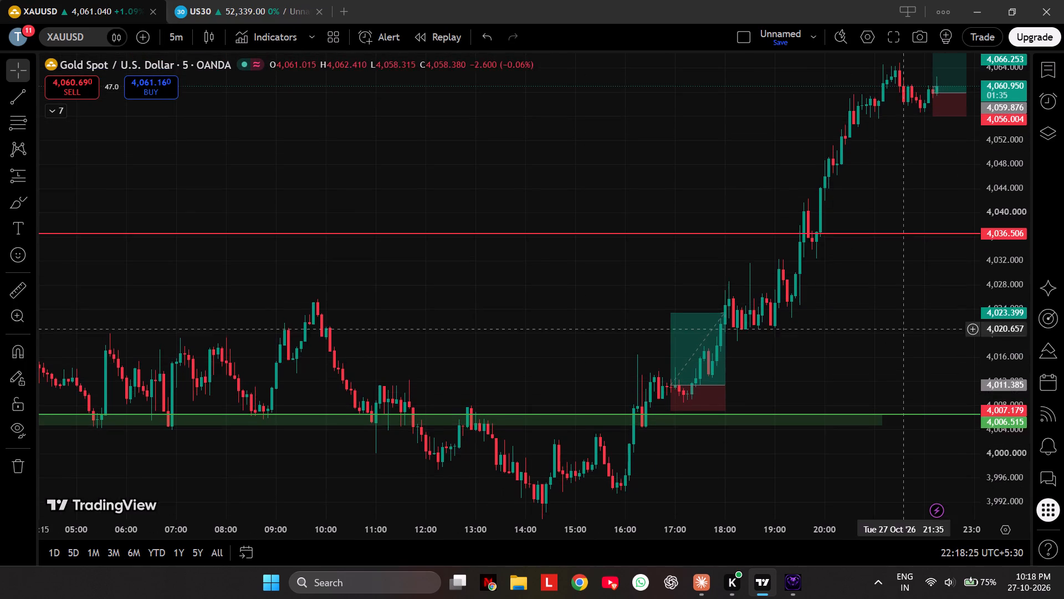
{"action": "left_click_drag", "start_coordinate": [901, 322], "coordinate": [731, 497]}
{"action": "scroll", "coordinate": [725, 486], "scroll_direction": "up", "scroll_amount": 5}
{"action": "scroll", "coordinate": [747, 324], "scroll_direction": "down", "scroll_amount": 2}
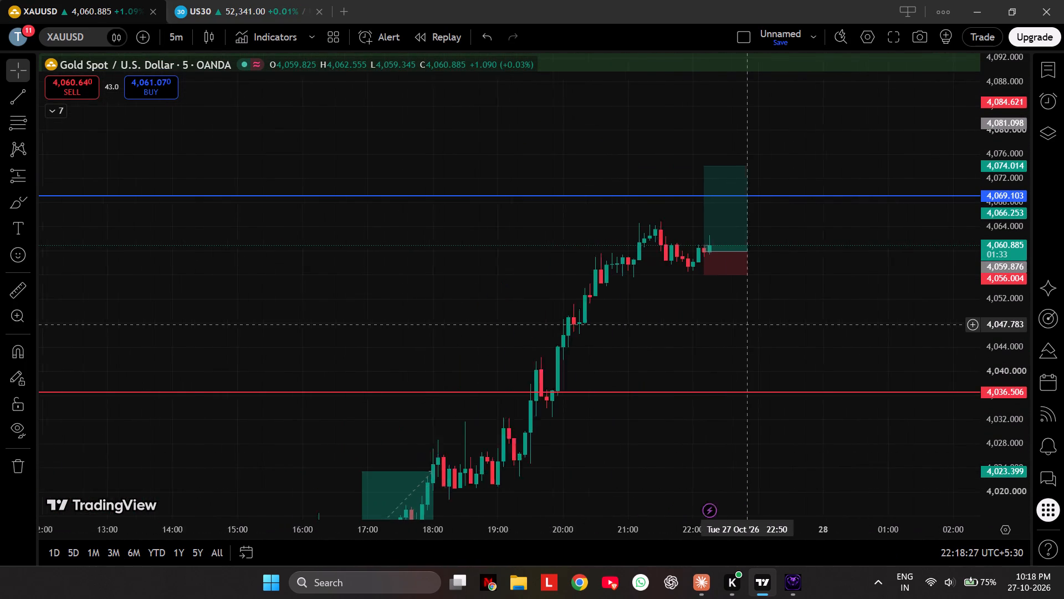
{"action": "scroll", "coordinate": [747, 324], "scroll_direction": "down", "scroll_amount": 1}
{"action": "left_click_drag", "start_coordinate": [755, 349], "coordinate": [810, 216]}
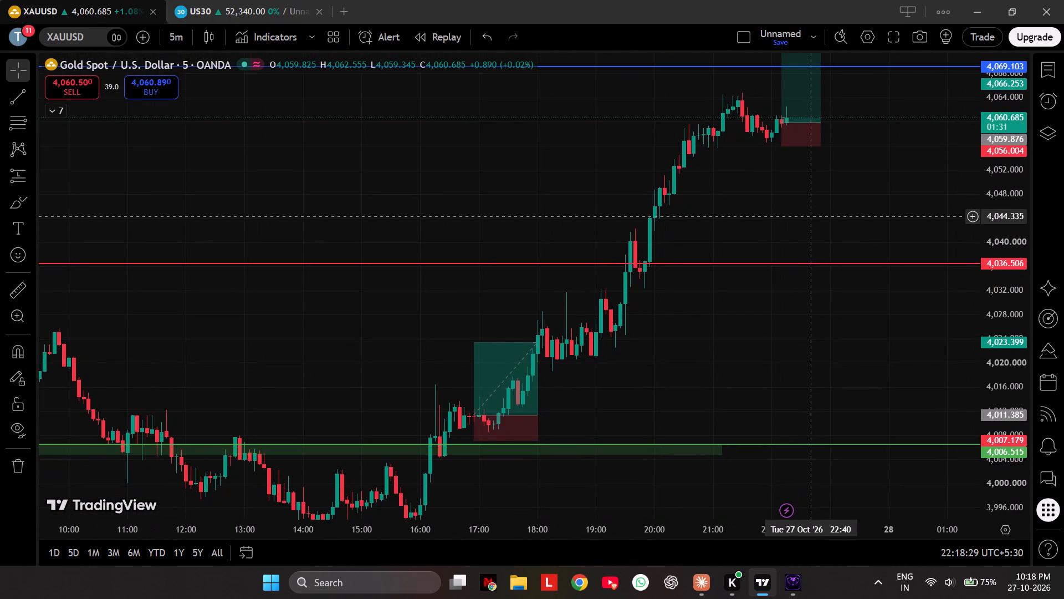
{"action": "left_click_drag", "start_coordinate": [810, 216], "coordinate": [815, 294]}
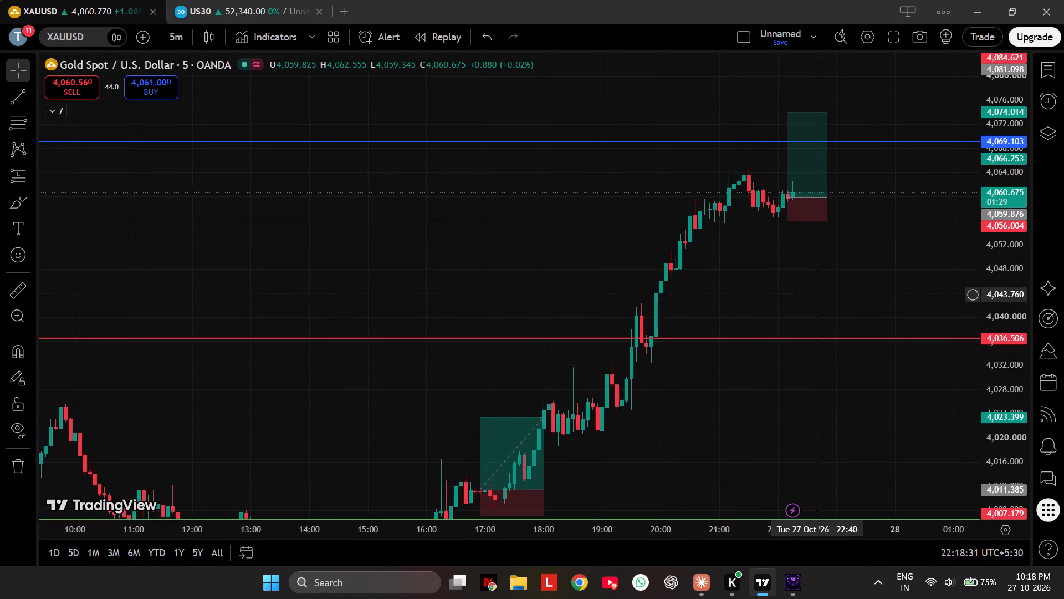
{"action": "left_click_drag", "start_coordinate": [815, 294], "coordinate": [796, 281]}
{"action": "left_click_drag", "start_coordinate": [778, 267], "coordinate": [744, 189]}
{"action": "left_click_drag", "start_coordinate": [770, 206], "coordinate": [802, 211]}
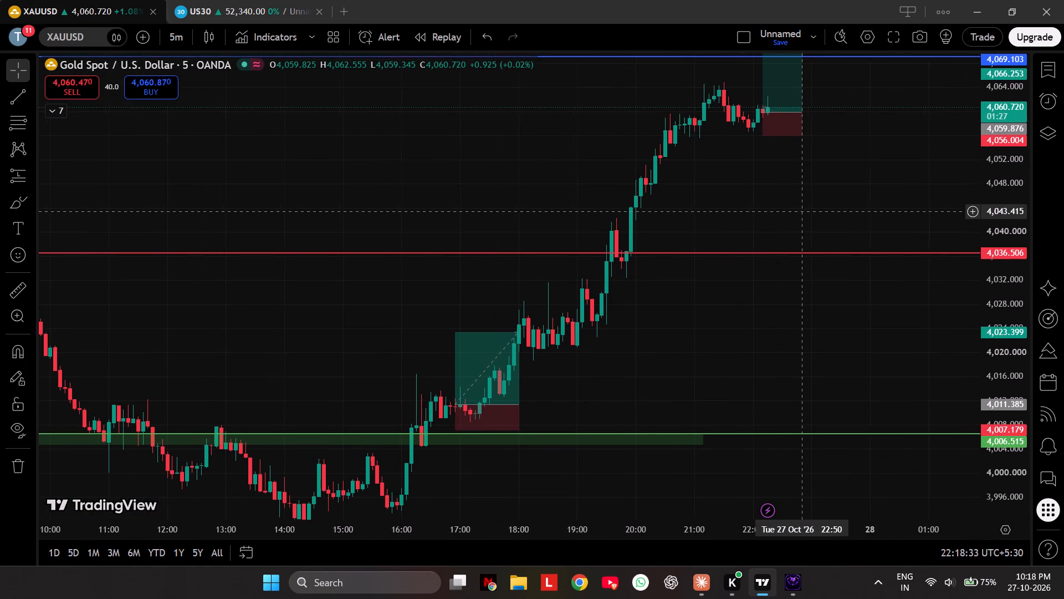
{"action": "left_click_drag", "start_coordinate": [802, 211], "coordinate": [820, 208]}
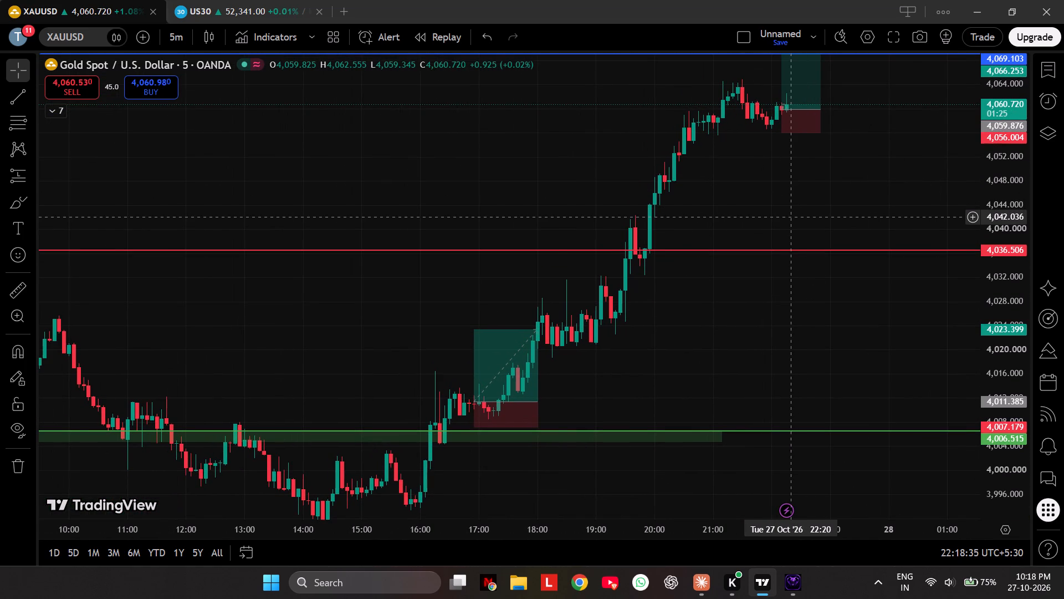
{"action": "scroll", "coordinate": [792, 216], "scroll_direction": "up", "scroll_amount": 2}
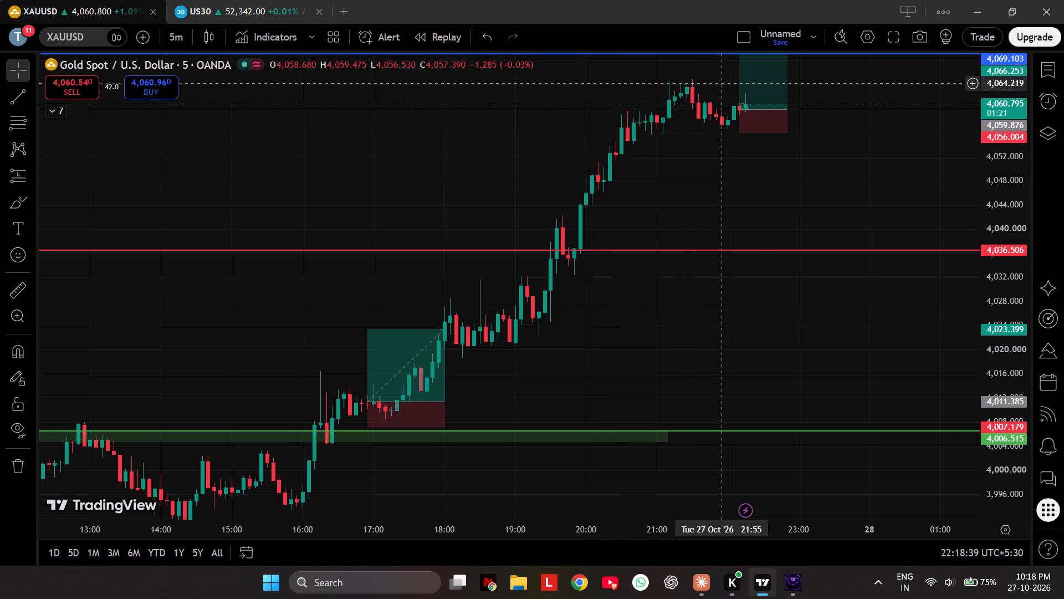
{"action": "left_click_drag", "start_coordinate": [798, 165], "coordinate": [785, 215]}
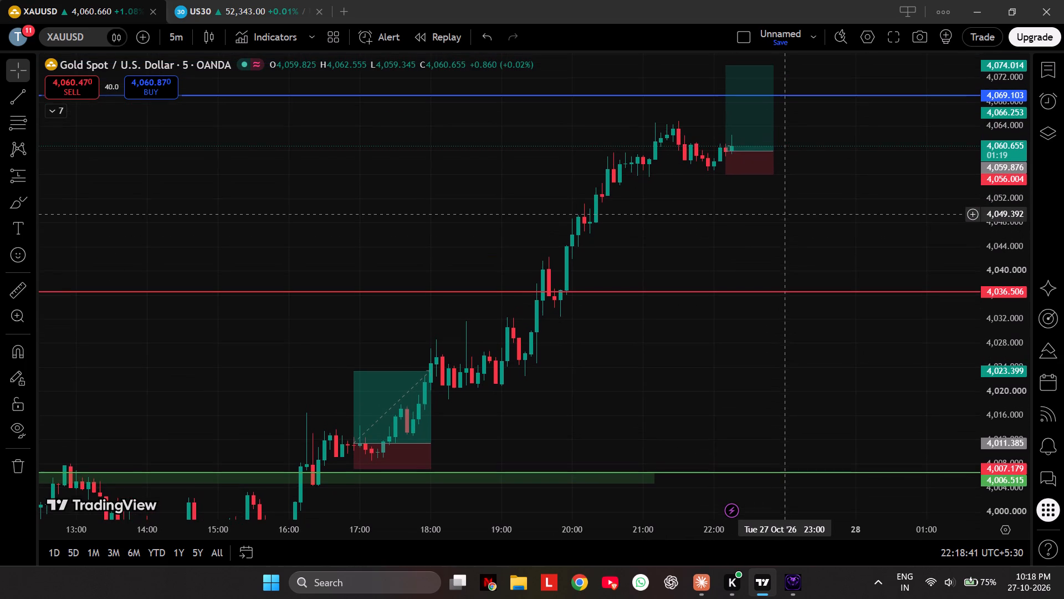
{"action": "left_click_drag", "start_coordinate": [785, 215], "coordinate": [785, 216]}
Switch to CobraTerminal and close the open 0.02-lot XAUUSD buy position.
{"action": "left_click", "coordinate": [791, 590]}
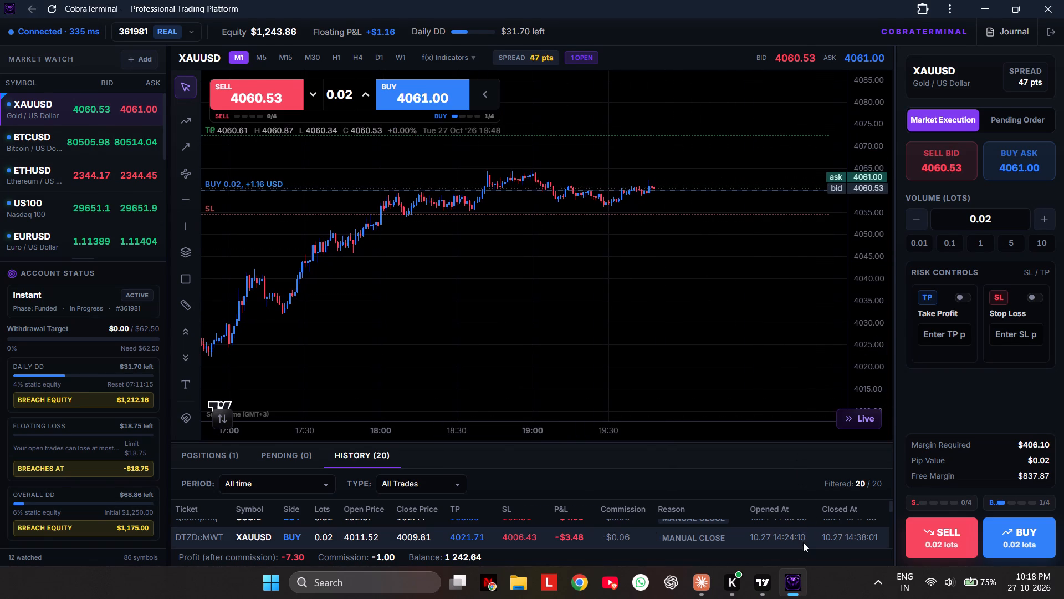
{"action": "left_click", "coordinate": [218, 462]}
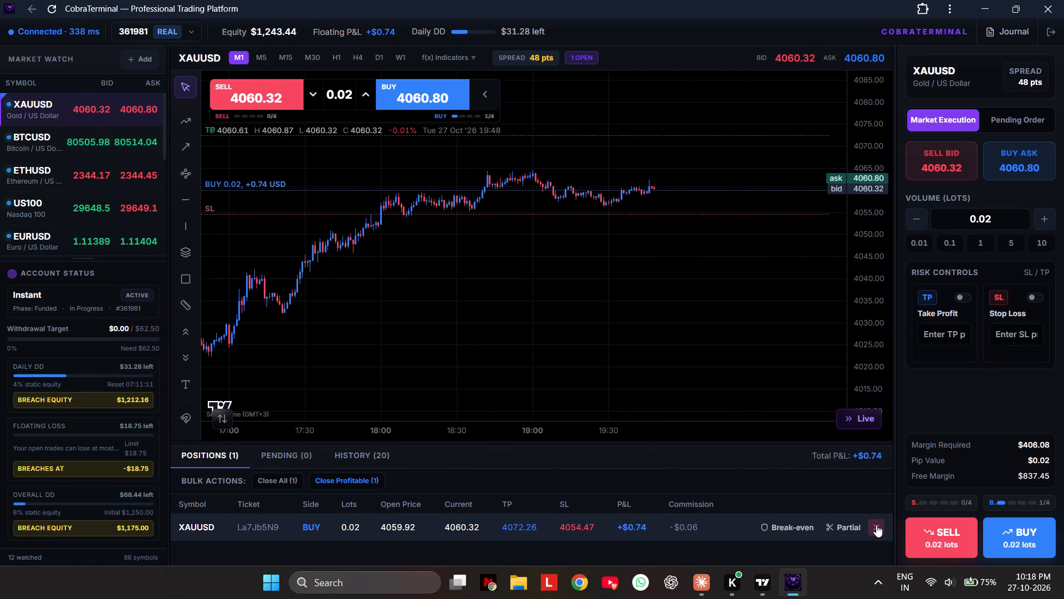
{"action": "left_click", "coordinate": [876, 525]}
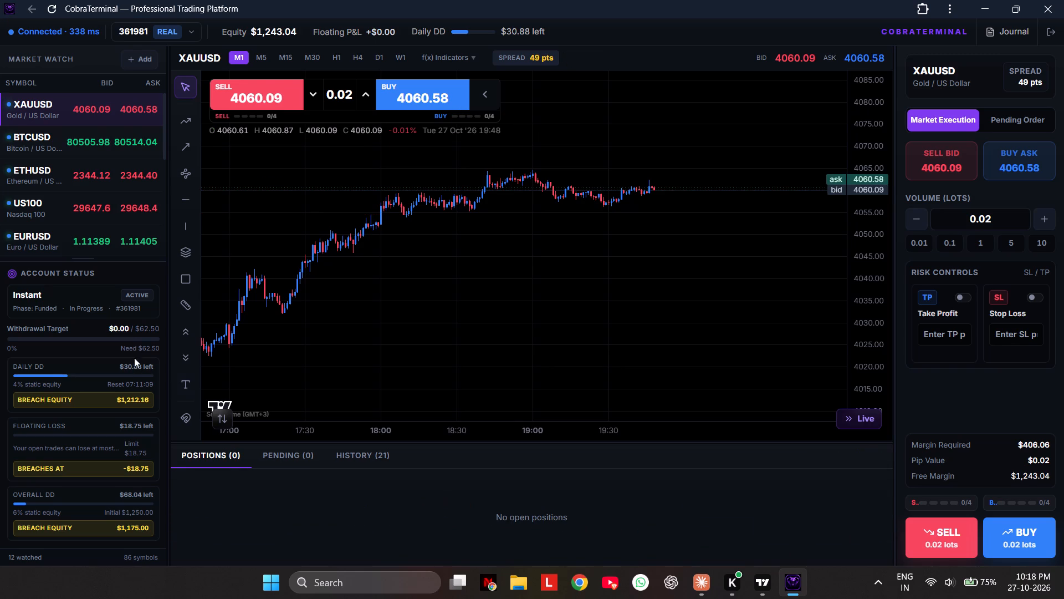
Review the account's drawdown and floating-loss limits and the recent one-minute XAUUSD price action.
{"action": "scroll", "coordinate": [125, 448], "scroll_direction": "down", "scroll_amount": 1}
{"action": "scroll", "coordinate": [125, 448], "scroll_direction": "up", "scroll_amount": 3}
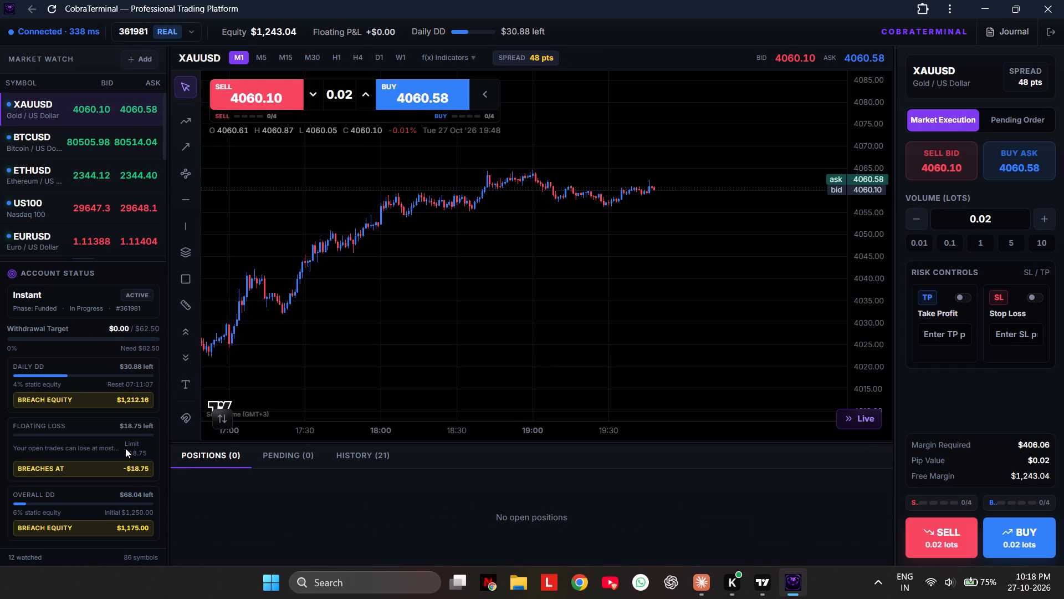
{"action": "scroll", "coordinate": [125, 448], "scroll_direction": "down", "scroll_amount": 3}
{"action": "scroll", "coordinate": [125, 448], "scroll_direction": "up", "scroll_amount": 3}
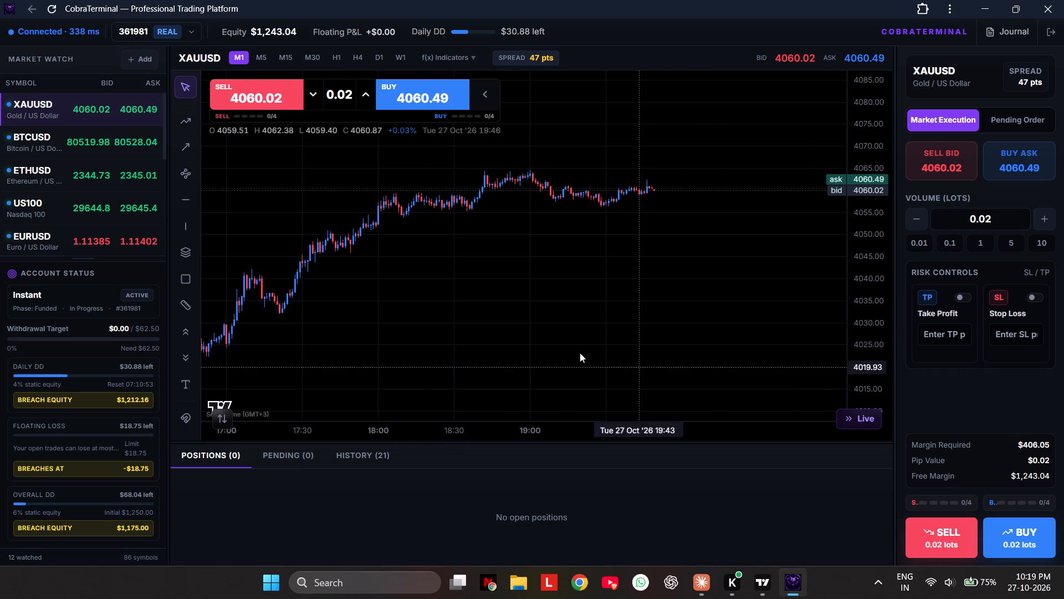
{"action": "scroll", "coordinate": [91, 416], "scroll_direction": "down", "scroll_amount": 4}
{"action": "scroll", "coordinate": [91, 416], "scroll_direction": "up", "scroll_amount": 3}
{"action": "scroll", "coordinate": [91, 416], "scroll_direction": "down", "scroll_amount": 4}
{"action": "scroll", "coordinate": [91, 416], "scroll_direction": "up", "scroll_amount": 3}
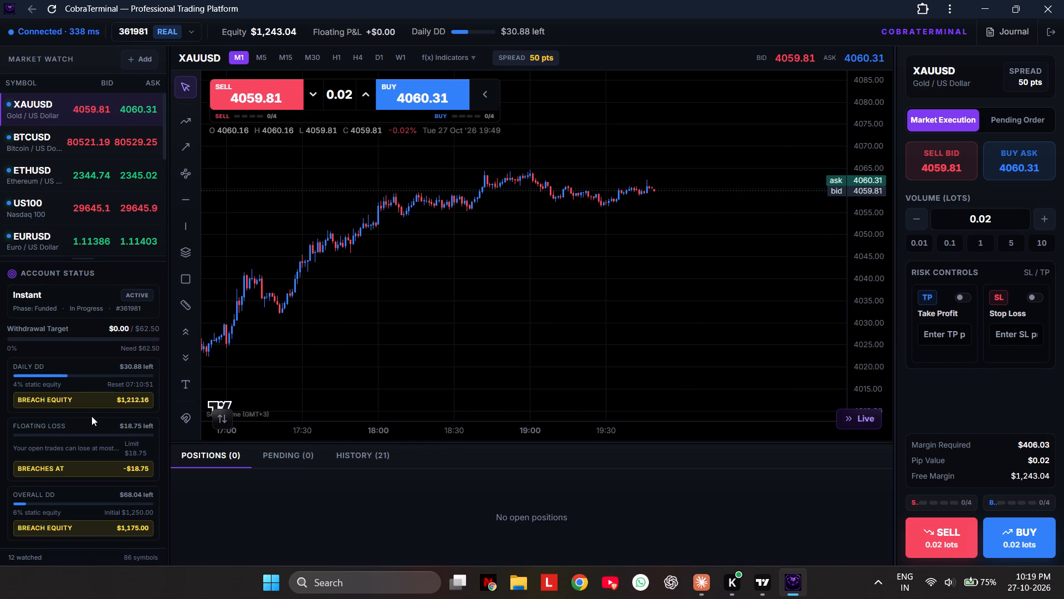
{"action": "left_click", "coordinate": [1022, 73]}
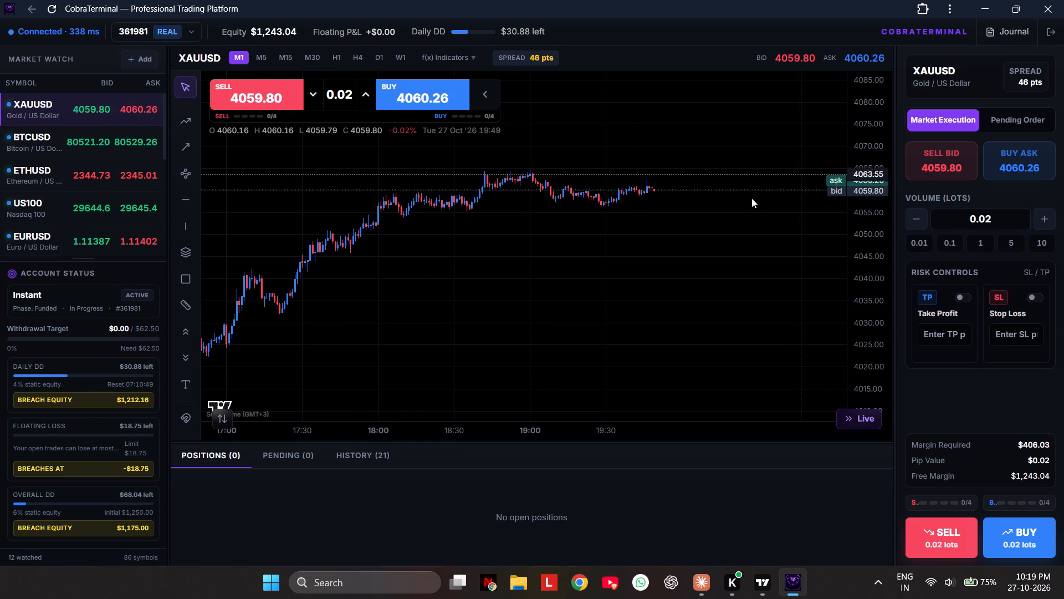
{"action": "left_click_drag", "start_coordinate": [611, 288], "coordinate": [593, 334]}
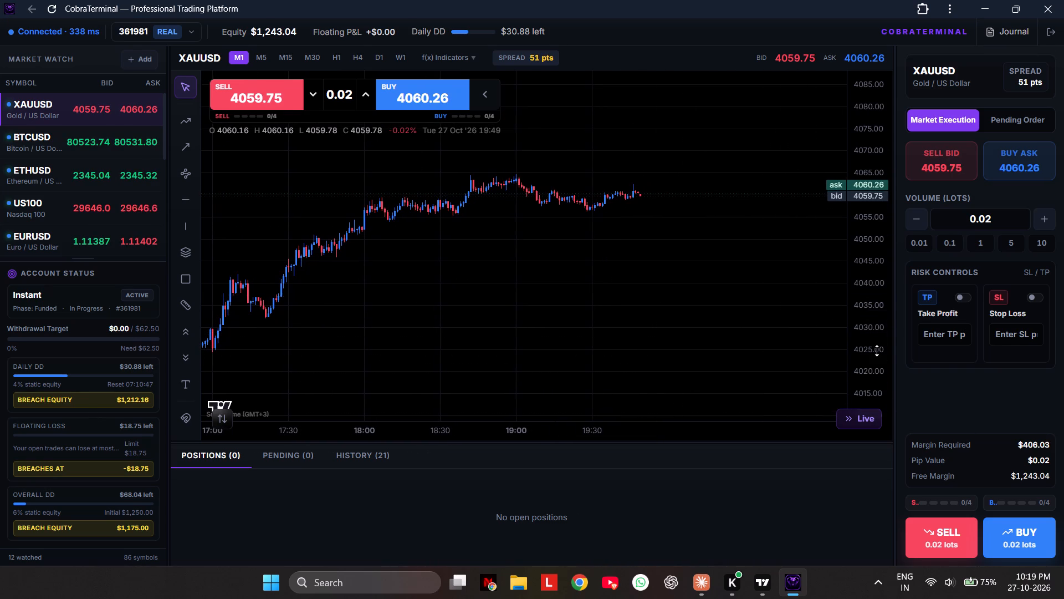
{"action": "scroll", "coordinate": [877, 351], "scroll_direction": "up", "scroll_amount": 5}
{"action": "scroll", "coordinate": [877, 351], "scroll_direction": "down", "scroll_amount": 8}
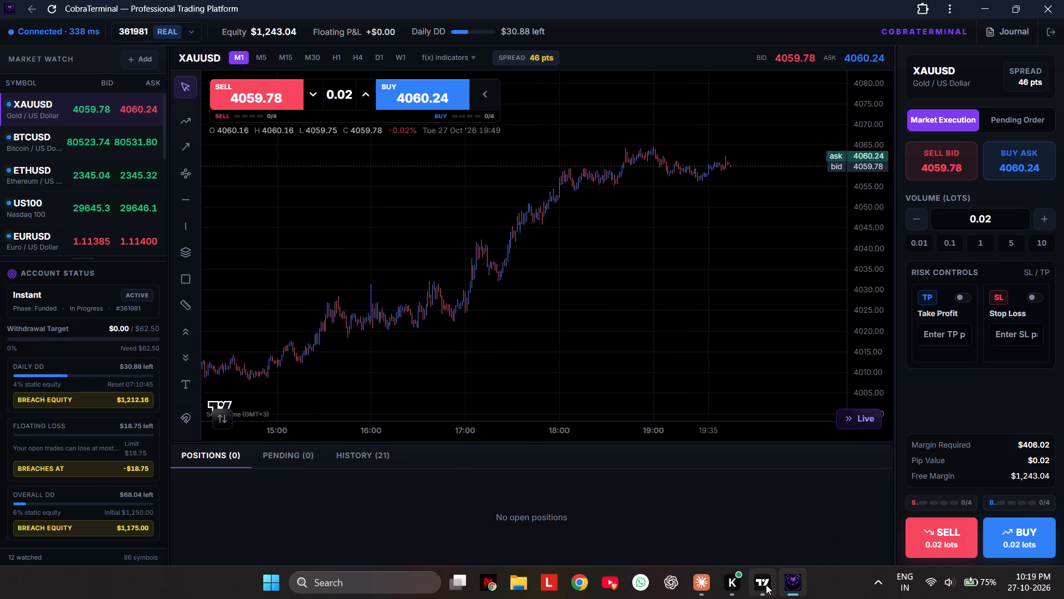
Switch to TradingView and load the US100 chart from the watchlist.
{"action": "left_click", "coordinate": [766, 585]}
{"action": "left_click_drag", "start_coordinate": [806, 373], "coordinate": [802, 434]}
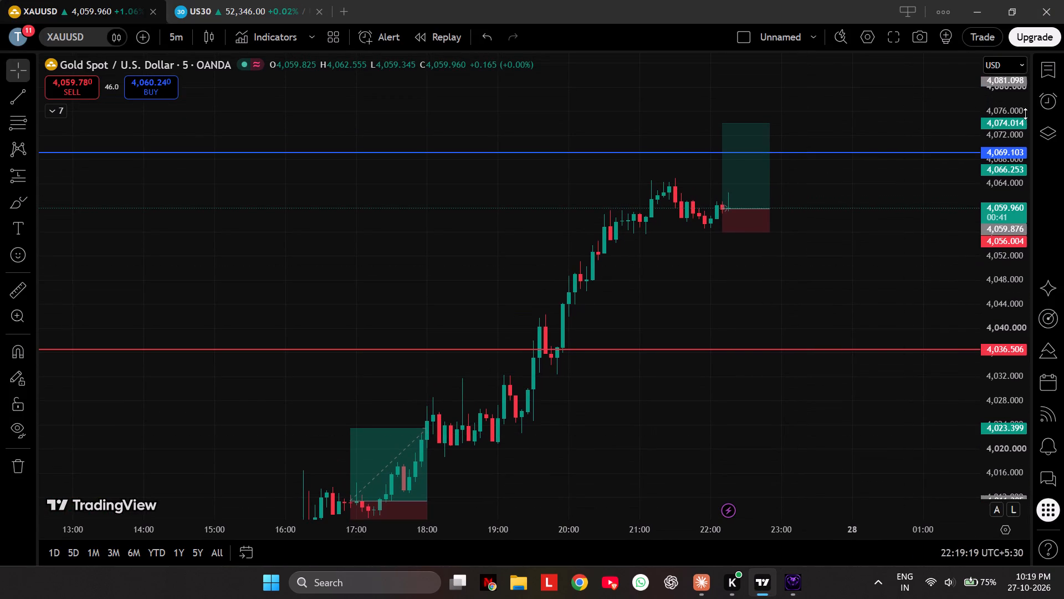
{"action": "left_click", "coordinate": [1048, 78]}
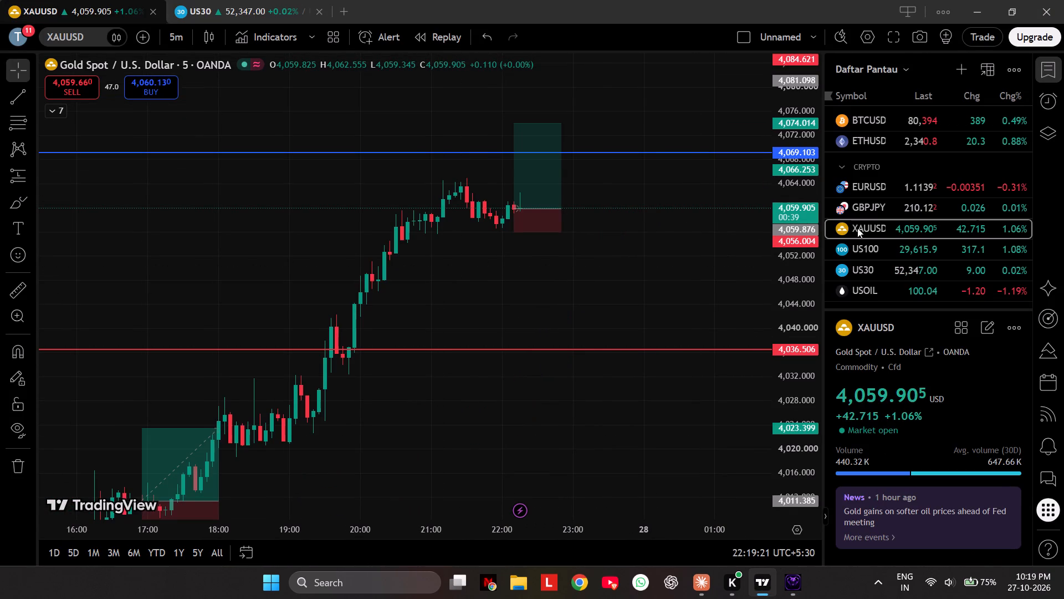
{"action": "left_click", "coordinate": [872, 256]}
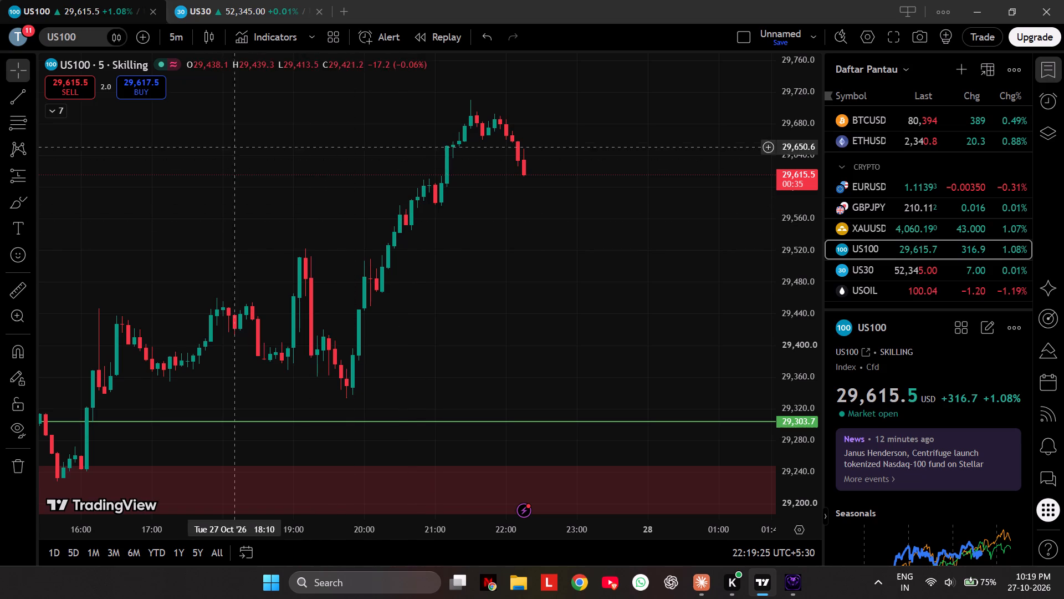
Set the US100 chart to the 15-minute interval, hide the watchlist and view the rally above the green levels and red zone.
{"action": "left_click", "coordinate": [174, 33]}
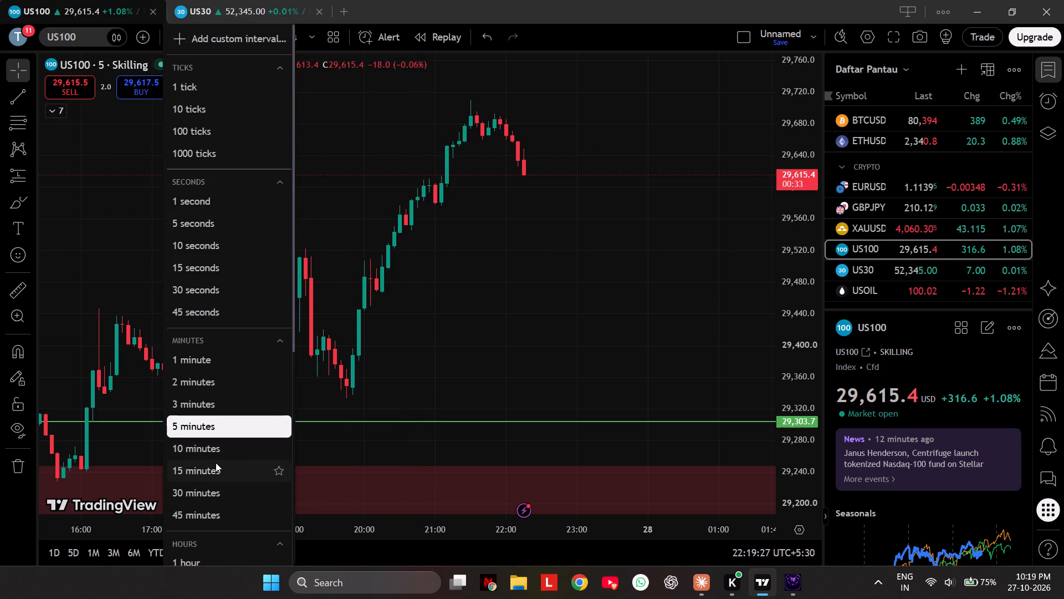
{"action": "left_click", "coordinate": [216, 463]}
{"action": "left_click", "coordinate": [1043, 73]}
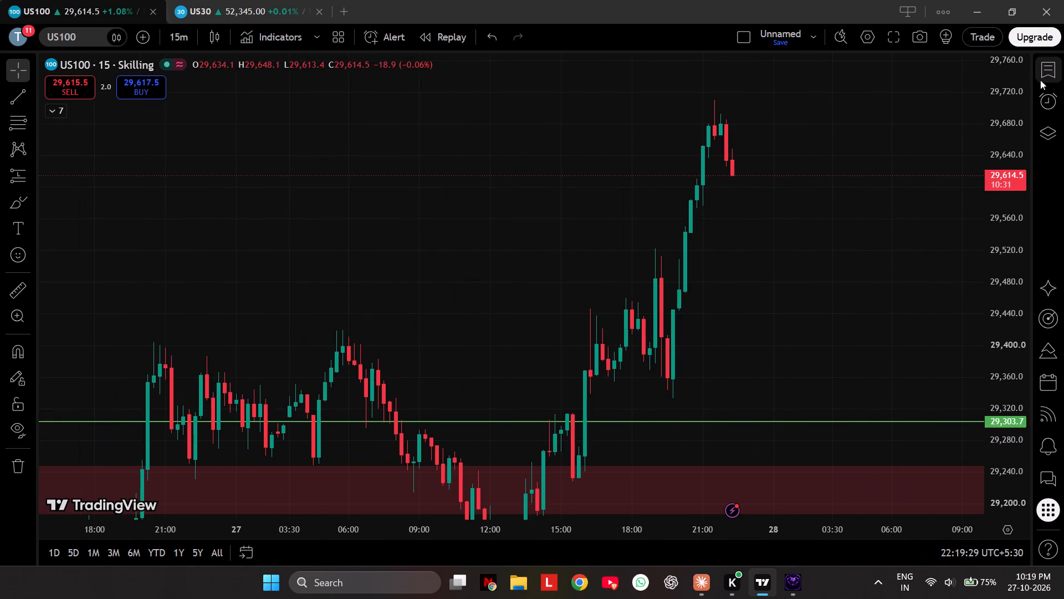
{"action": "scroll", "coordinate": [1014, 272], "scroll_direction": "down", "scroll_amount": 9}
{"action": "left_click_drag", "start_coordinate": [831, 333], "coordinate": [787, 261]}
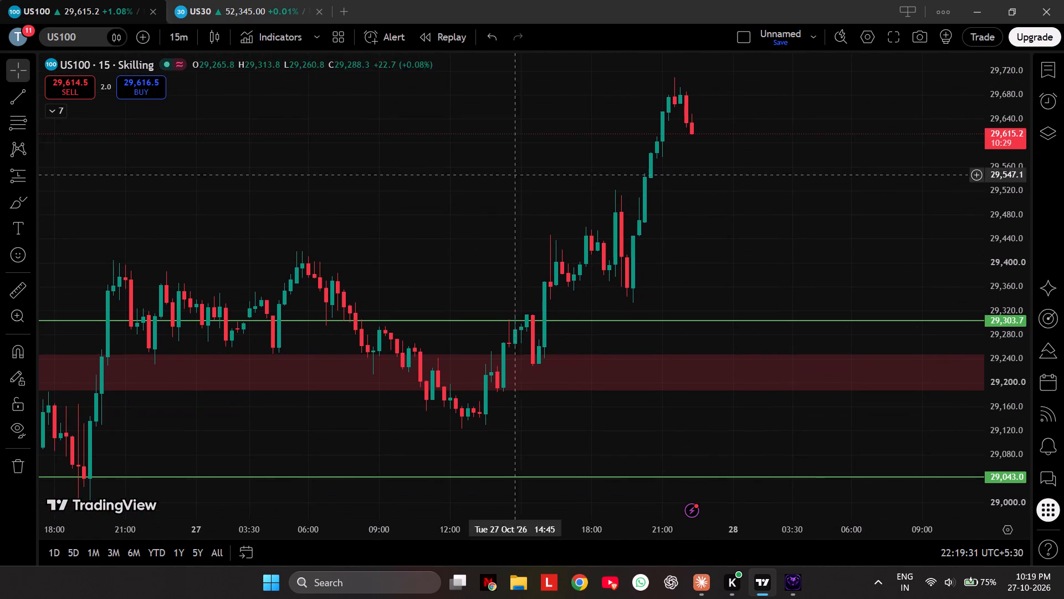
Set the US100 chart to the 4-hour interval and examine price since June against the two green levels and red zones.
{"action": "left_click", "coordinate": [178, 43]}
{"action": "scroll", "coordinate": [212, 377], "scroll_direction": "down", "scroll_amount": 2}
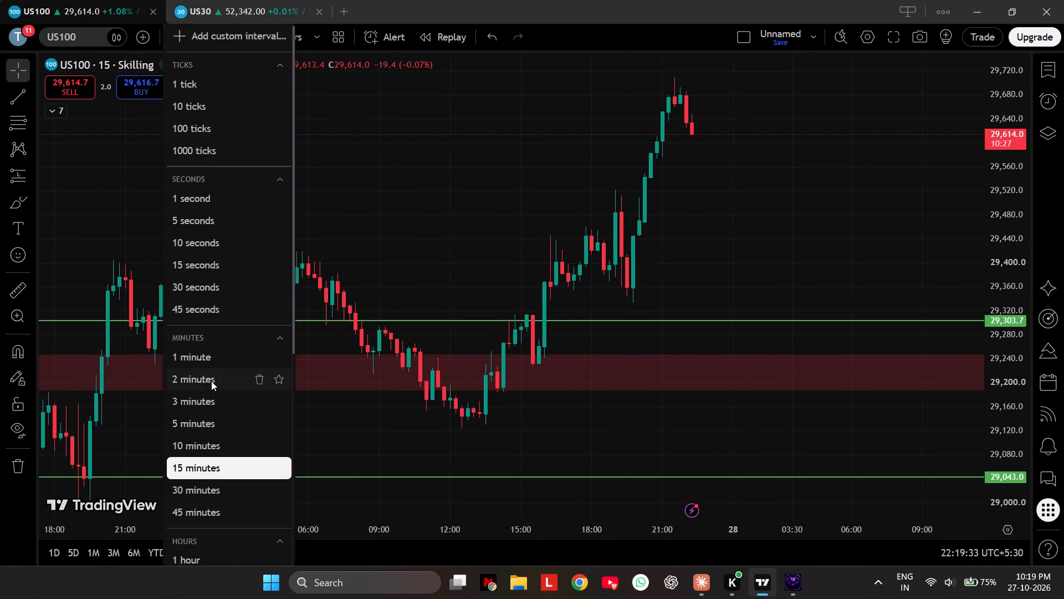
{"action": "scroll", "coordinate": [211, 381], "scroll_direction": "down", "scroll_amount": 4}
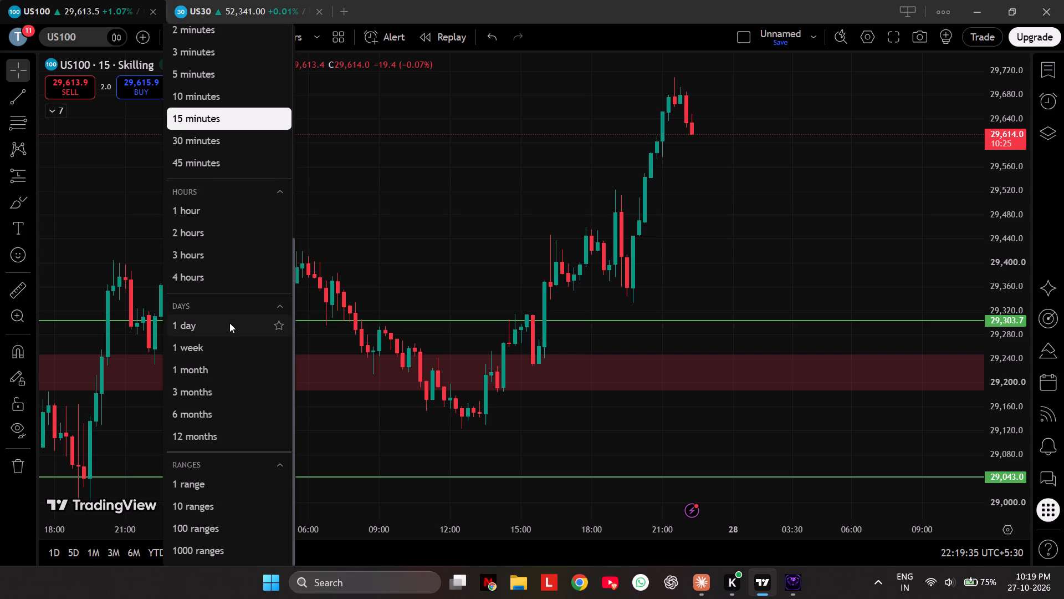
{"action": "left_click", "coordinate": [219, 273]}
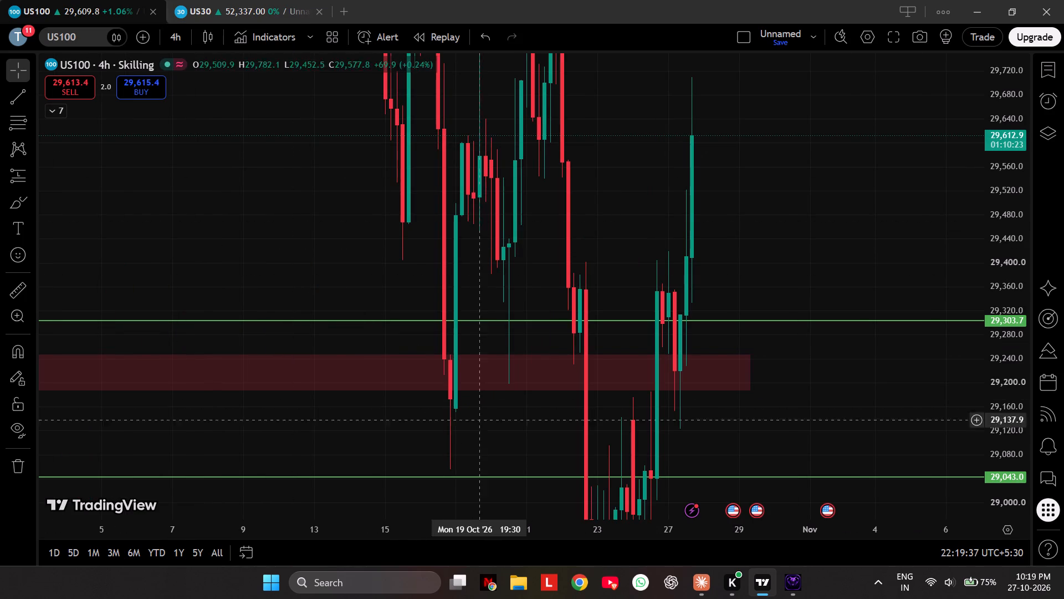
{"action": "left_click", "coordinate": [571, 489]}
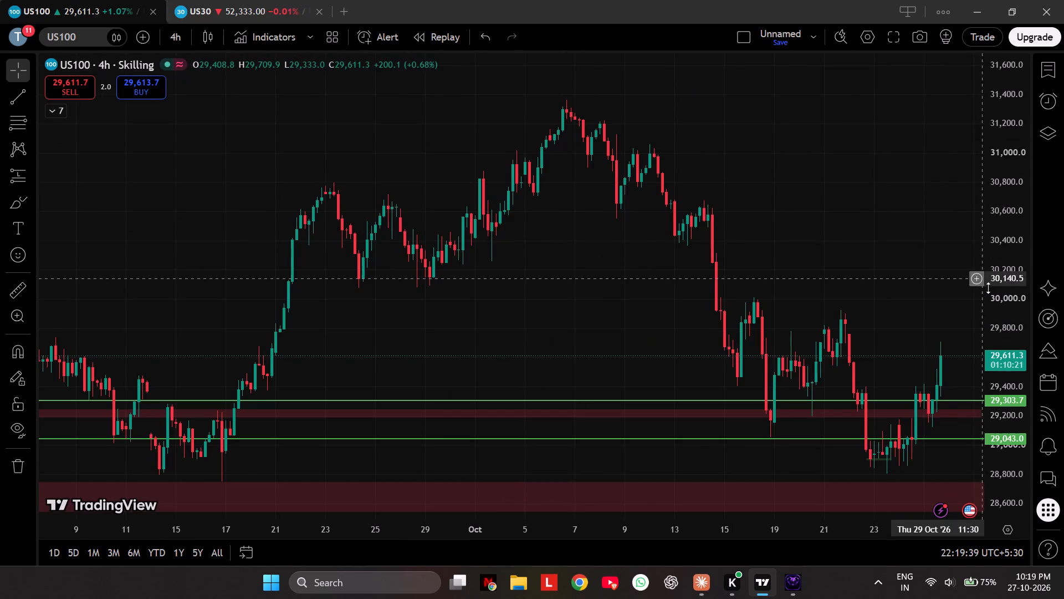
{"action": "scroll", "coordinate": [1014, 328], "scroll_direction": "down", "scroll_amount": 5}
{"action": "left_click_drag", "start_coordinate": [933, 282], "coordinate": [828, 177]}
{"action": "scroll", "coordinate": [828, 176], "scroll_direction": "down", "scroll_amount": 6}
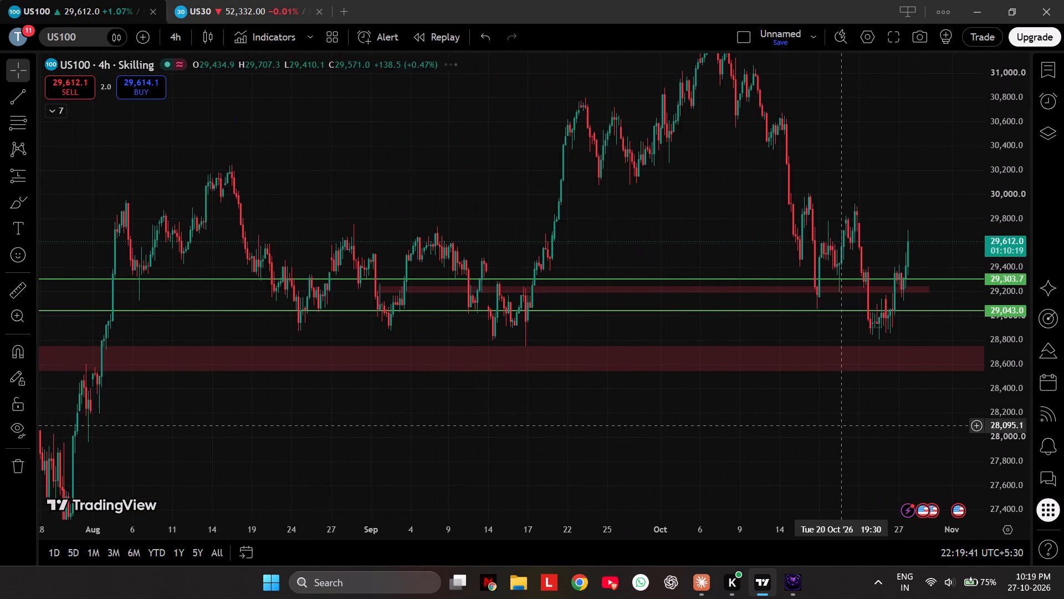
{"action": "scroll", "coordinate": [842, 427], "scroll_direction": "down", "scroll_amount": 5}
{"action": "scroll", "coordinate": [1019, 286], "scroll_direction": "down", "scroll_amount": 11}
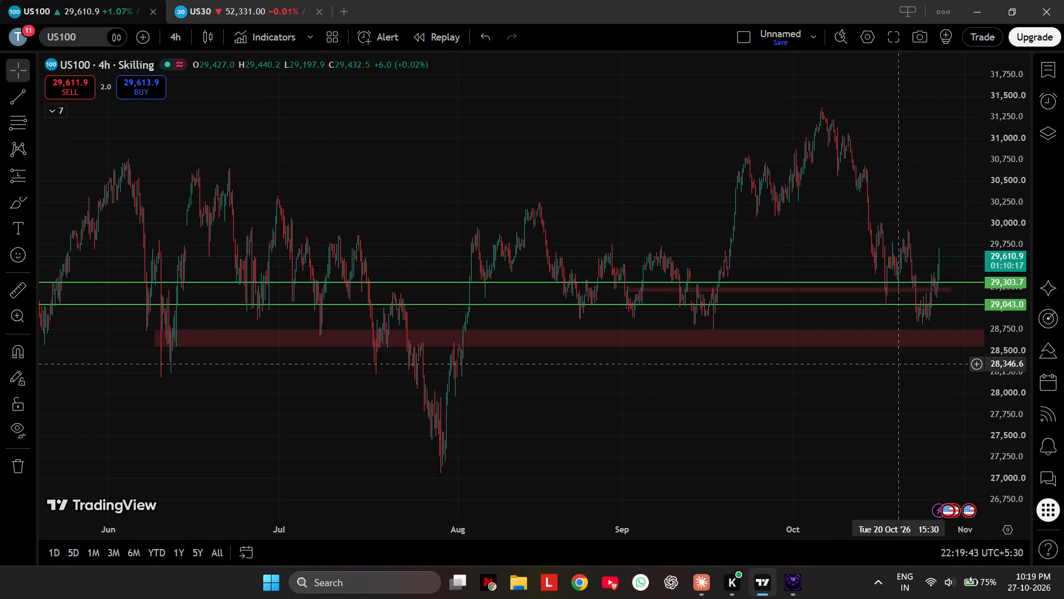
Examine the longer US100 4-hour history from late 2025 to the latest candles, comparing major swings with the marked levels and zones.
{"action": "left_click_drag", "start_coordinate": [889, 364], "coordinate": [698, 314]}
{"action": "scroll", "coordinate": [698, 314], "scroll_direction": "down", "scroll_amount": 5}
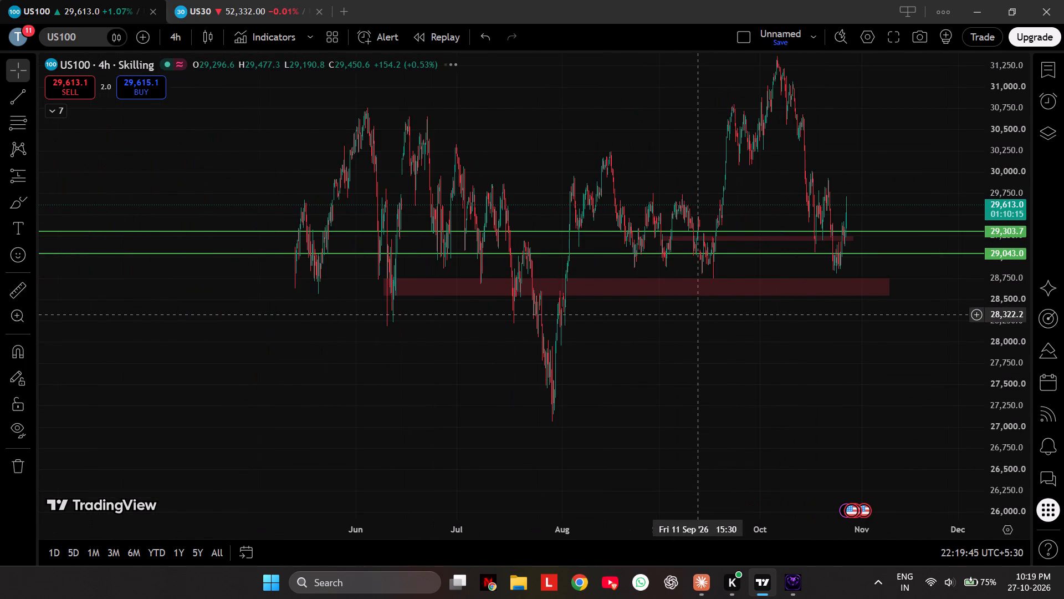
{"action": "scroll", "coordinate": [698, 314], "scroll_direction": "down", "scroll_amount": 5}
{"action": "scroll", "coordinate": [1025, 258], "scroll_direction": "down", "scroll_amount": 5}
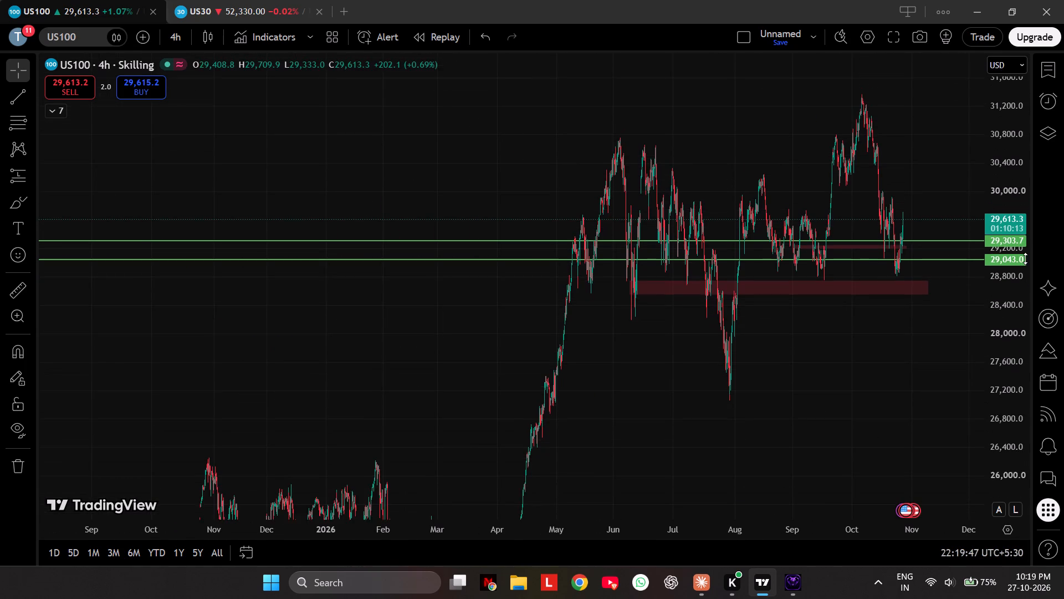
{"action": "scroll", "coordinate": [1025, 258], "scroll_direction": "down", "scroll_amount": 6}
{"action": "left_click_drag", "start_coordinate": [890, 341], "coordinate": [745, 347]}
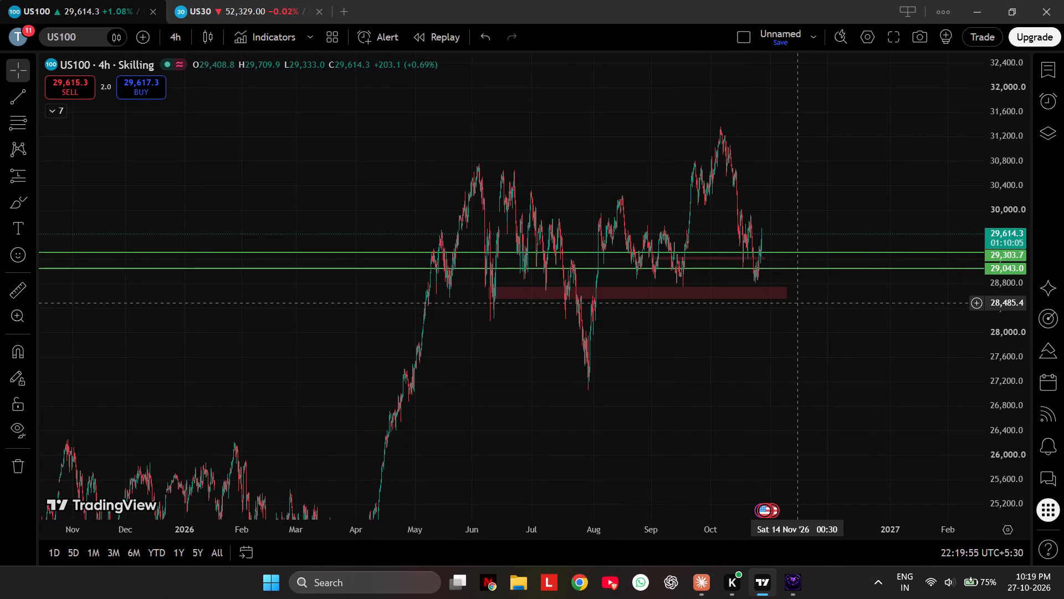
{"action": "left_click_drag", "start_coordinate": [871, 422], "coordinate": [878, 344]}
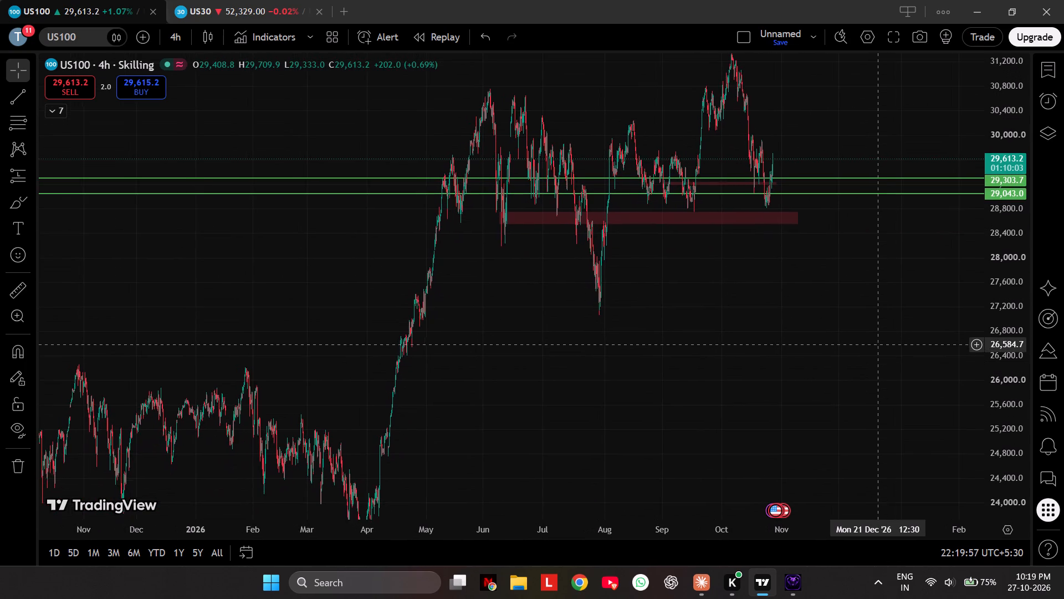
{"action": "left_click_drag", "start_coordinate": [878, 344], "coordinate": [886, 358]}
{"action": "left_click_drag", "start_coordinate": [881, 290], "coordinate": [860, 282]}
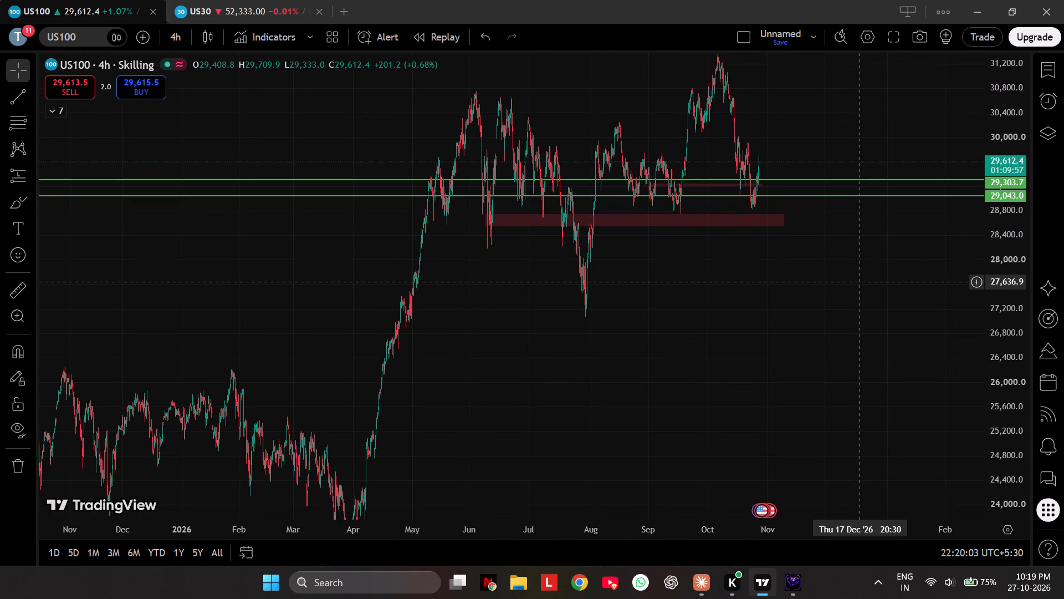
{"action": "scroll", "coordinate": [860, 282], "scroll_direction": "up", "scroll_amount": 5}
{"action": "left_click_drag", "start_coordinate": [468, 320], "coordinate": [496, 324]}
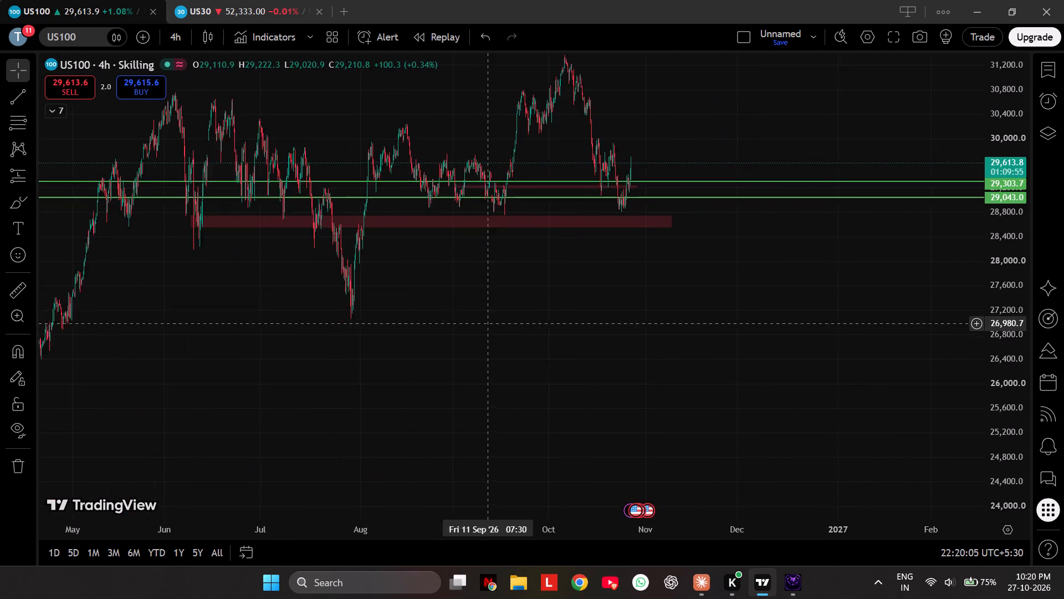
{"action": "left_click_drag", "start_coordinate": [496, 324], "coordinate": [699, 430]}
{"action": "scroll", "coordinate": [688, 417], "scroll_direction": "up", "scroll_amount": 3}
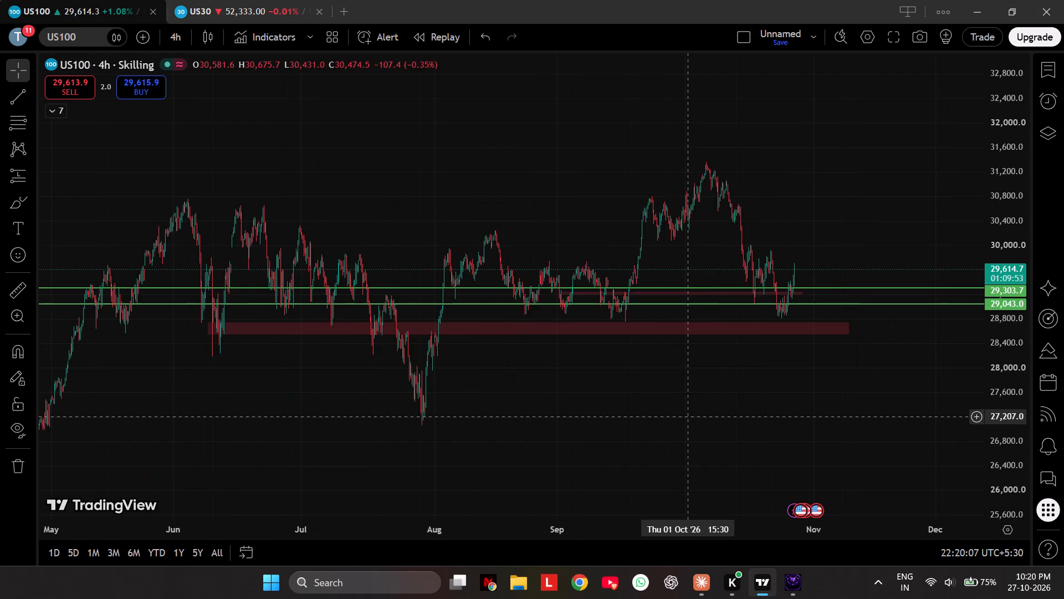
{"action": "left_click_drag", "start_coordinate": [688, 417], "coordinate": [673, 400]}
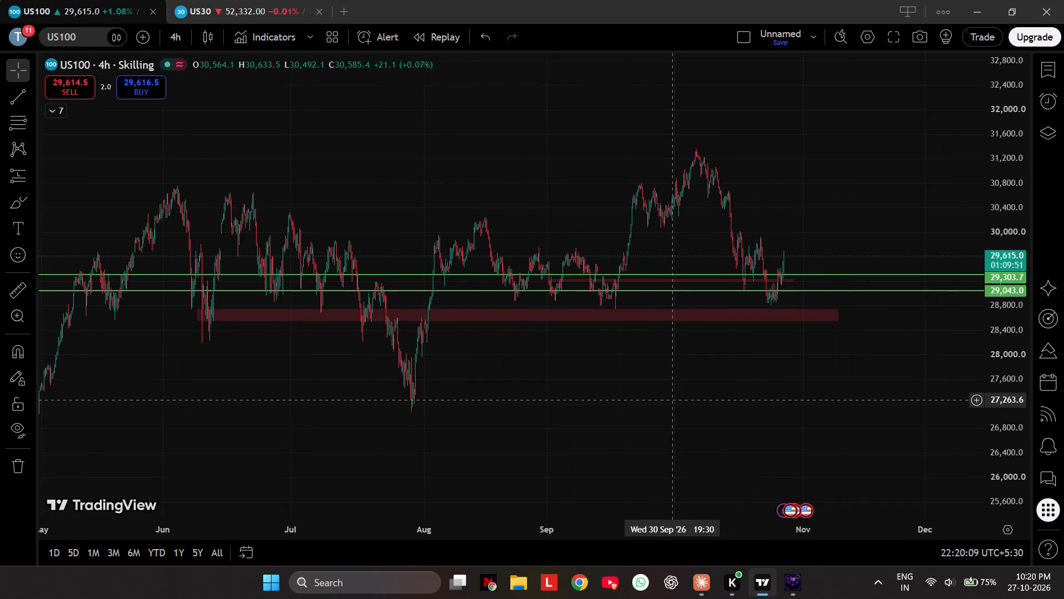
{"action": "left_click_drag", "start_coordinate": [673, 400], "coordinate": [699, 402]}
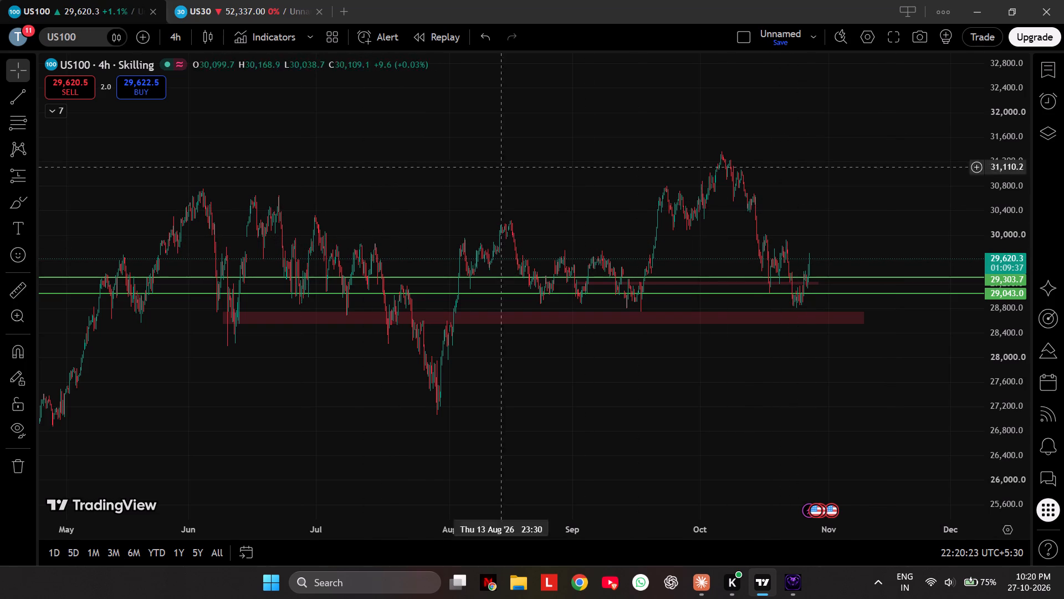
Set the US100 chart to the 1-hour interval and reset the chart view to the latest candles.
{"action": "left_click", "coordinate": [176, 37]}
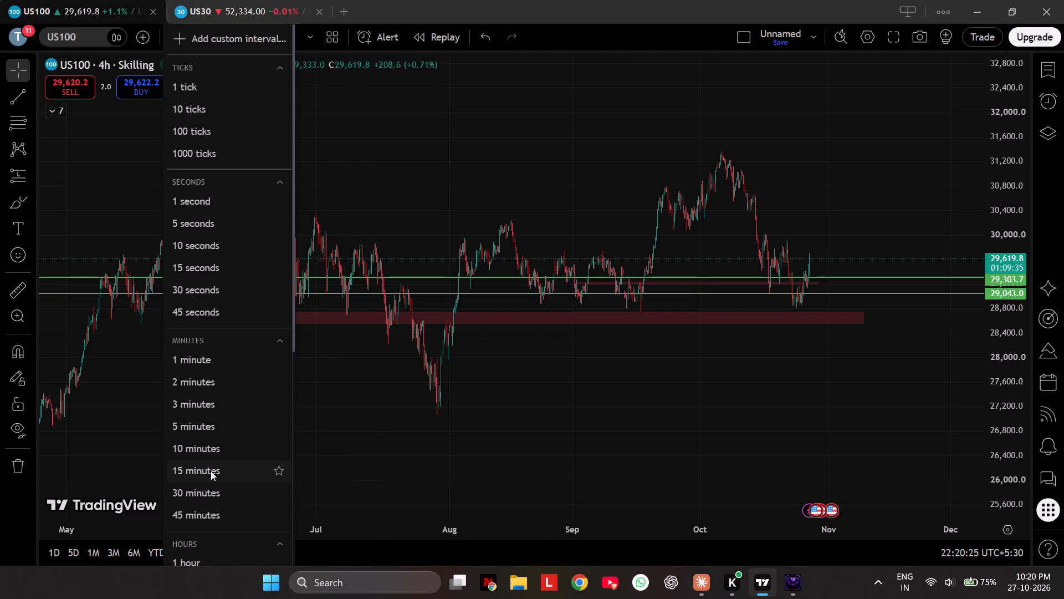
{"action": "scroll", "coordinate": [211, 532], "scroll_direction": "down", "scroll_amount": 1}
{"action": "left_click", "coordinate": [217, 490]}
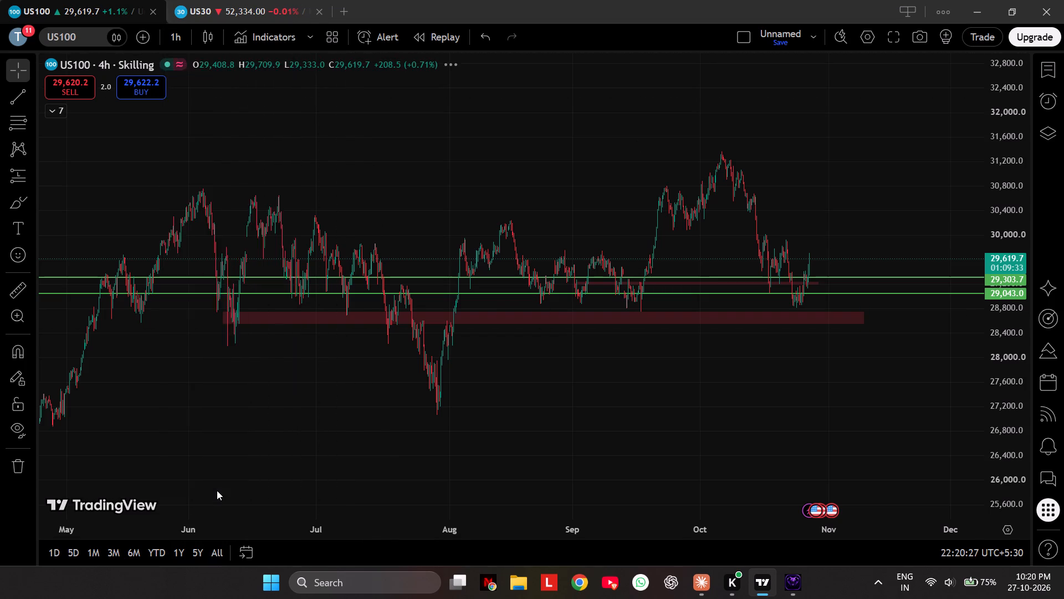
{"action": "scroll", "coordinate": [669, 388], "scroll_direction": "up", "scroll_amount": 7}
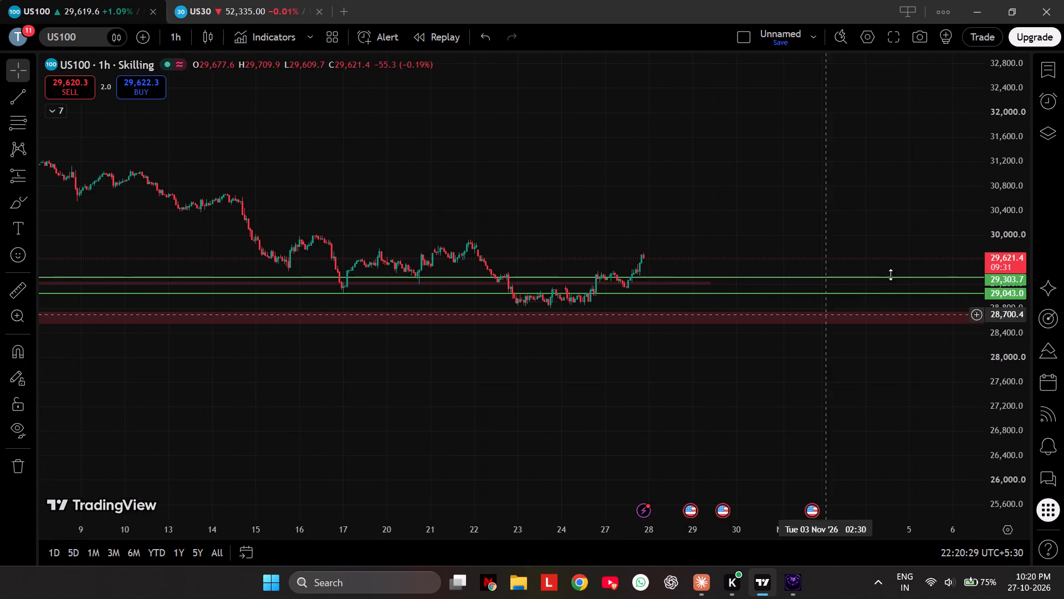
{"action": "left_click", "coordinate": [567, 494]}
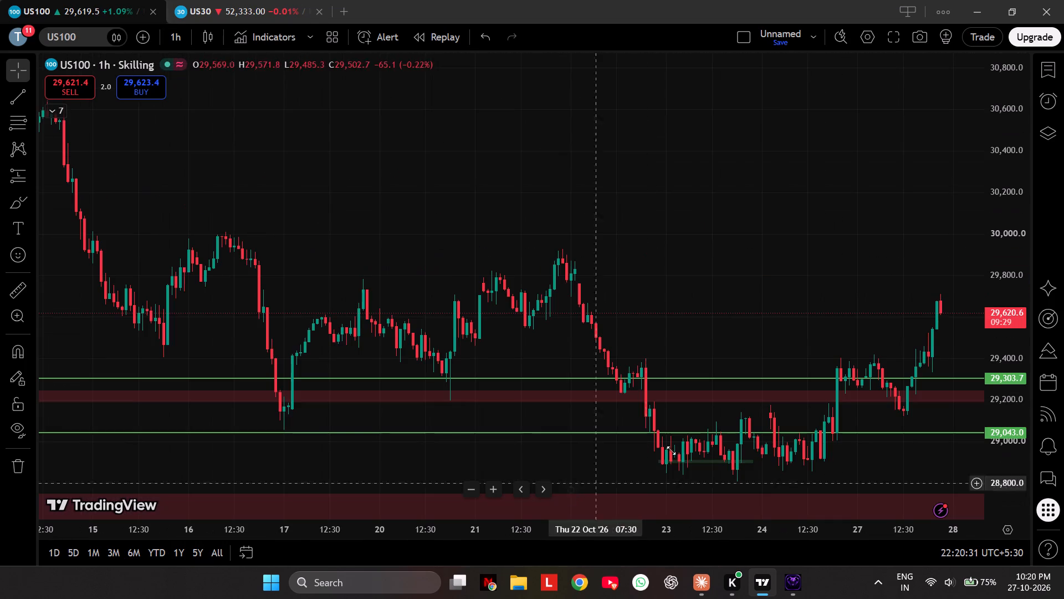
Examine the US100 1-hour swings from mid-October to the current rally against the green levels and red zones.
{"action": "scroll", "coordinate": [994, 414], "scroll_direction": "down", "scroll_amount": 1}
{"action": "left_click_drag", "start_coordinate": [807, 311], "coordinate": [740, 200]}
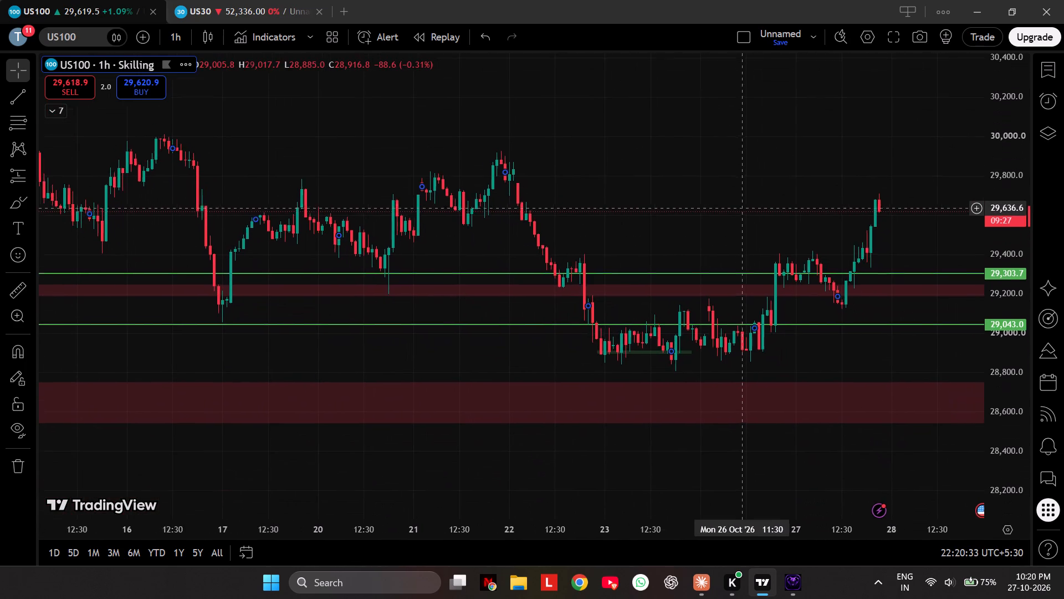
{"action": "left_click_drag", "start_coordinate": [740, 200], "coordinate": [737, 186]}
{"action": "left_click", "coordinate": [737, 186]}
{"action": "left_click_drag", "start_coordinate": [608, 134], "coordinate": [760, 139]}
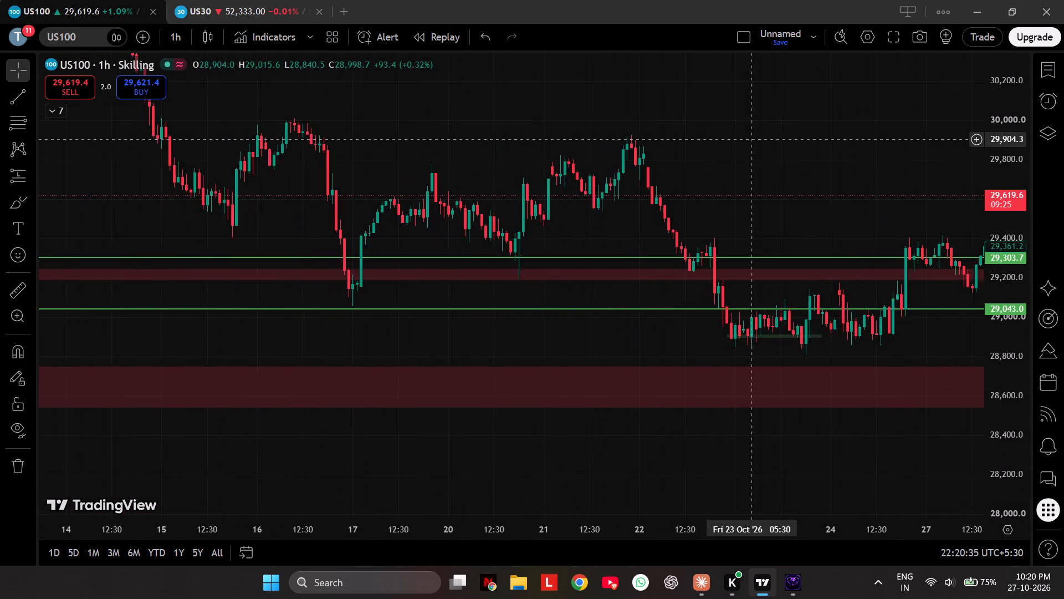
{"action": "left_click_drag", "start_coordinate": [760, 139], "coordinate": [764, 139]}
{"action": "scroll", "coordinate": [764, 139], "scroll_direction": "down", "scroll_amount": 4}
{"action": "scroll", "coordinate": [764, 139], "scroll_direction": "up", "scroll_amount": 3}
{"action": "left_click_drag", "start_coordinate": [837, 181], "coordinate": [623, 184]}
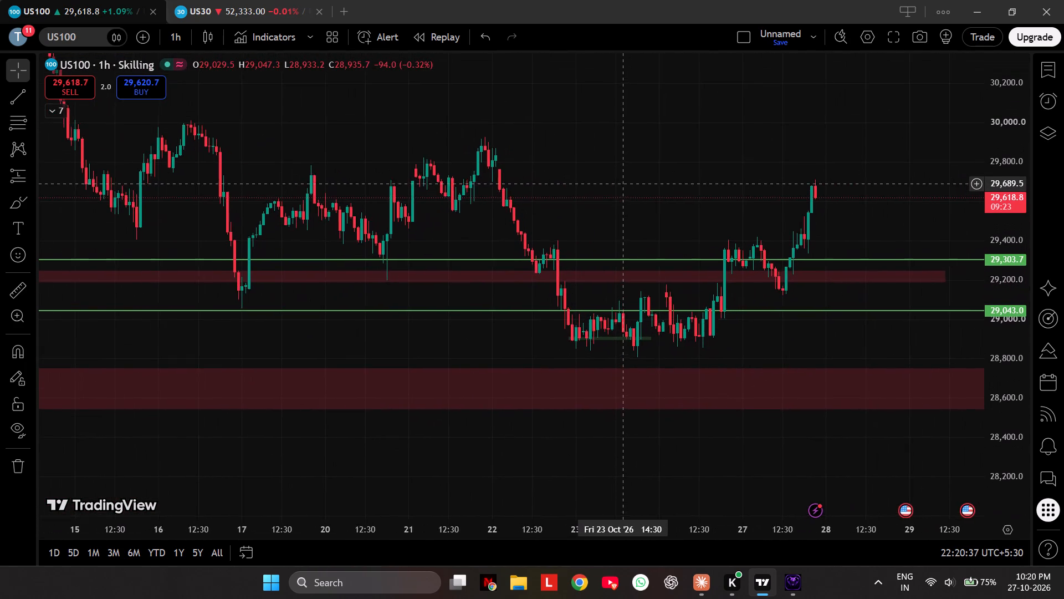
{"action": "left_click_drag", "start_coordinate": [623, 184], "coordinate": [603, 181]}
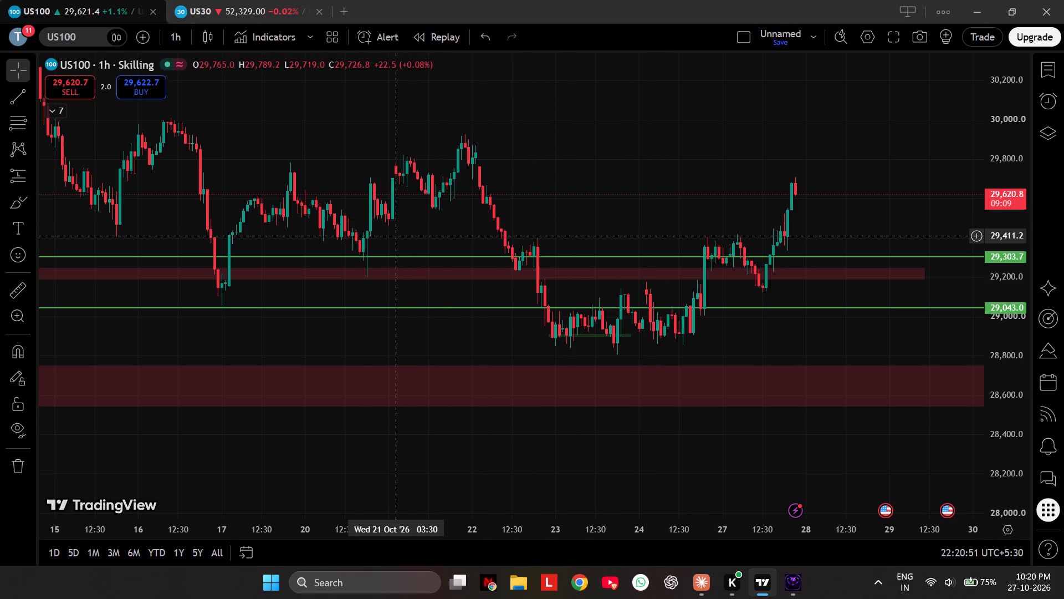
Move the narrow red zone above the upper green level, to about 29,411–29,474 on the US100 1-hour chart.
{"action": "left_click_drag", "start_coordinate": [403, 238], "coordinate": [417, 237]}
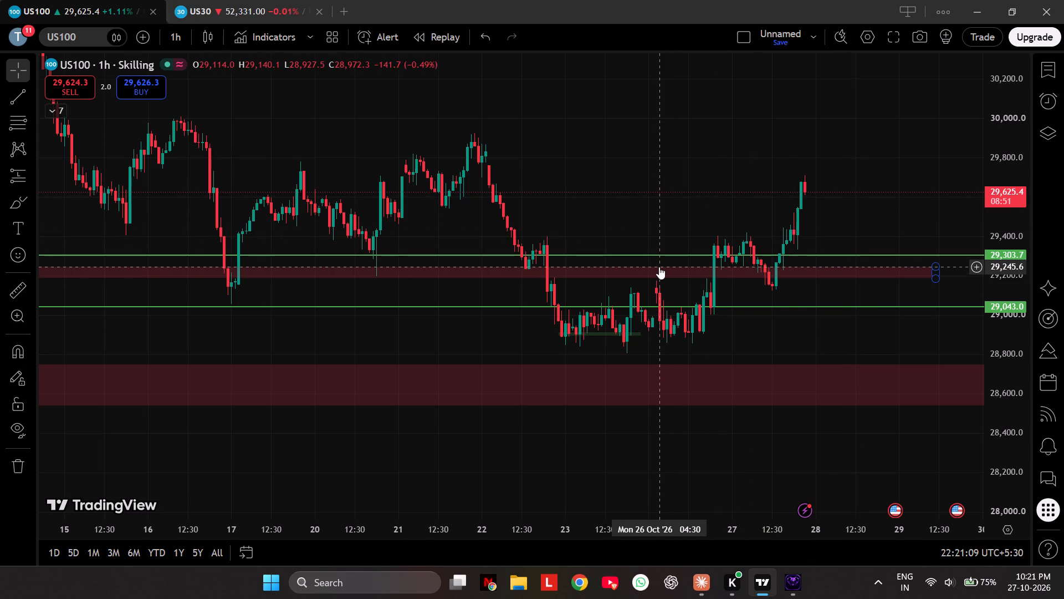
{"action": "left_click_drag", "start_coordinate": [659, 267], "coordinate": [672, 226]}
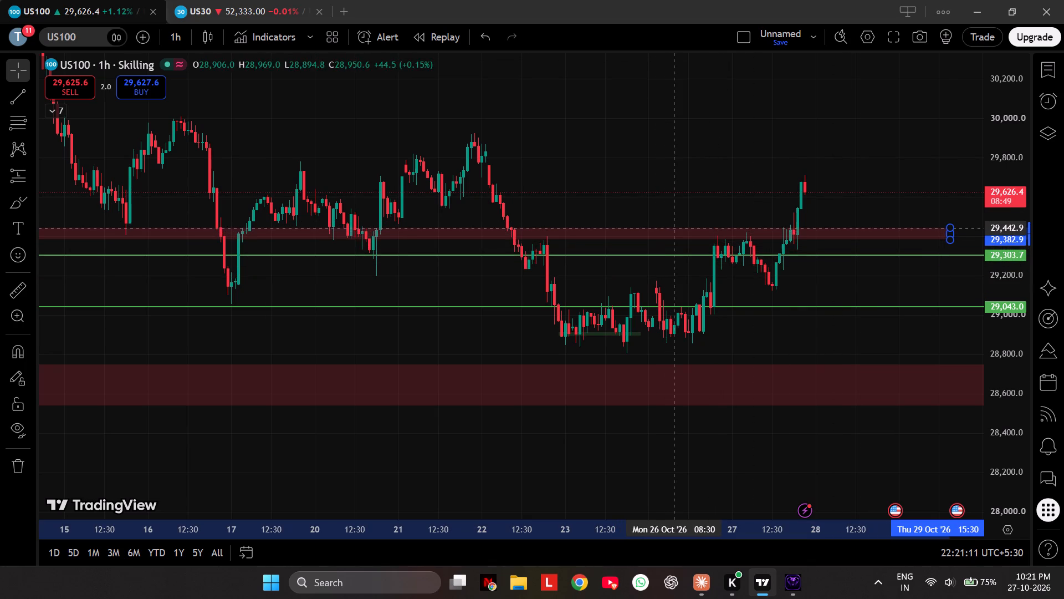
{"action": "left_click_drag", "start_coordinate": [672, 226], "coordinate": [670, 224]}
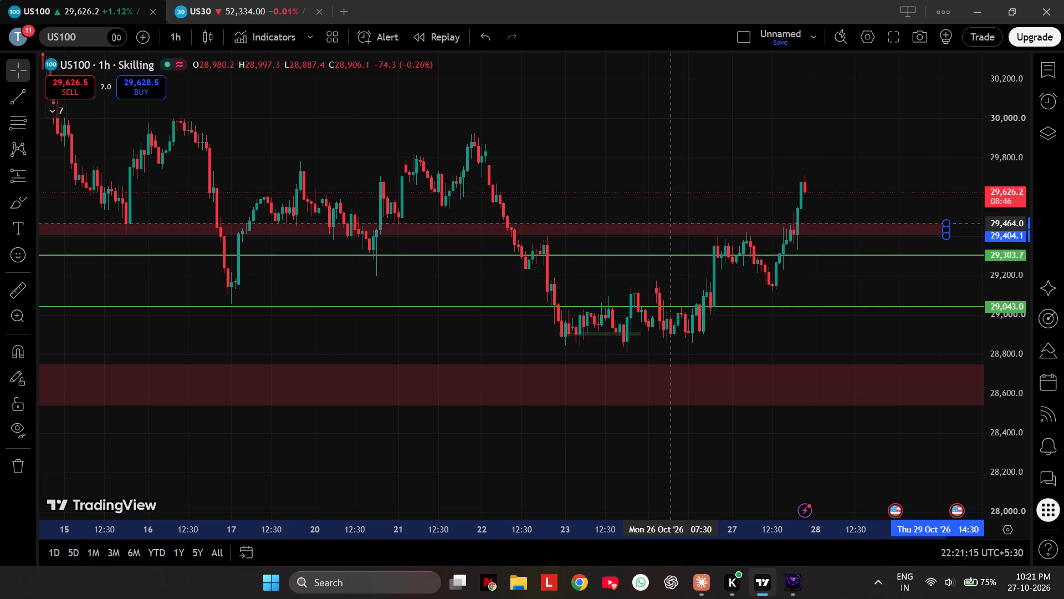
{"action": "left_click_drag", "start_coordinate": [670, 224], "coordinate": [671, 222]}
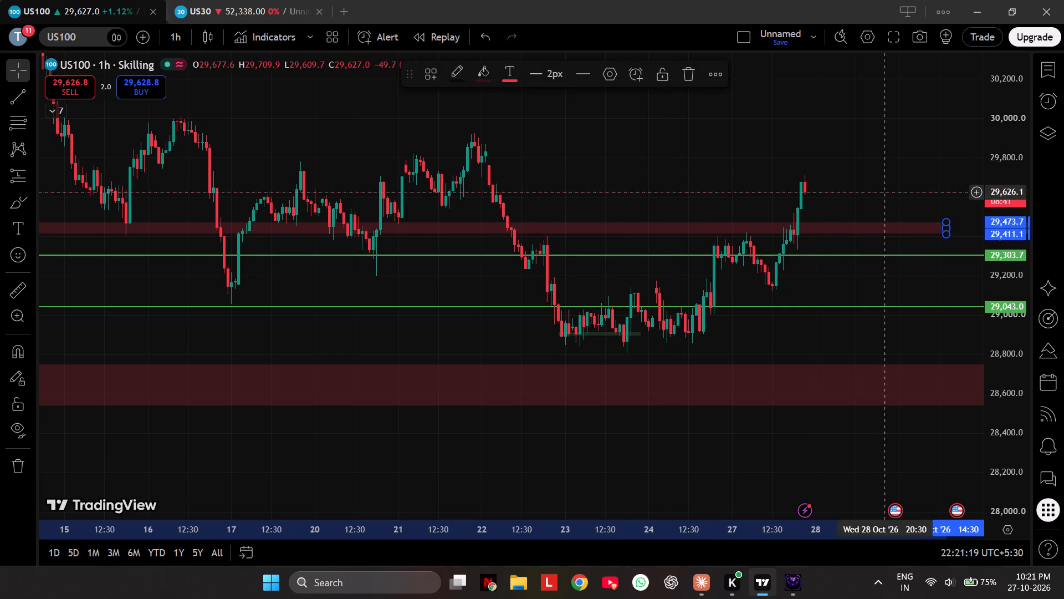
{"action": "left_click", "coordinate": [888, 160]}
Set the US100 chart to the 4-hour interval and frame the October swings up to the latest candle.
{"action": "scroll", "coordinate": [844, 267], "scroll_direction": "down", "scroll_amount": 4}
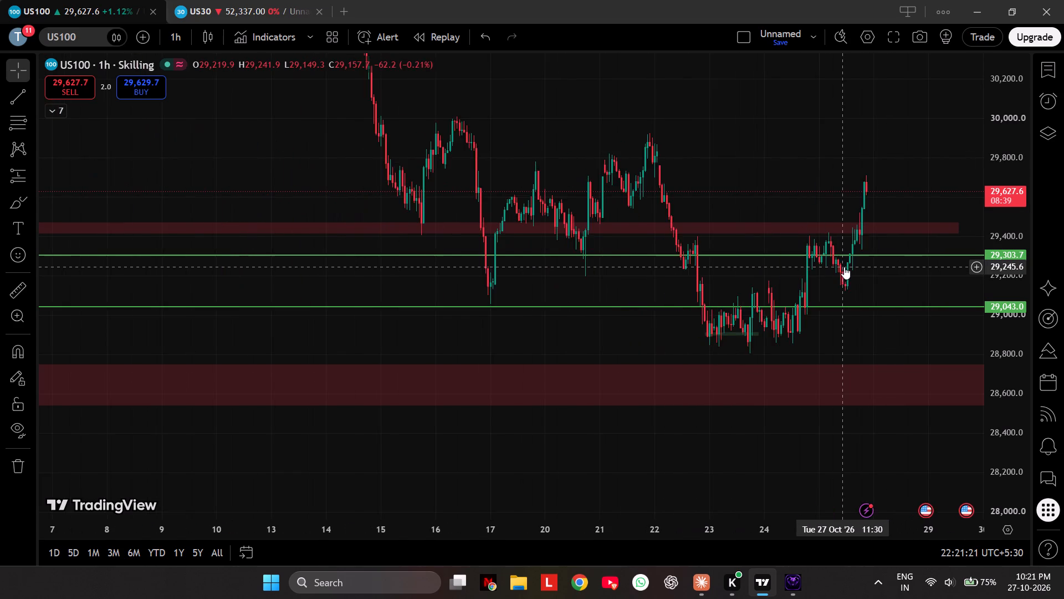
{"action": "scroll", "coordinate": [844, 267], "scroll_direction": "up", "scroll_amount": 3}
{"action": "left_click_drag", "start_coordinate": [677, 113], "coordinate": [712, 275]}
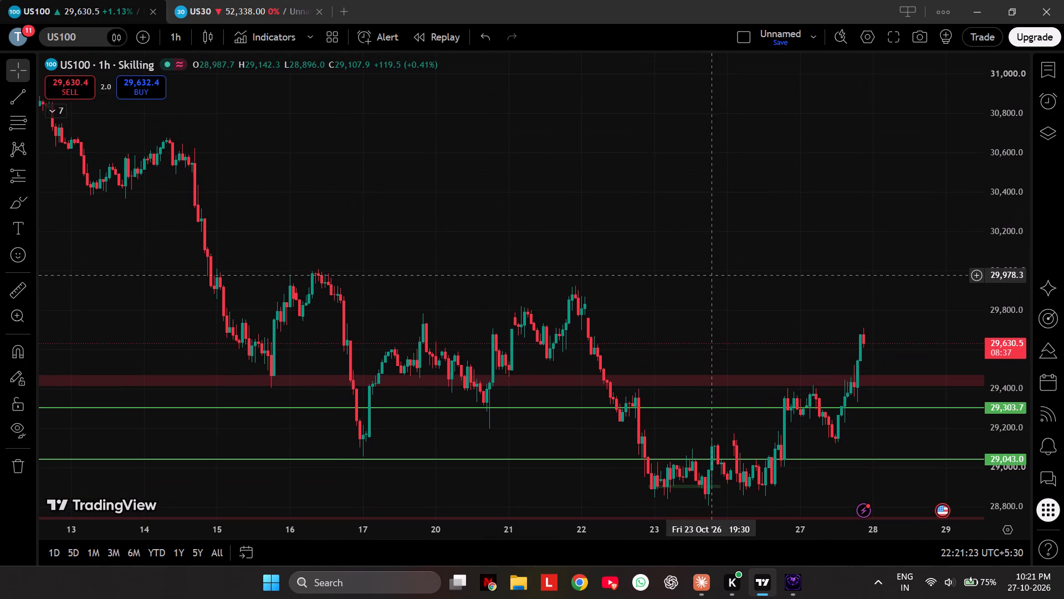
{"action": "scroll", "coordinate": [589, 237], "scroll_direction": "down", "scroll_amount": 4}
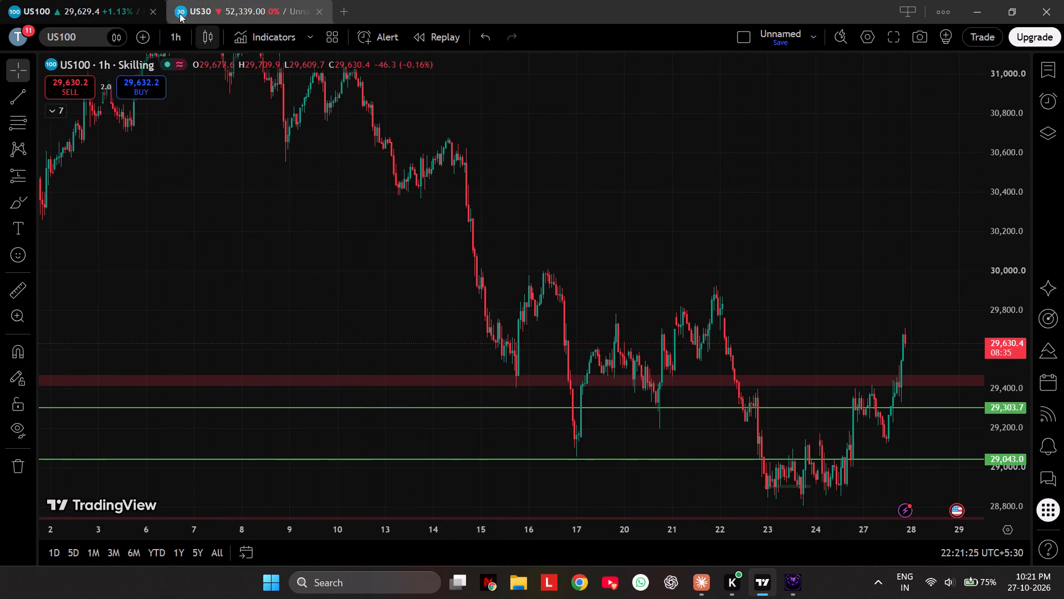
{"action": "left_click", "coordinate": [177, 40]}
{"action": "scroll", "coordinate": [221, 421], "scroll_direction": "down", "scroll_amount": 3}
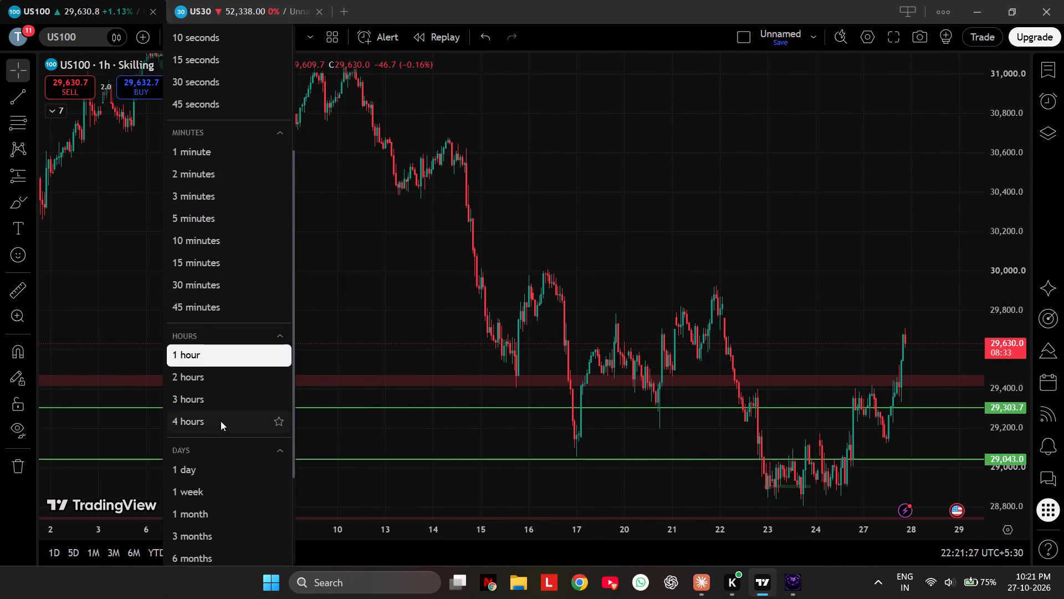
{"action": "left_click", "coordinate": [229, 418]}
{"action": "scroll", "coordinate": [888, 260], "scroll_direction": "up", "scroll_amount": 12}
{"action": "left_click_drag", "start_coordinate": [731, 237], "coordinate": [794, 197]}
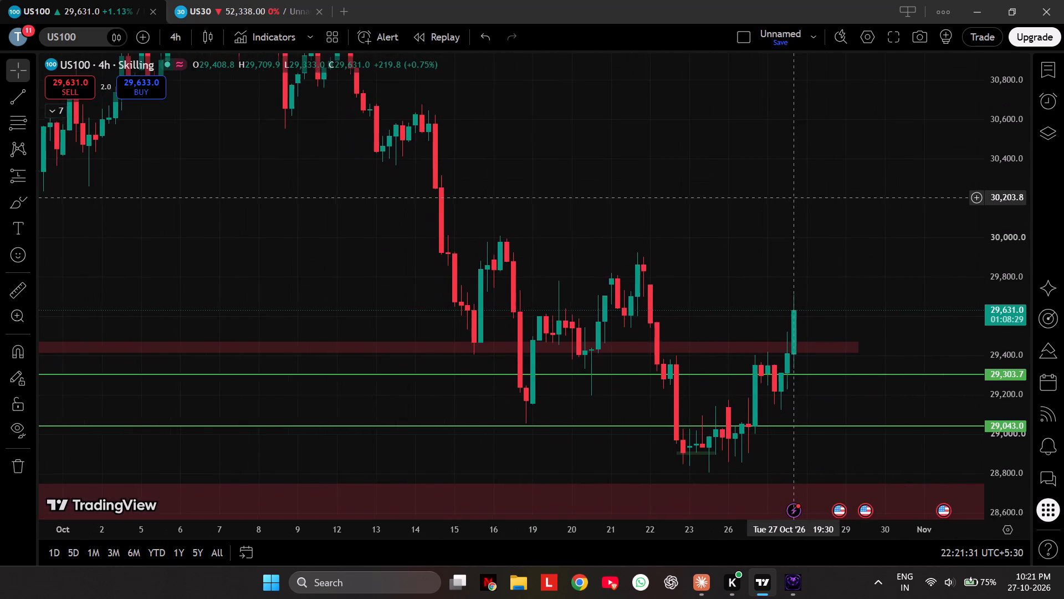
{"action": "left_click_drag", "start_coordinate": [794, 197], "coordinate": [787, 178]}
{"action": "left_click_drag", "start_coordinate": [808, 230], "coordinate": [782, 174]}
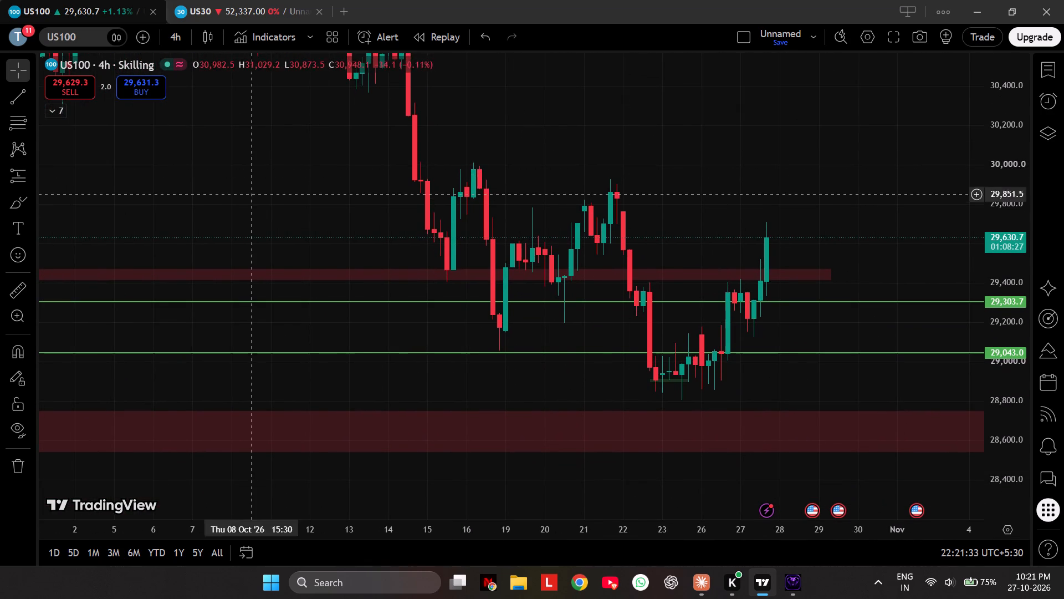
Draw a red rectangle zone across the mid-to-late October highs, about 29,820 to 29,873, spanning 13 October to 3 November.
{"action": "left_click", "coordinate": [29, 204]}
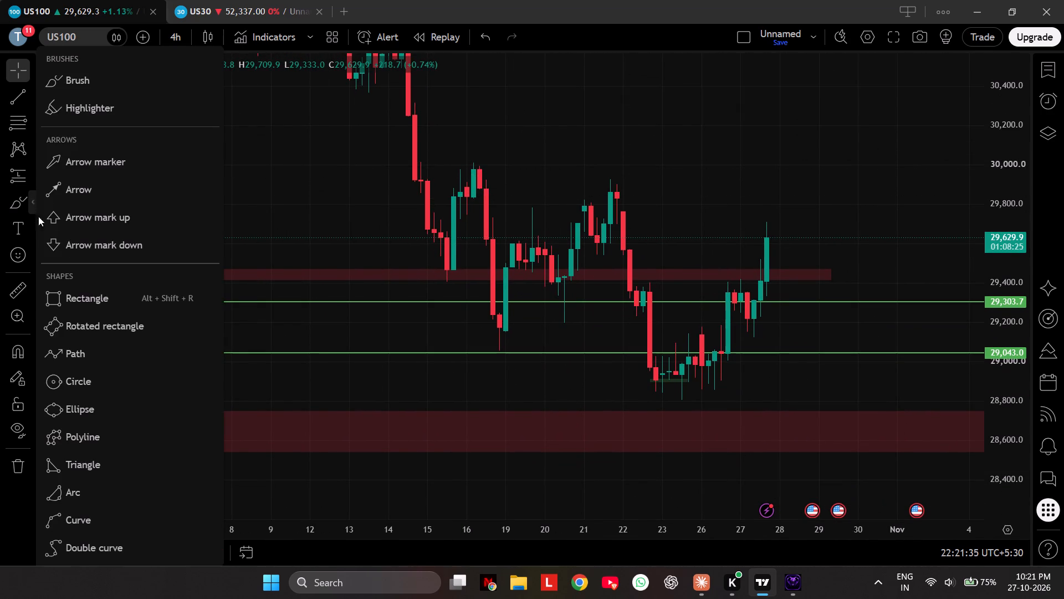
{"action": "left_click", "coordinate": [79, 301]}
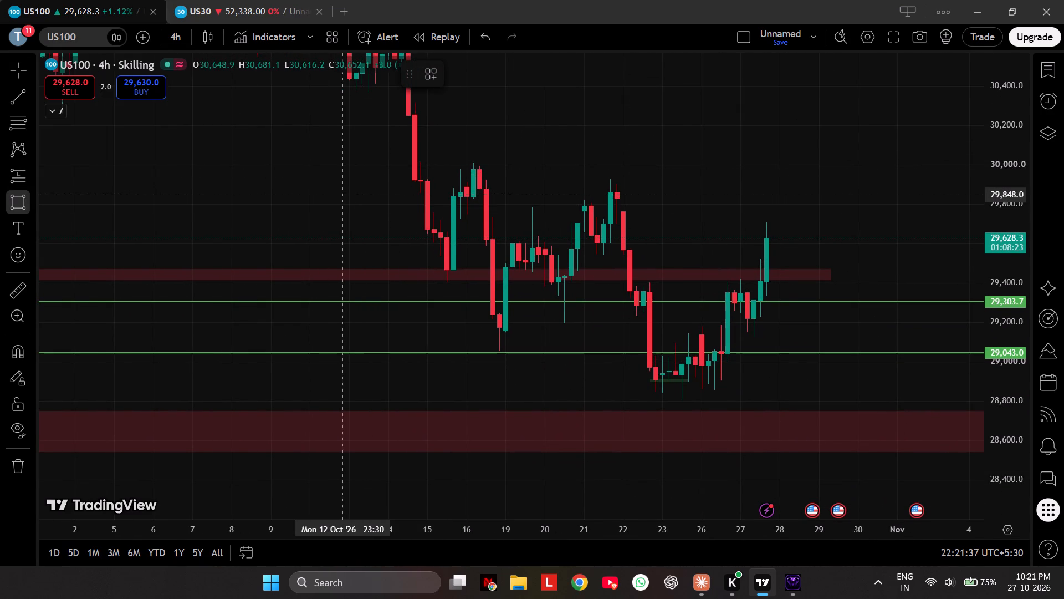
{"action": "left_click_drag", "start_coordinate": [348, 196], "coordinate": [666, 210]}
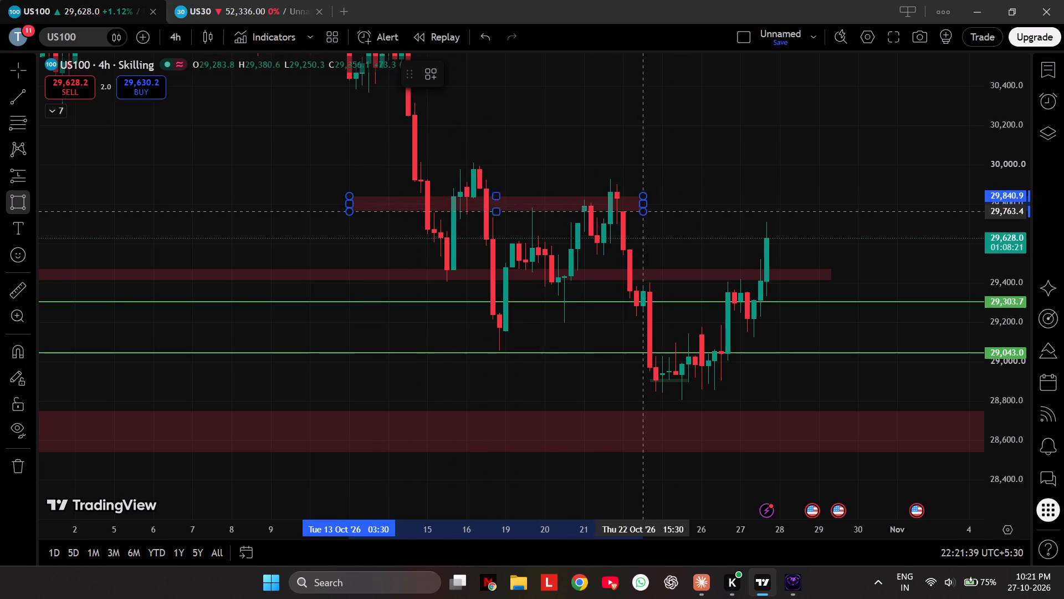
{"action": "left_click_drag", "start_coordinate": [666, 210], "coordinate": [953, 206]}
{"action": "left_click", "coordinate": [953, 206]}
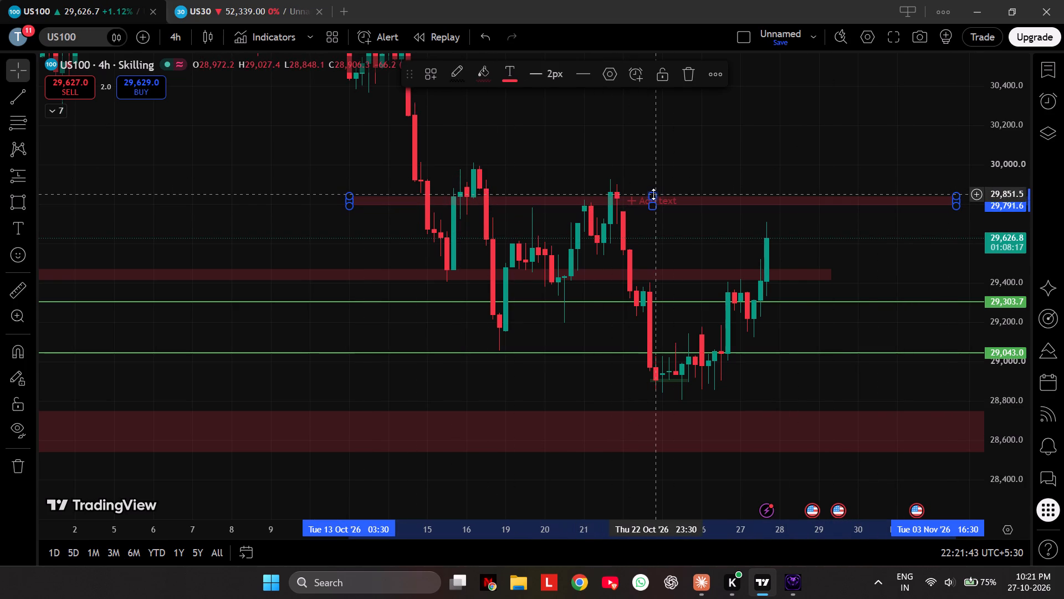
{"action": "left_click", "coordinate": [653, 194]}
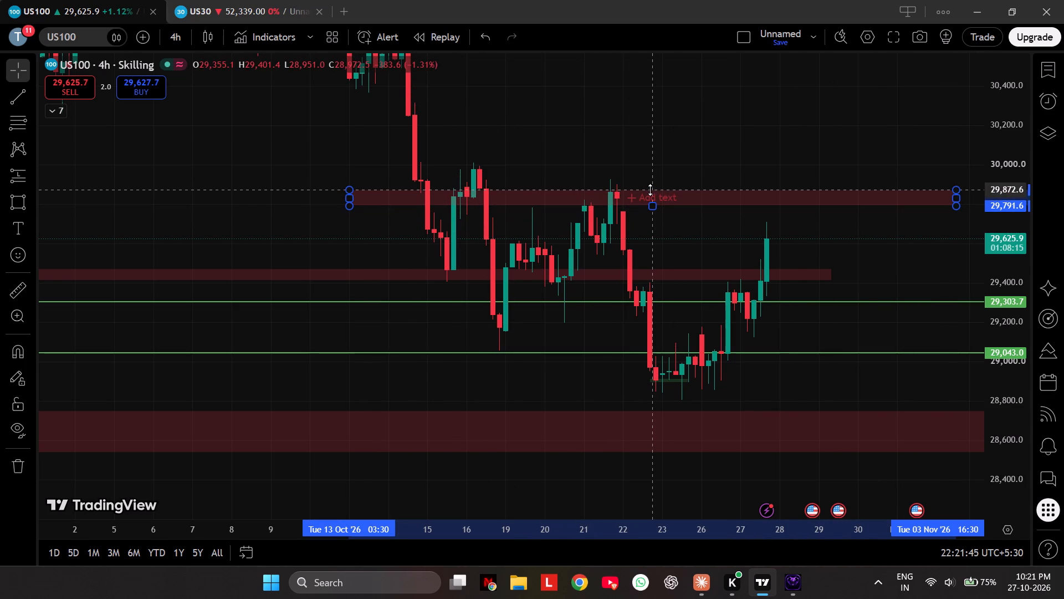
{"action": "left_click_drag", "start_coordinate": [653, 207], "coordinate": [653, 200]}
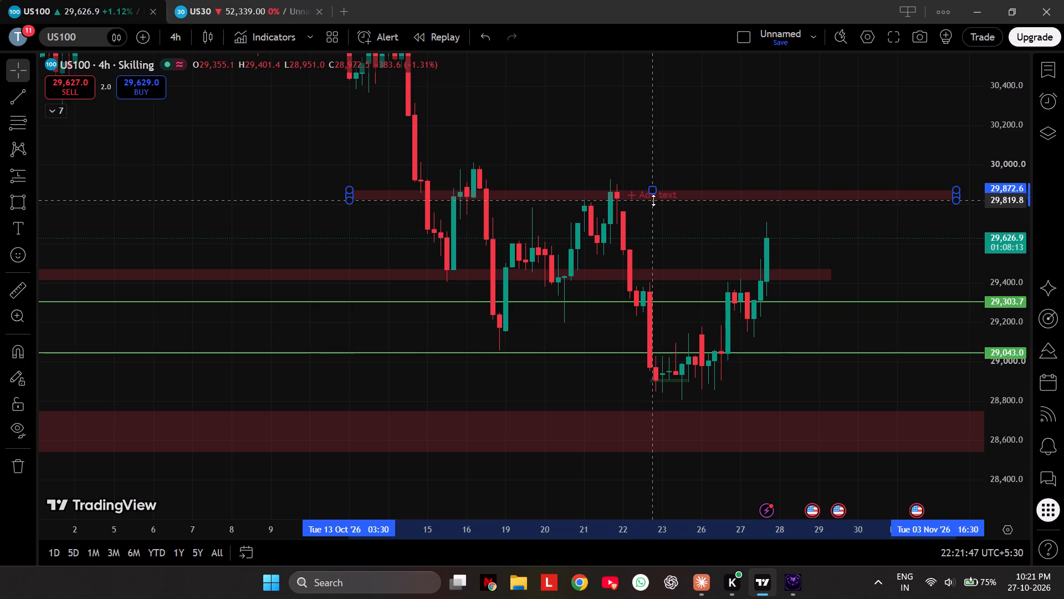
{"action": "left_click_drag", "start_coordinate": [653, 200], "coordinate": [653, 200]}
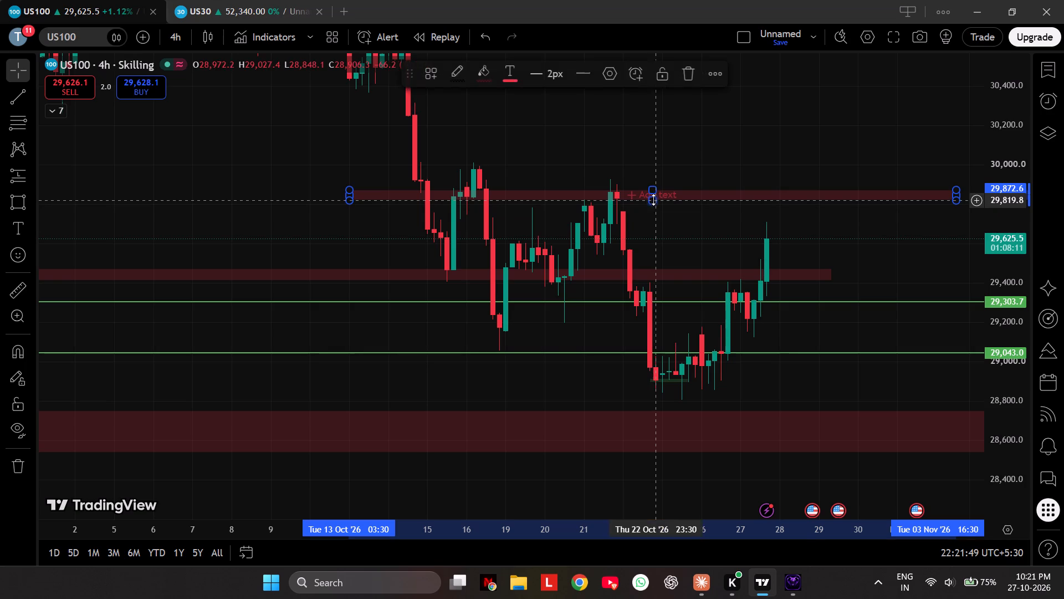
{"action": "left_click", "coordinate": [724, 151]}
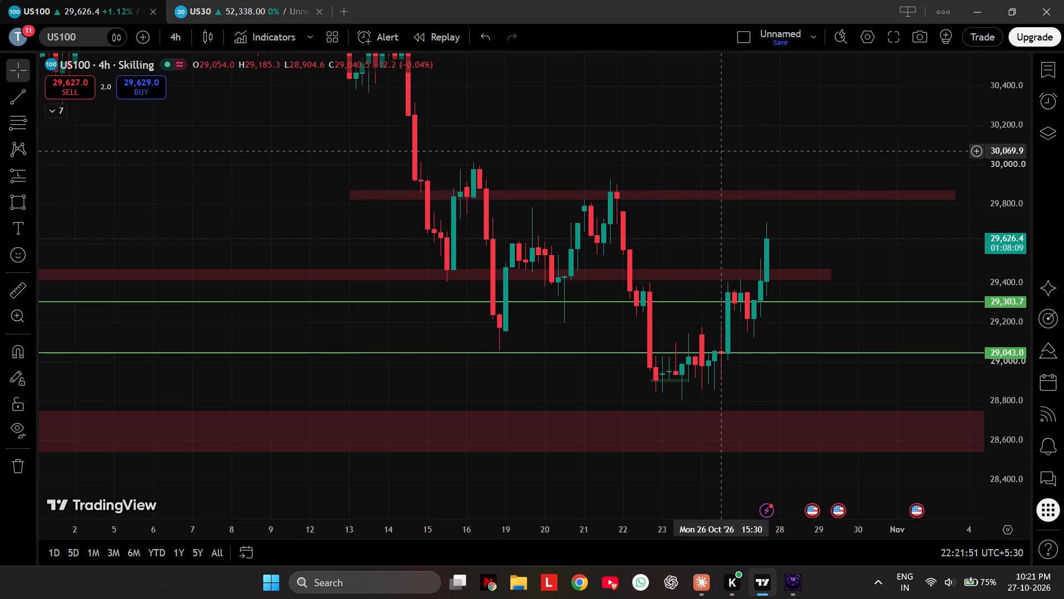
Change the fill of the red zone just above the upper green level to green.
{"action": "left_click_drag", "start_coordinate": [724, 151], "coordinate": [695, 141]}
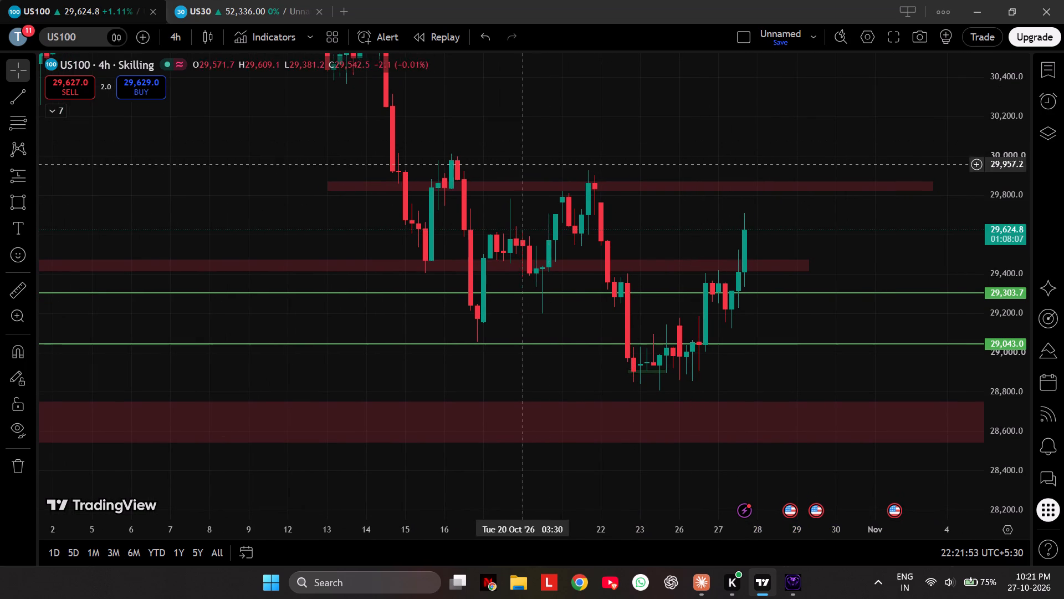
{"action": "left_click", "coordinate": [670, 265]}
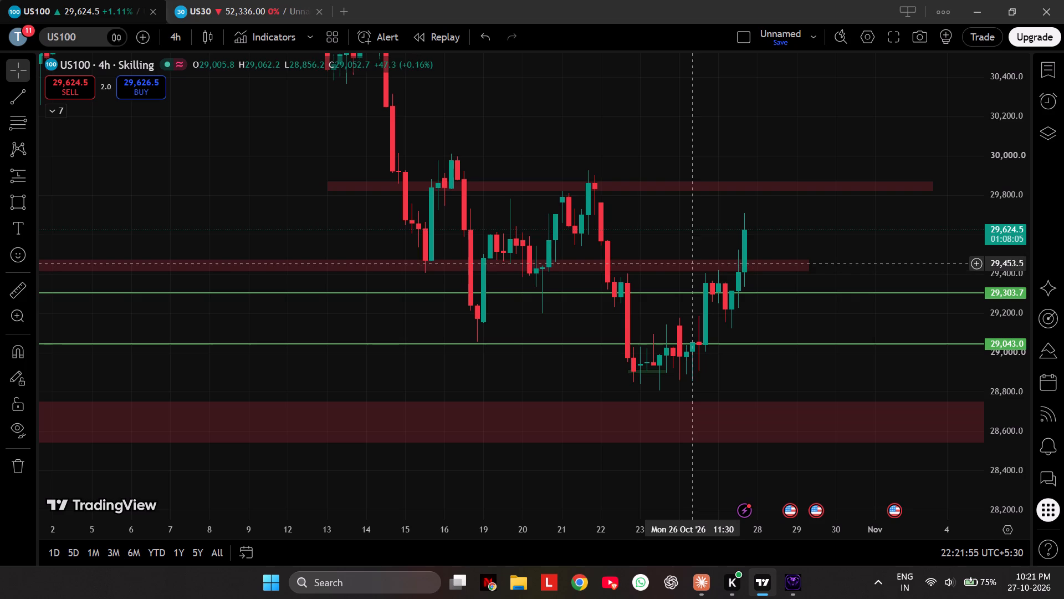
{"action": "left_click", "coordinate": [700, 260]}
{"action": "left_click", "coordinate": [488, 75]}
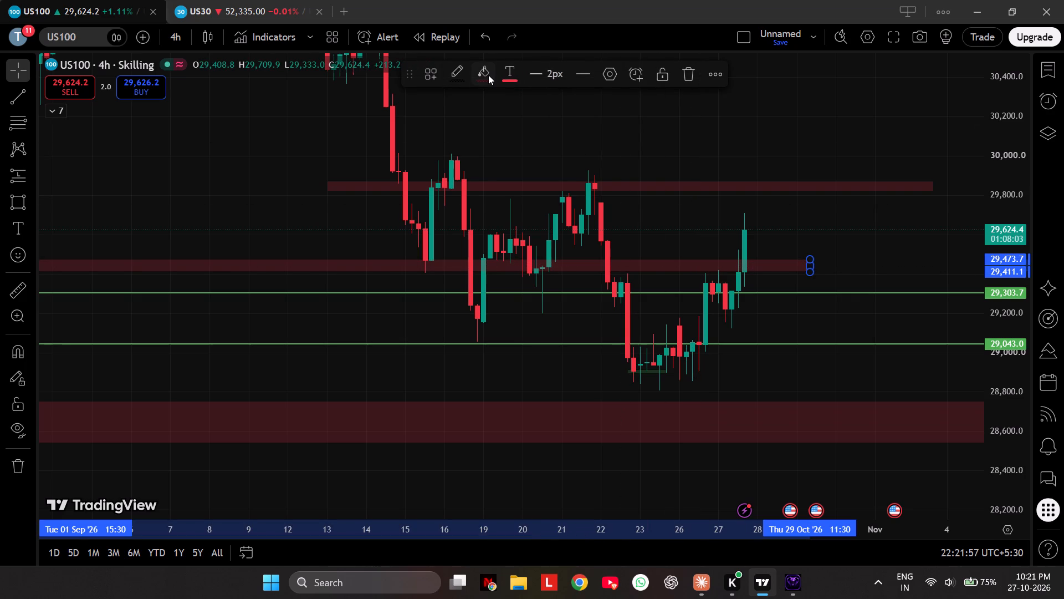
{"action": "left_click", "coordinate": [529, 124]}
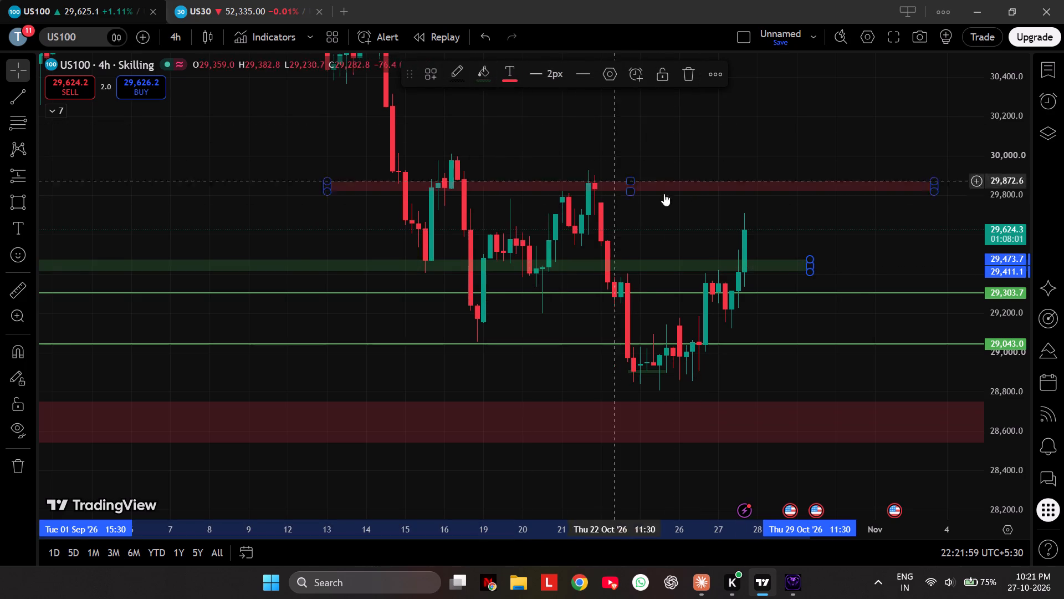
Extend the green zone's end past 4 November and raise its lower edge to about 29,435.
{"action": "left_click_drag", "start_coordinate": [811, 267], "coordinate": [855, 263]}
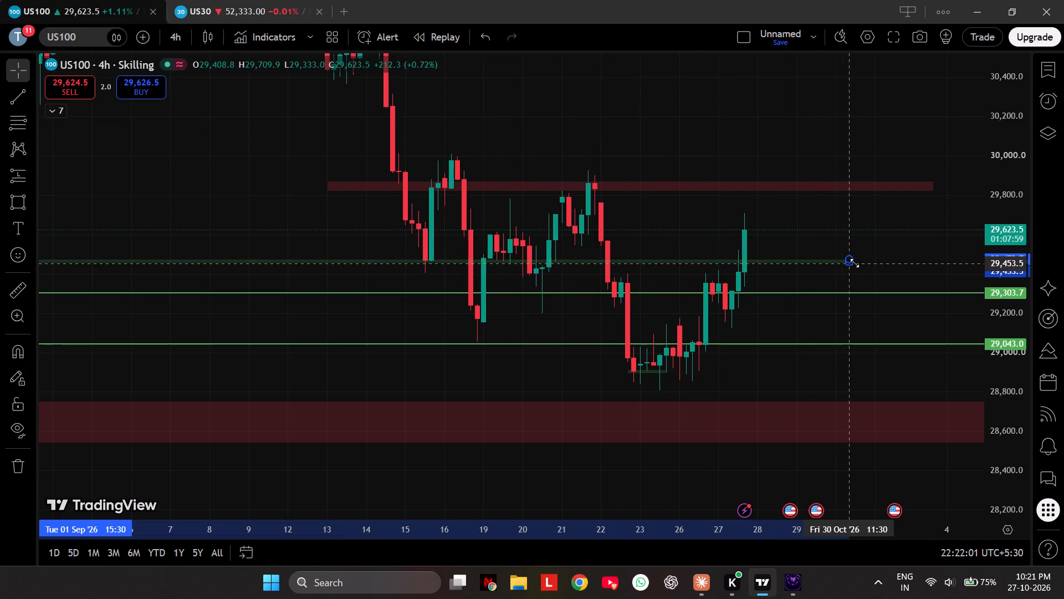
{"action": "left_click_drag", "start_coordinate": [855, 263], "coordinate": [963, 267]}
{"action": "left_click", "coordinate": [963, 267]}
{"action": "left_click", "coordinate": [817, 222]}
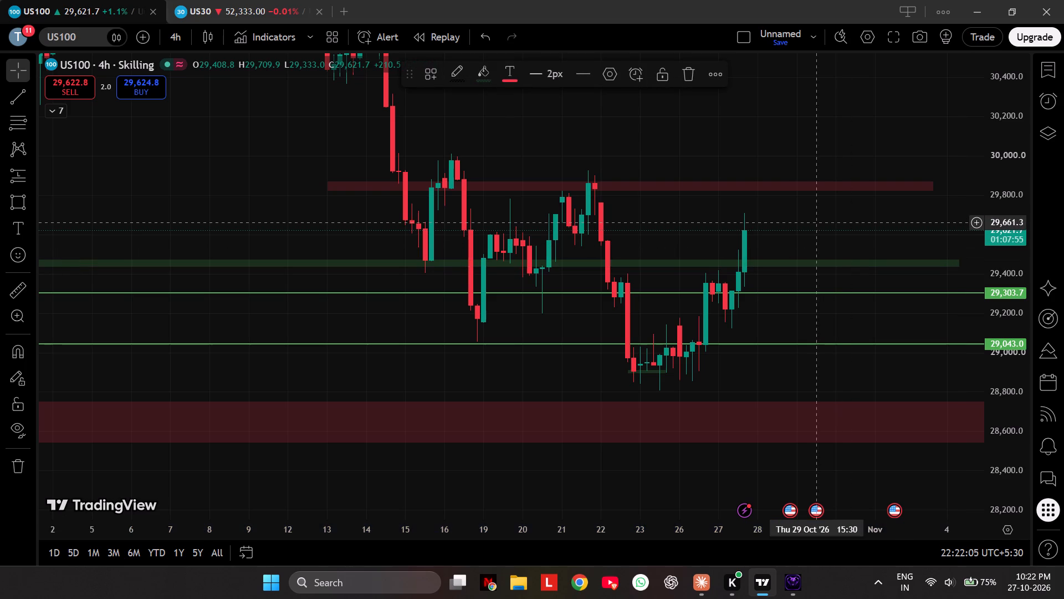
Set the US100 chart to the 15-minute interval and reset the chart view.
{"action": "left_click", "coordinate": [177, 42]}
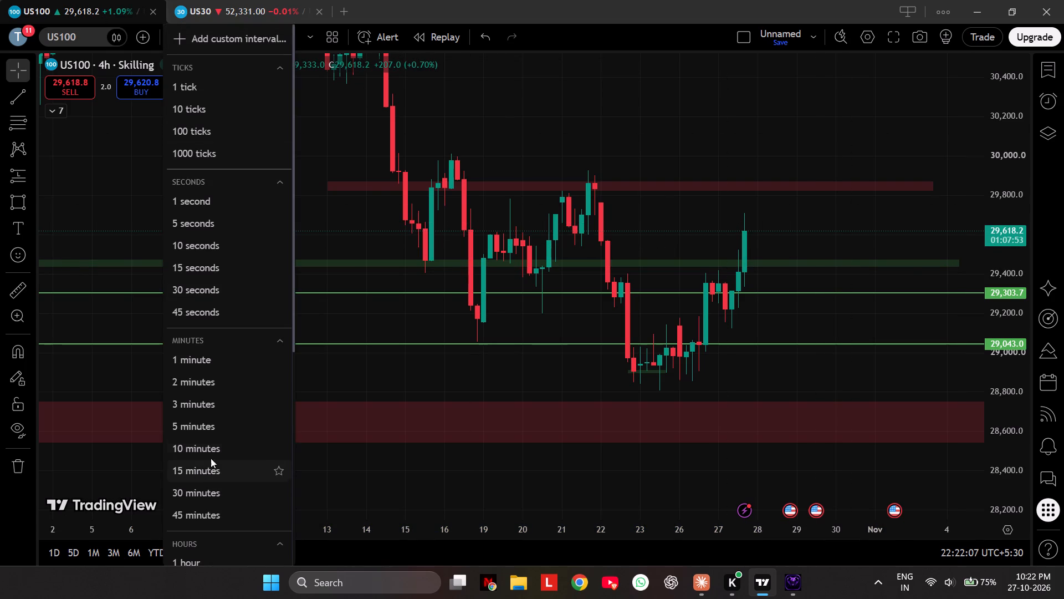
{"action": "left_click", "coordinate": [229, 473]}
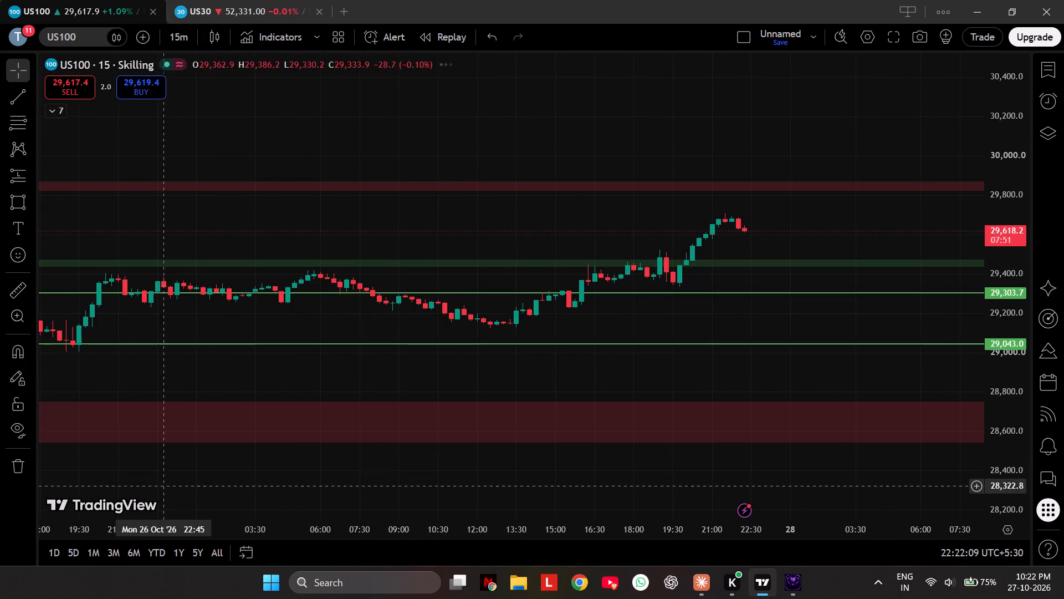
{"action": "left_click", "coordinate": [575, 493]}
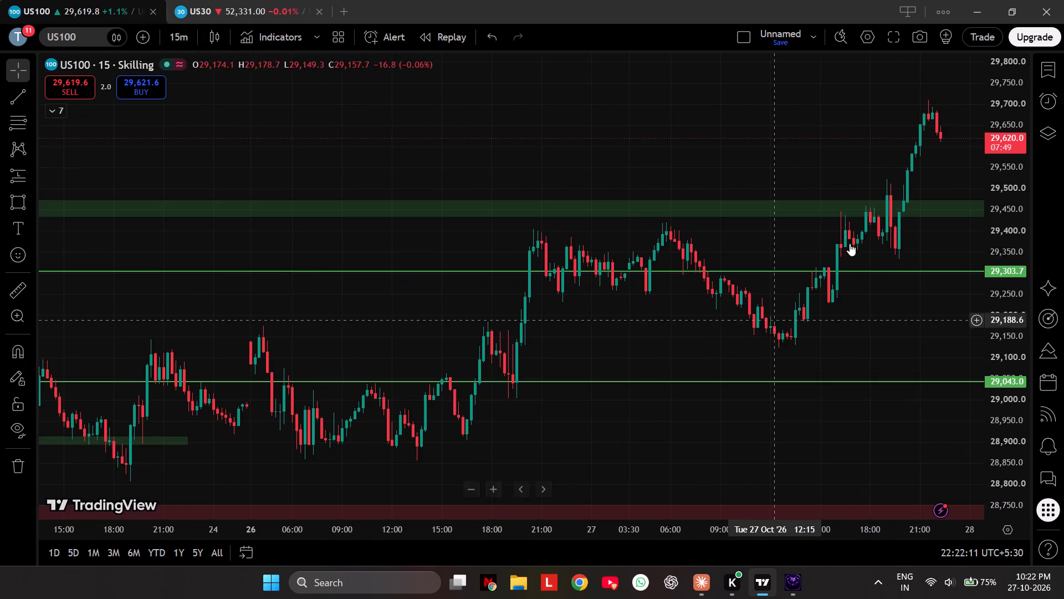
Examine the latest US100 15-minute rally between the green zone below and the red zone above.
{"action": "scroll", "coordinate": [1002, 340], "scroll_direction": "down", "scroll_amount": 5}
{"action": "left_click_drag", "start_coordinate": [880, 410], "coordinate": [769, 441]}
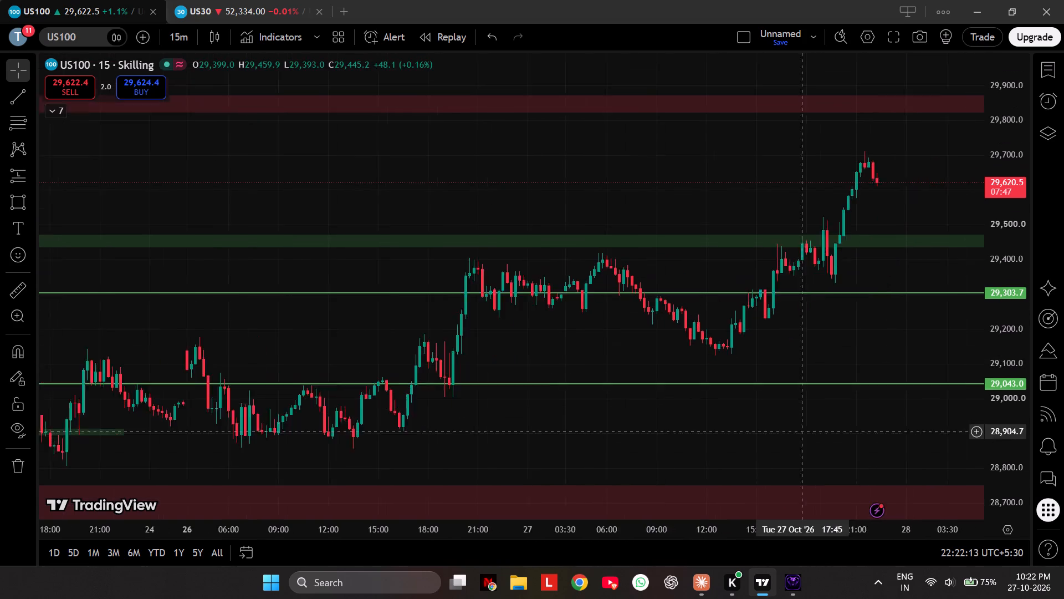
{"action": "left_click_drag", "start_coordinate": [769, 441], "coordinate": [657, 452]}
{"action": "scroll", "coordinate": [654, 442], "scroll_direction": "up", "scroll_amount": 5}
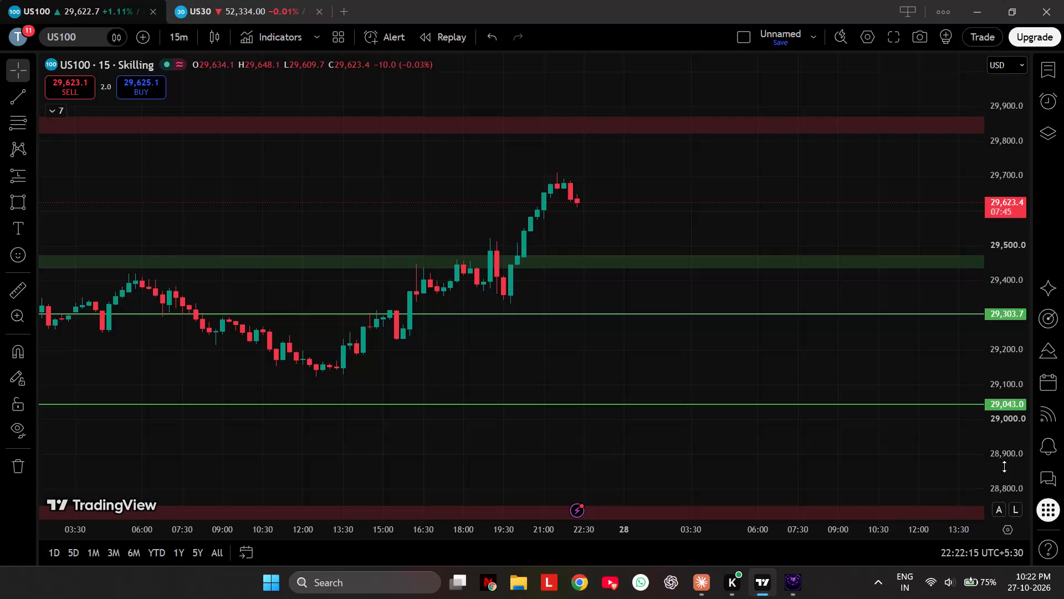
{"action": "scroll", "coordinate": [1004, 466], "scroll_direction": "up", "scroll_amount": 8}
{"action": "scroll", "coordinate": [1012, 317], "scroll_direction": "down", "scroll_amount": 3}
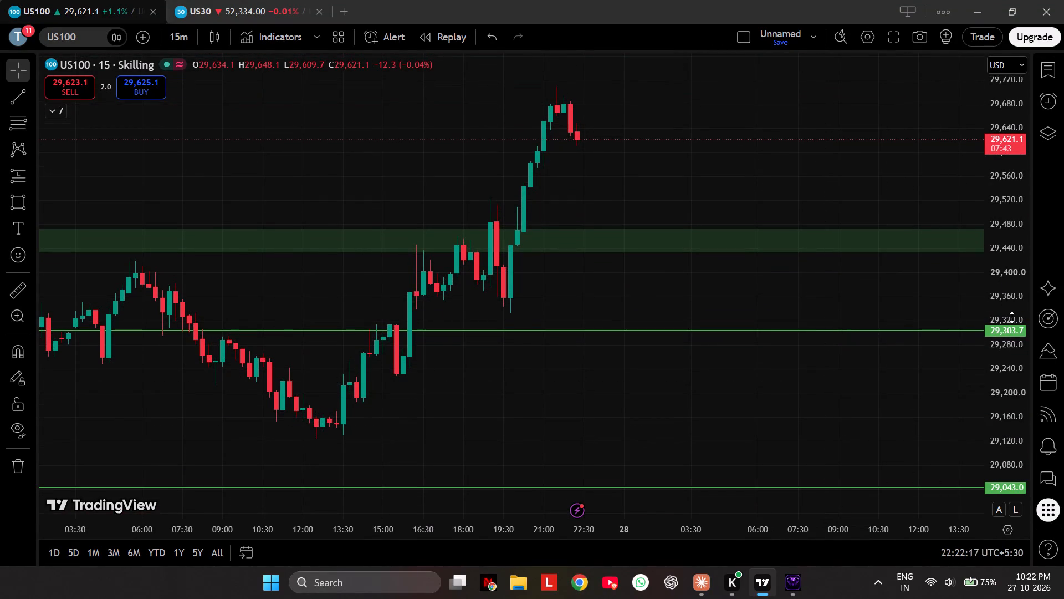
{"action": "scroll", "coordinate": [1012, 317], "scroll_direction": "down", "scroll_amount": 2}
{"action": "left_click_drag", "start_coordinate": [704, 347], "coordinate": [767, 415]}
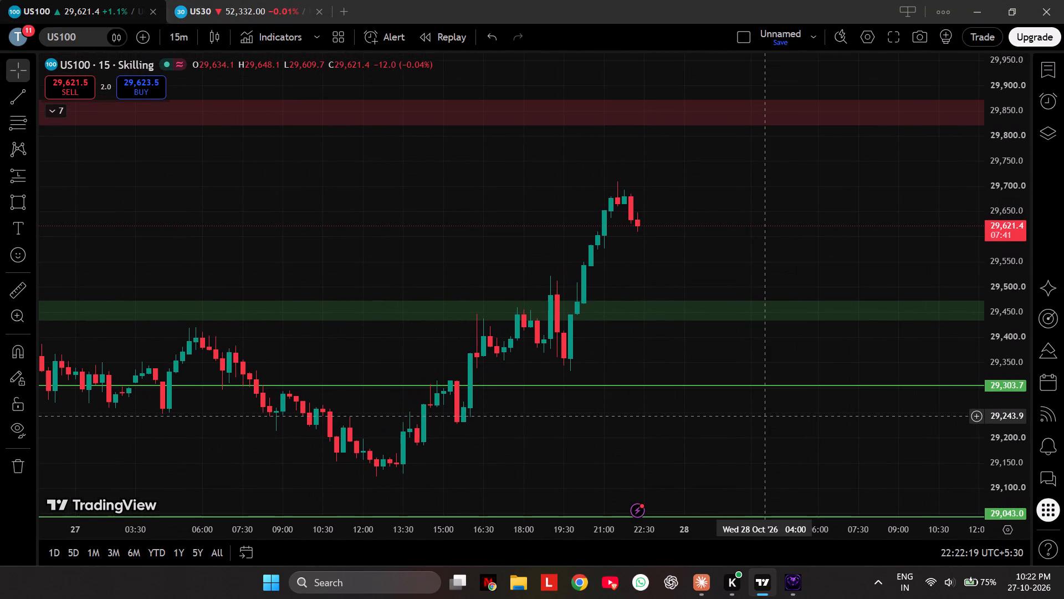
{"action": "scroll", "coordinate": [1004, 324], "scroll_direction": "down", "scroll_amount": 3}
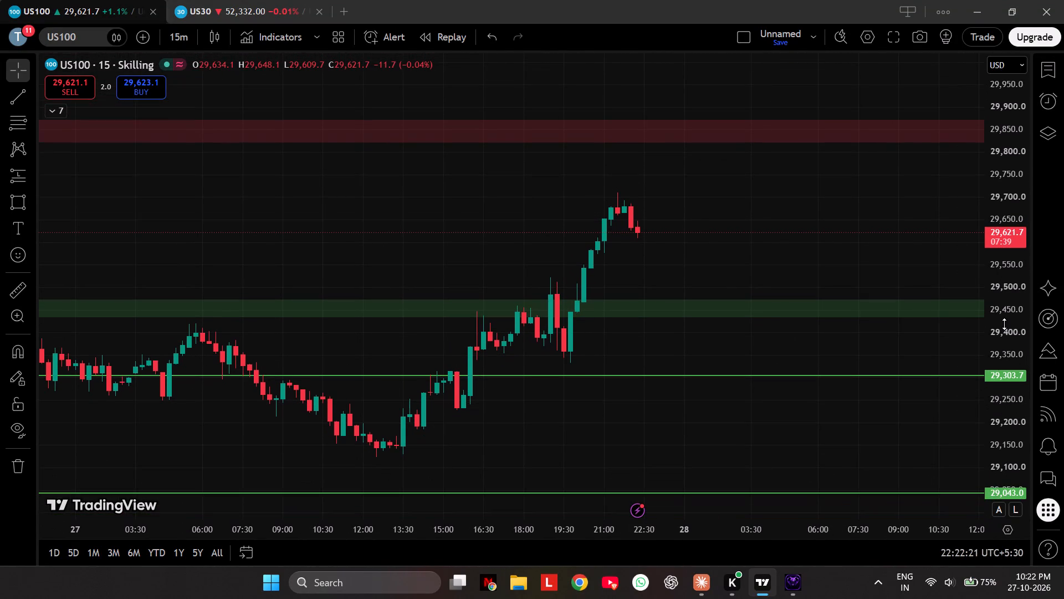
{"action": "scroll", "coordinate": [1004, 324], "scroll_direction": "up", "scroll_amount": 1}
{"action": "left_click_drag", "start_coordinate": [775, 438], "coordinate": [823, 386]}
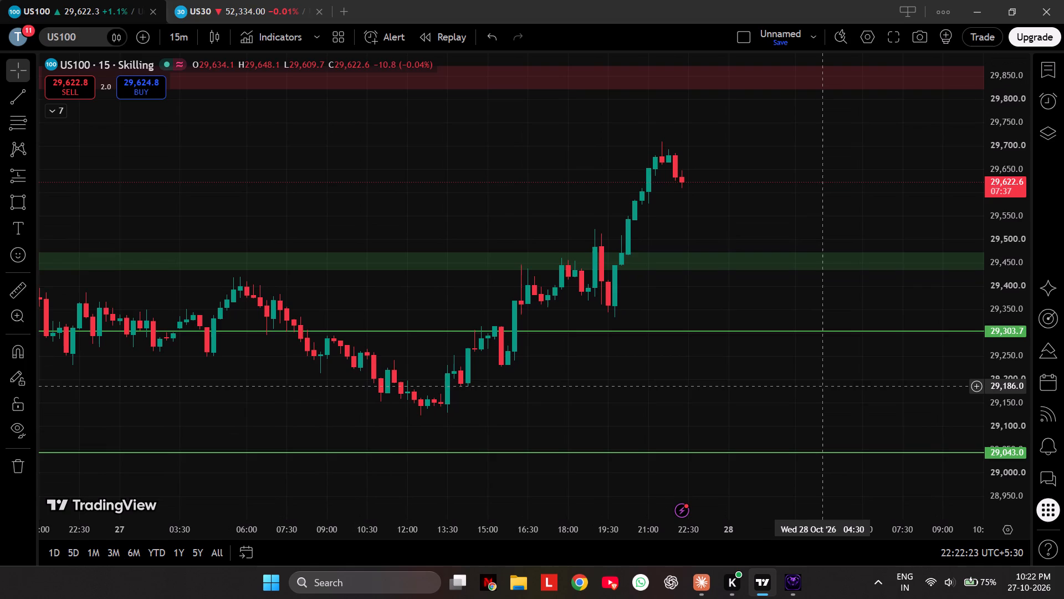
{"action": "left_click_drag", "start_coordinate": [823, 386], "coordinate": [819, 421]}
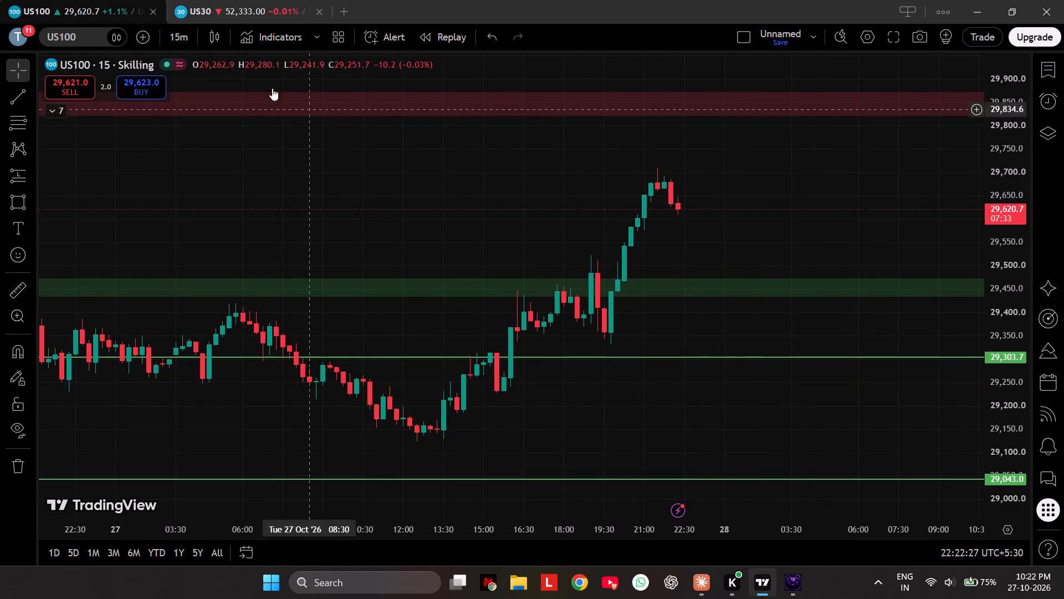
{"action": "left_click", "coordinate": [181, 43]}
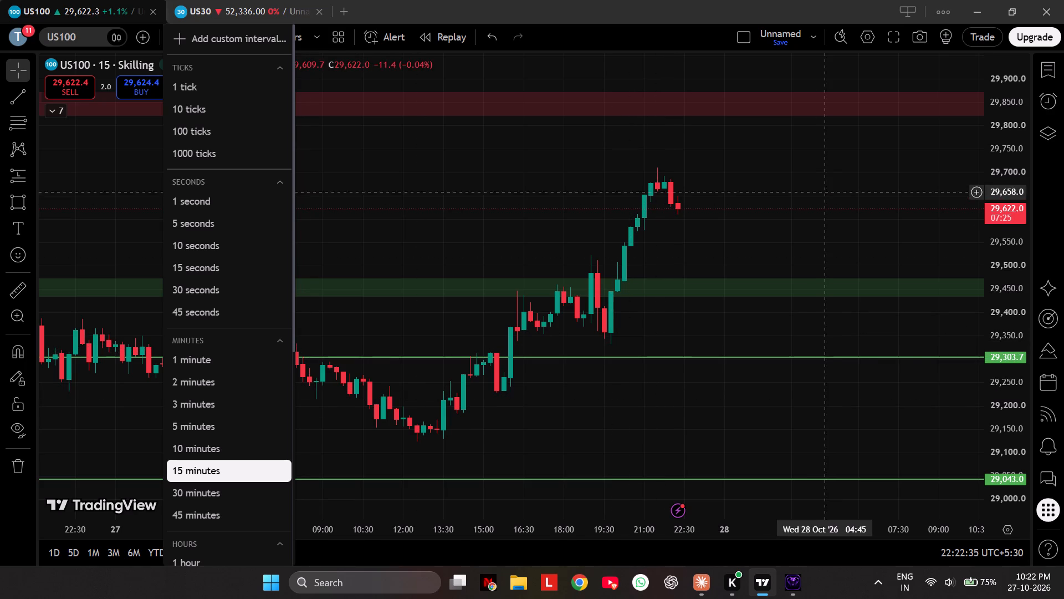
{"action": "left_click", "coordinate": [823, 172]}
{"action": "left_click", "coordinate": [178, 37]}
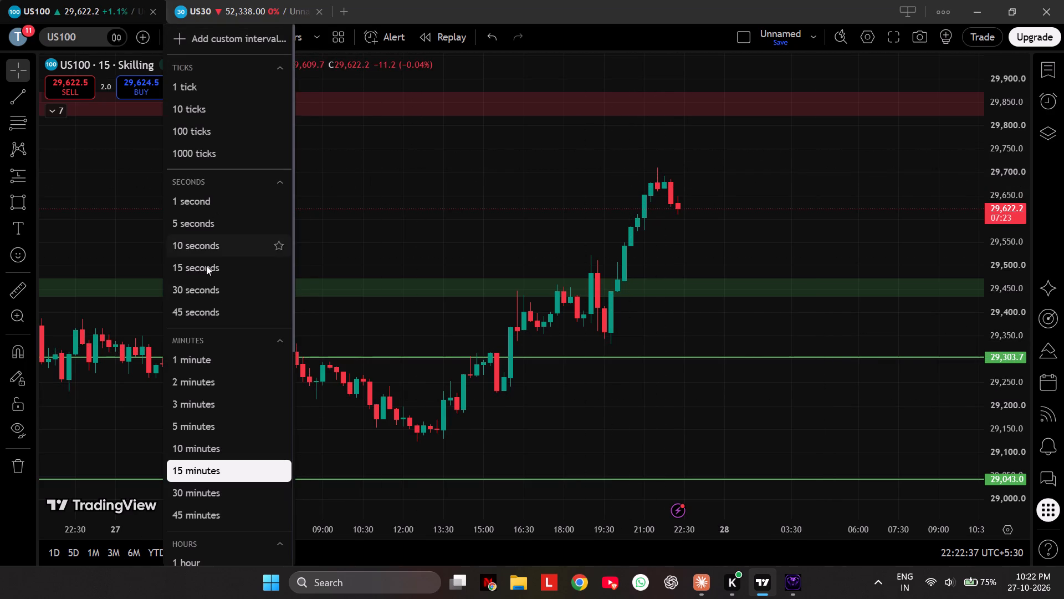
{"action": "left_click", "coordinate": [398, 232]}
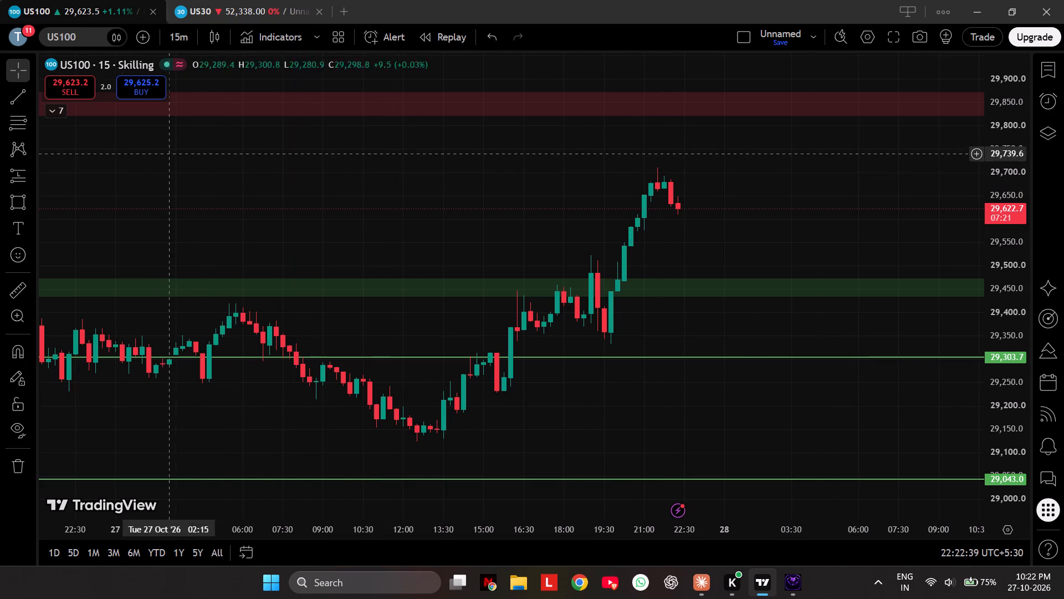
Place a US100 short position with entry at about 29,621, stop about 29,723 and target about 29,468, ending around 00:30 on 28 October.
{"action": "left_click", "coordinate": [33, 173]}
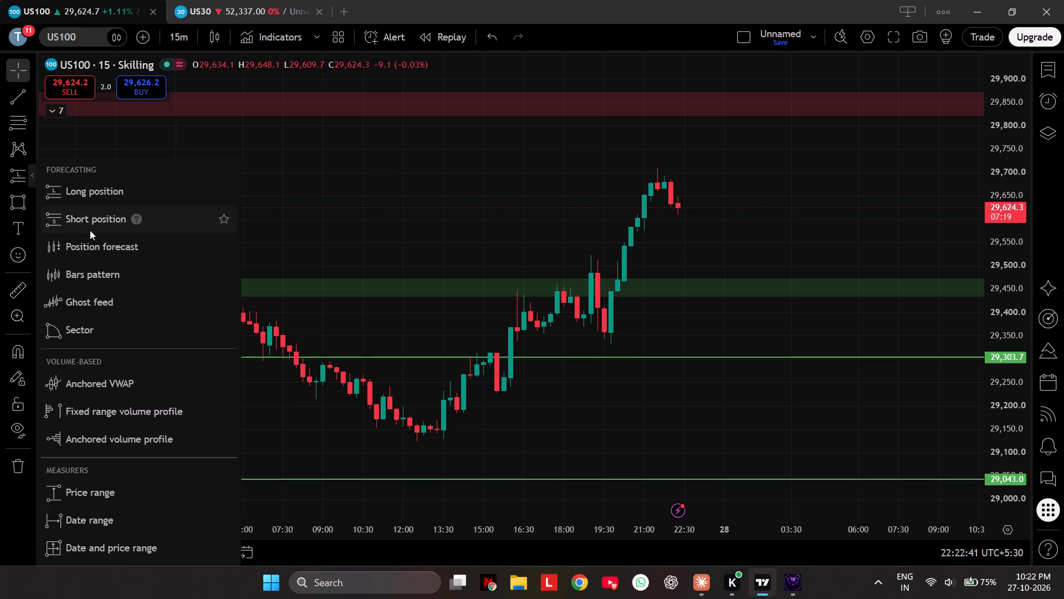
{"action": "left_click", "coordinate": [90, 230]}
{"action": "left_click", "coordinate": [680, 209]}
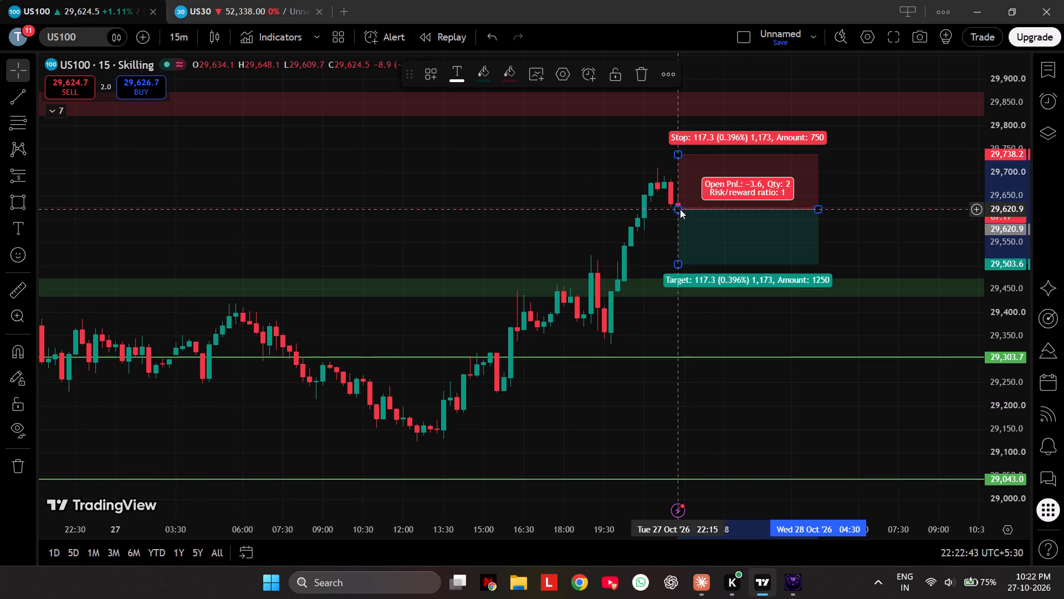
{"action": "left_click_drag", "start_coordinate": [682, 156], "coordinate": [689, 161]}
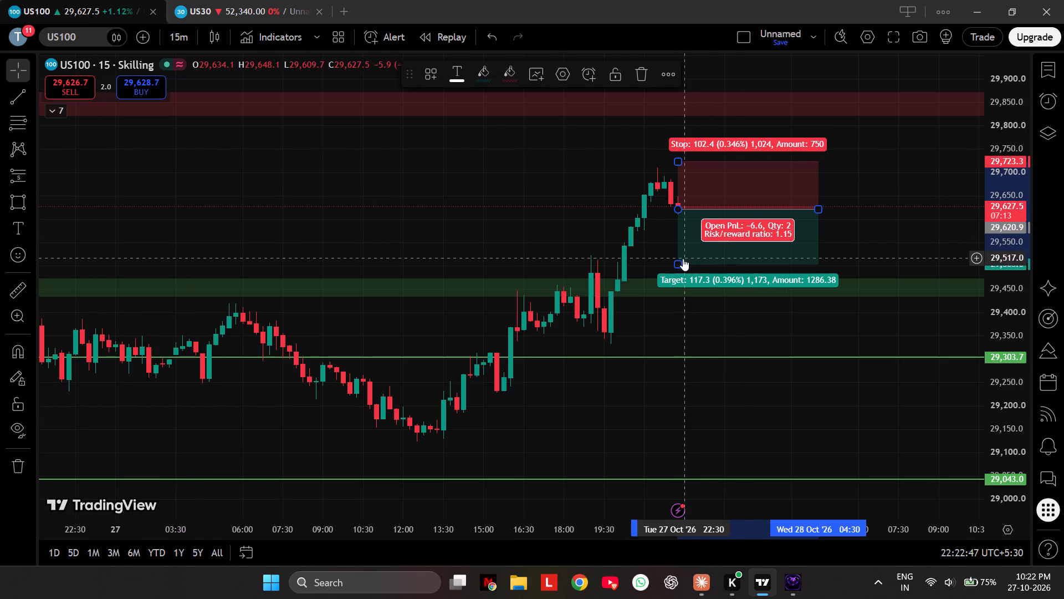
{"action": "left_click_drag", "start_coordinate": [679, 261], "coordinate": [689, 281]}
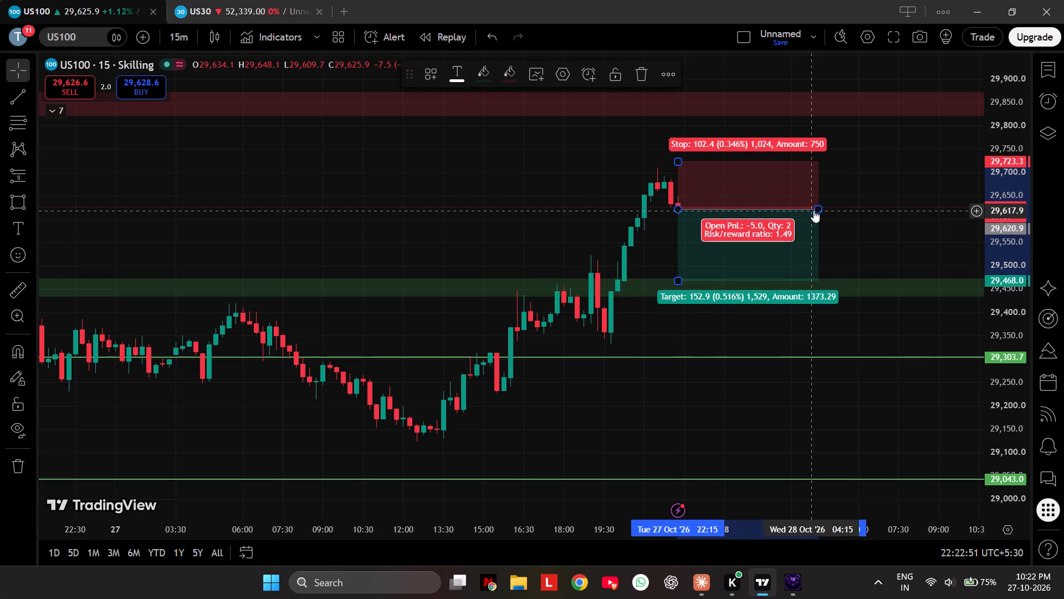
{"action": "left_click_drag", "start_coordinate": [819, 209], "coordinate": [741, 209]}
{"action": "left_click", "coordinate": [760, 184]}
Set the US100 chart to the 5-minute interval and reset the chart view.
{"action": "left_click", "coordinate": [173, 36]}
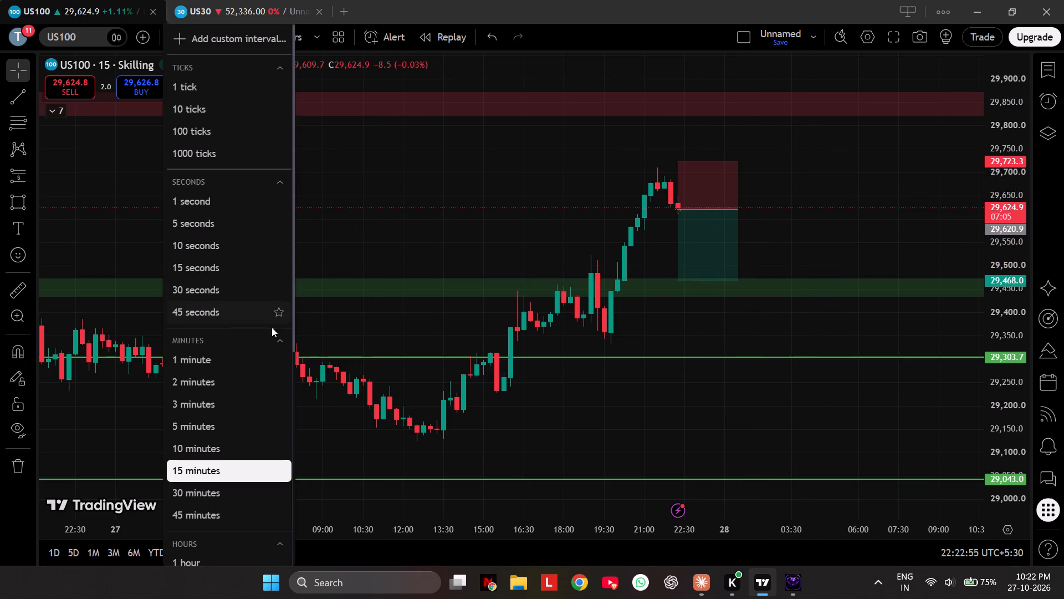
{"action": "left_click", "coordinate": [241, 421]}
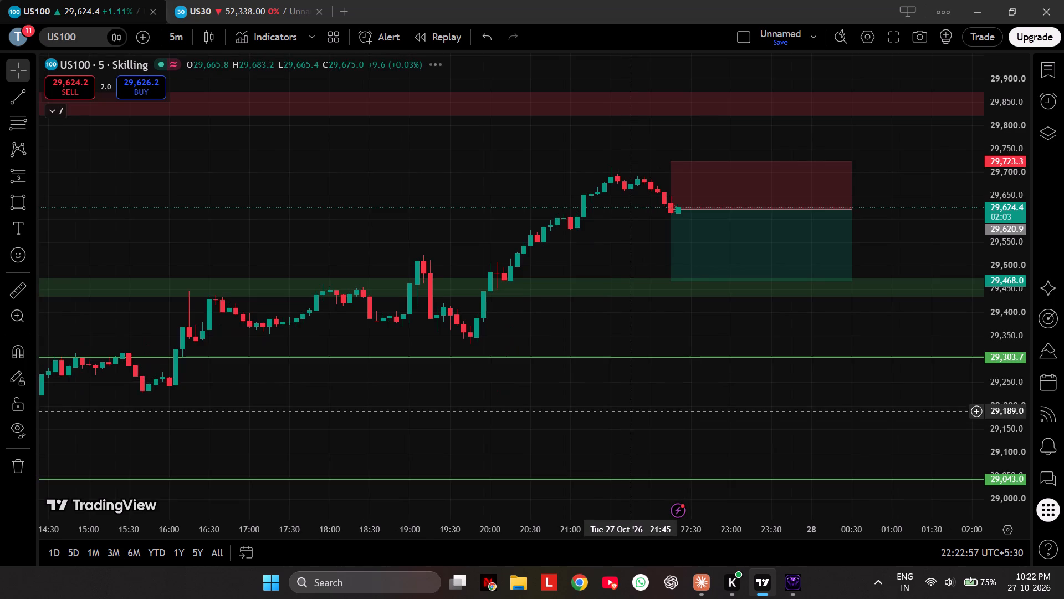
{"action": "left_click", "coordinate": [572, 489]}
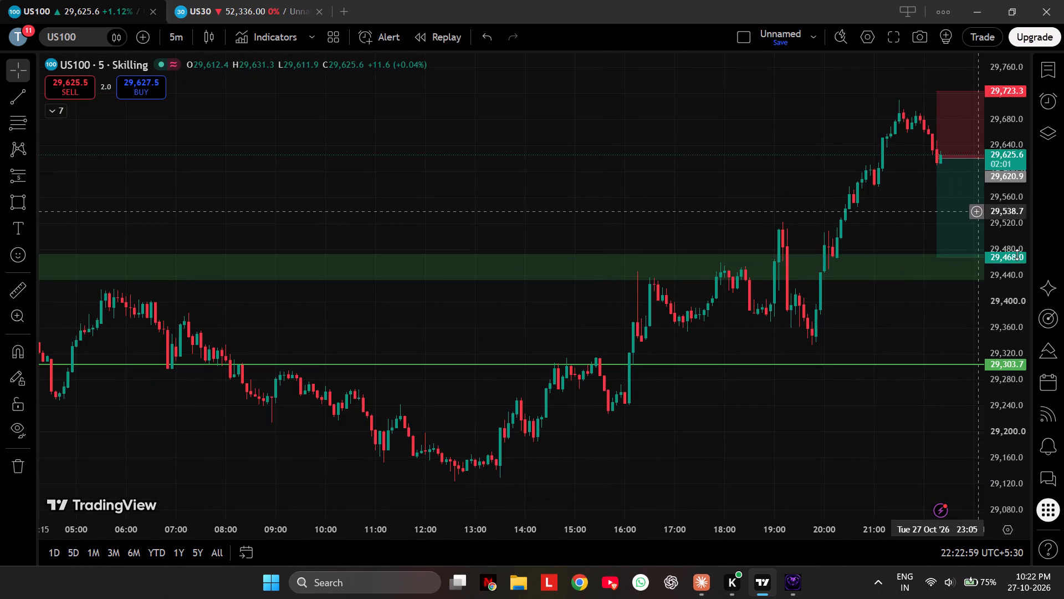
Examine the US100 5-minute candles around the short position, between the green zone below and the red zone above.
{"action": "left_click_drag", "start_coordinate": [904, 291], "coordinate": [808, 344]}
{"action": "scroll", "coordinate": [1001, 324], "scroll_direction": "down", "scroll_amount": 1}
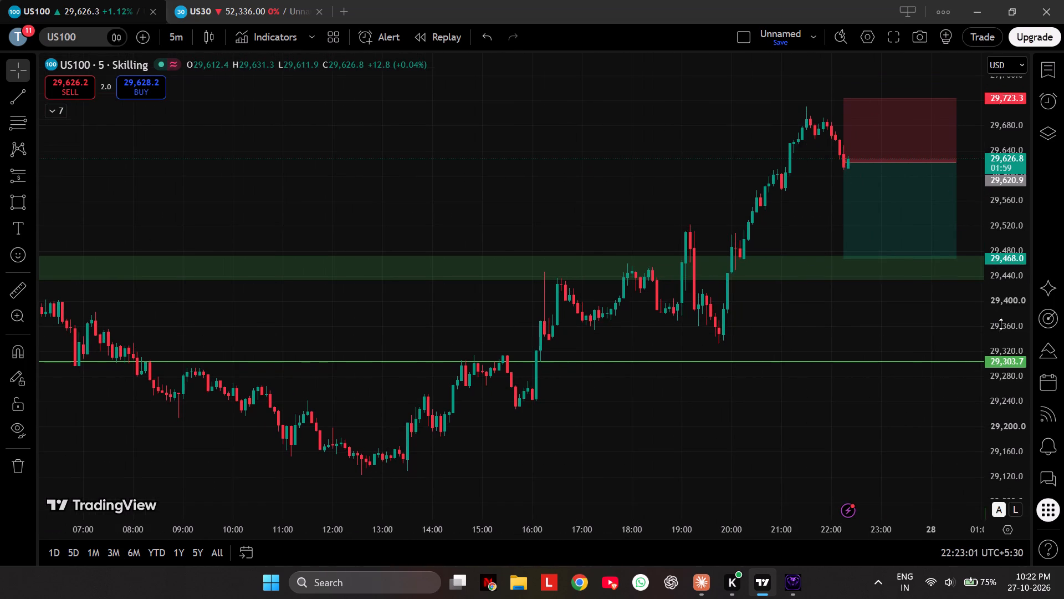
{"action": "left_click_drag", "start_coordinate": [877, 333], "coordinate": [789, 464]}
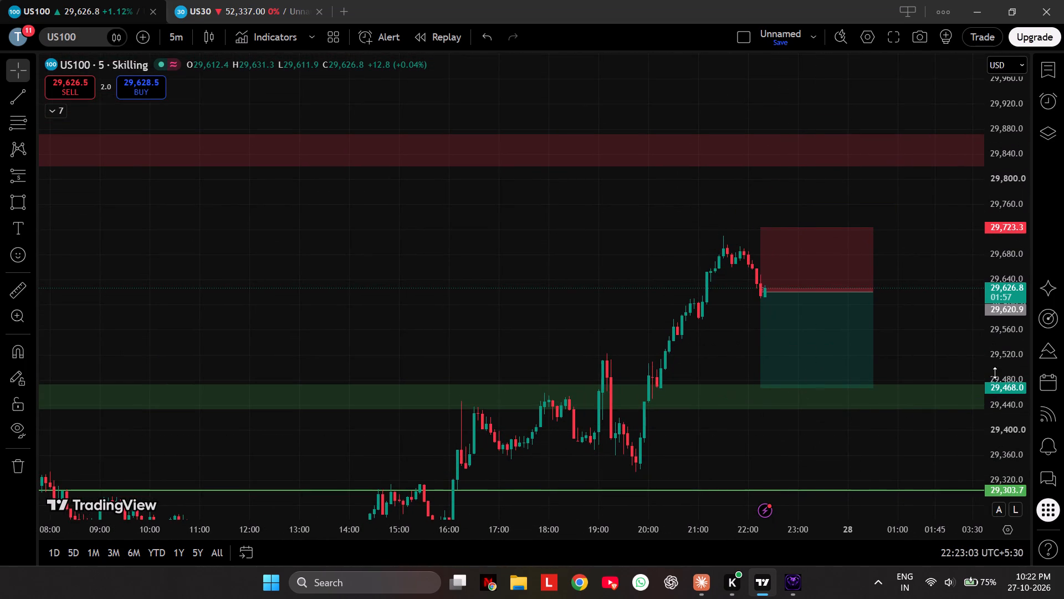
{"action": "scroll", "coordinate": [995, 373], "scroll_direction": "up", "scroll_amount": 7}
{"action": "scroll", "coordinate": [765, 355], "scroll_direction": "up", "scroll_amount": 6}
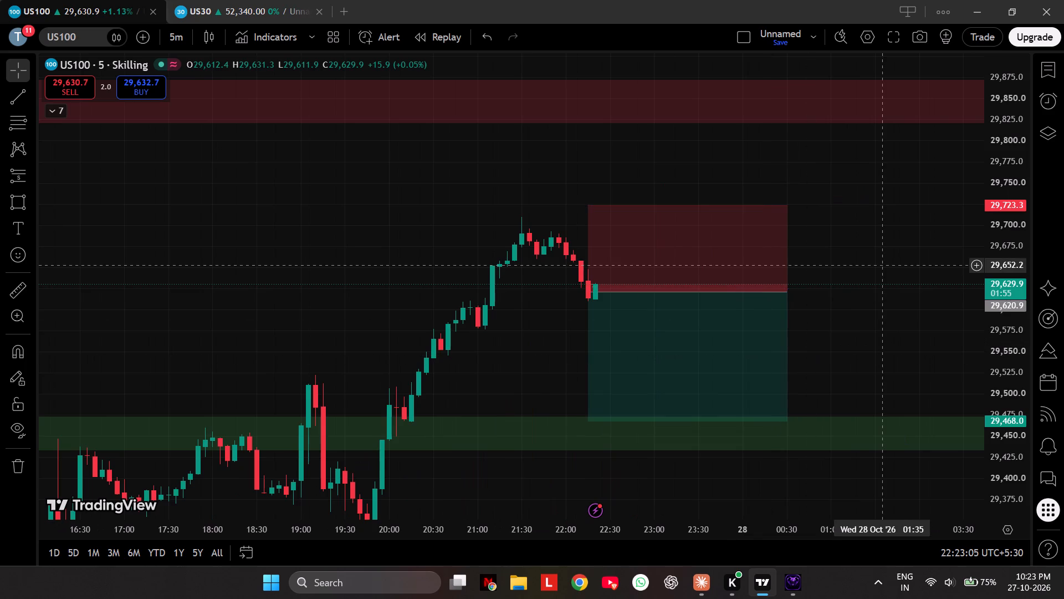
{"action": "left_click_drag", "start_coordinate": [885, 264], "coordinate": [888, 162]}
{"action": "left_click_drag", "start_coordinate": [914, 187], "coordinate": [897, 266]}
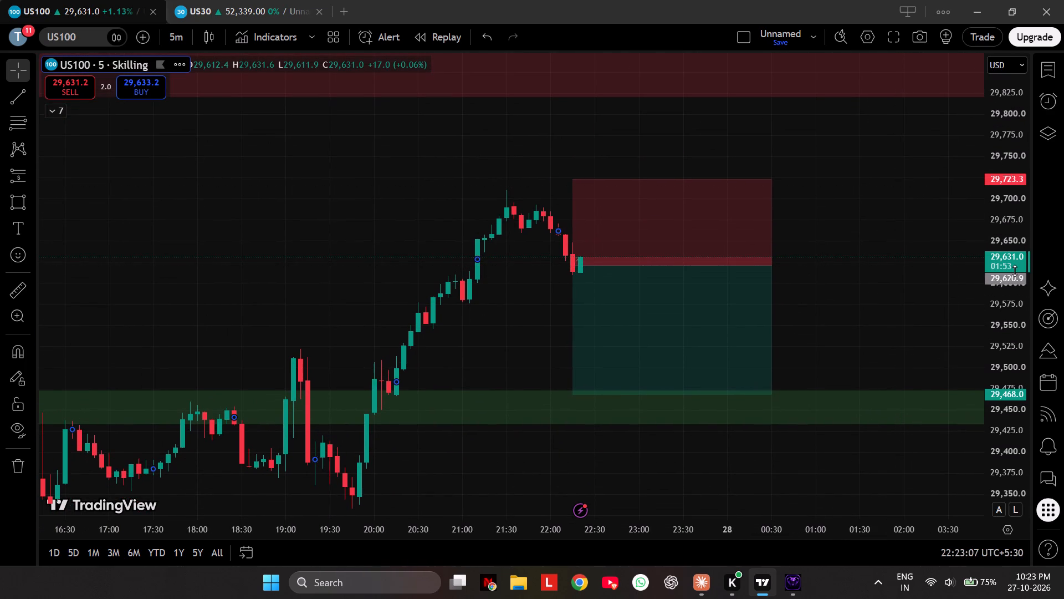
{"action": "scroll", "coordinate": [1015, 283], "scroll_direction": "up", "scroll_amount": 5}
{"action": "left_click_drag", "start_coordinate": [945, 293], "coordinate": [871, 260]}
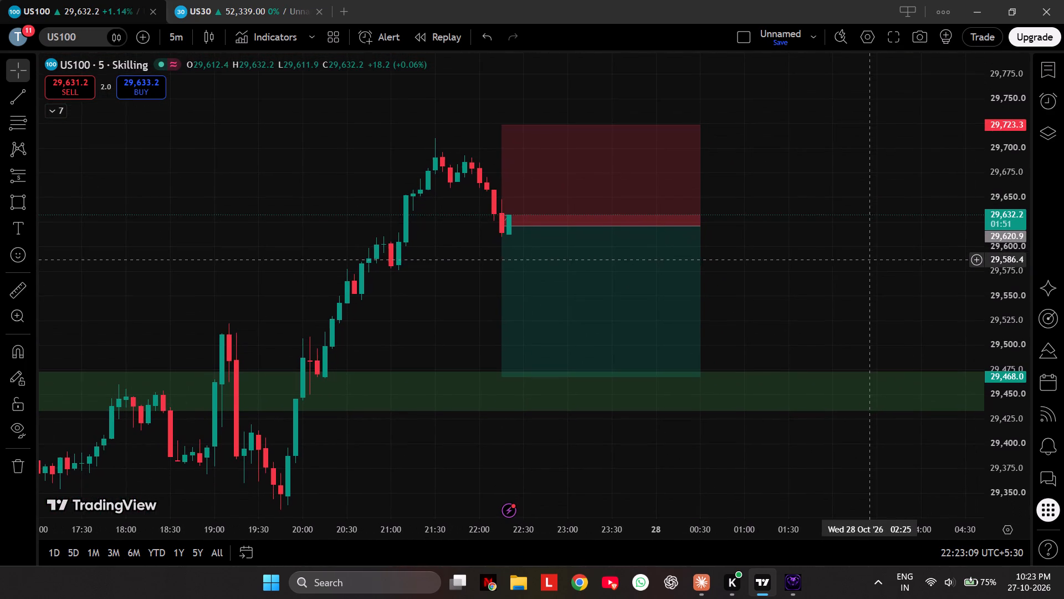
Switch to the US30 chart and replace its symbol with XAUUSD from the watchlist.
{"action": "left_click", "coordinate": [218, 0]}
{"action": "left_click_drag", "start_coordinate": [778, 270], "coordinate": [790, 247]}
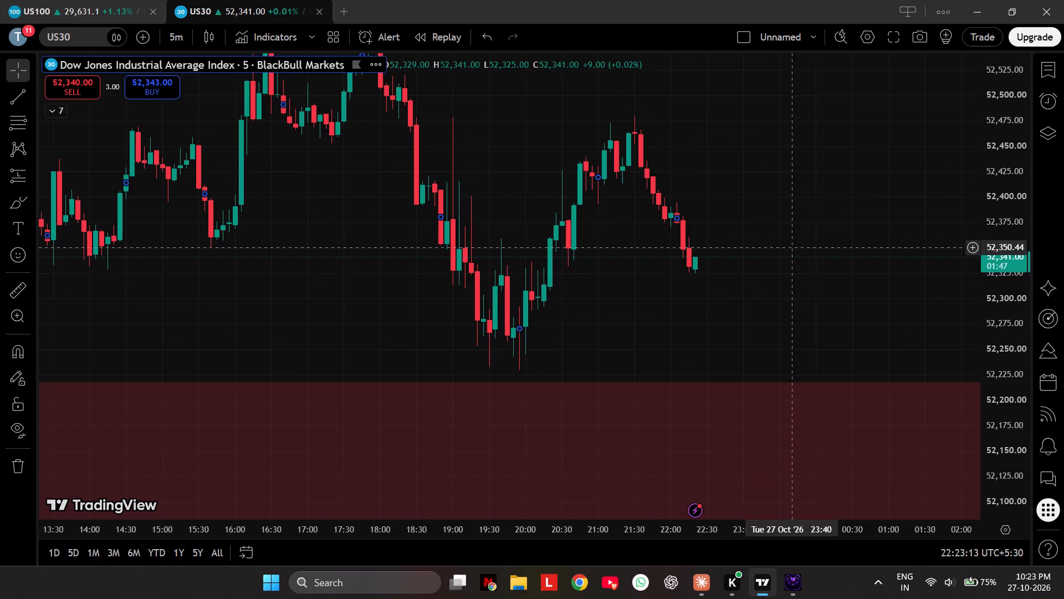
{"action": "left_click", "coordinate": [797, 165]}
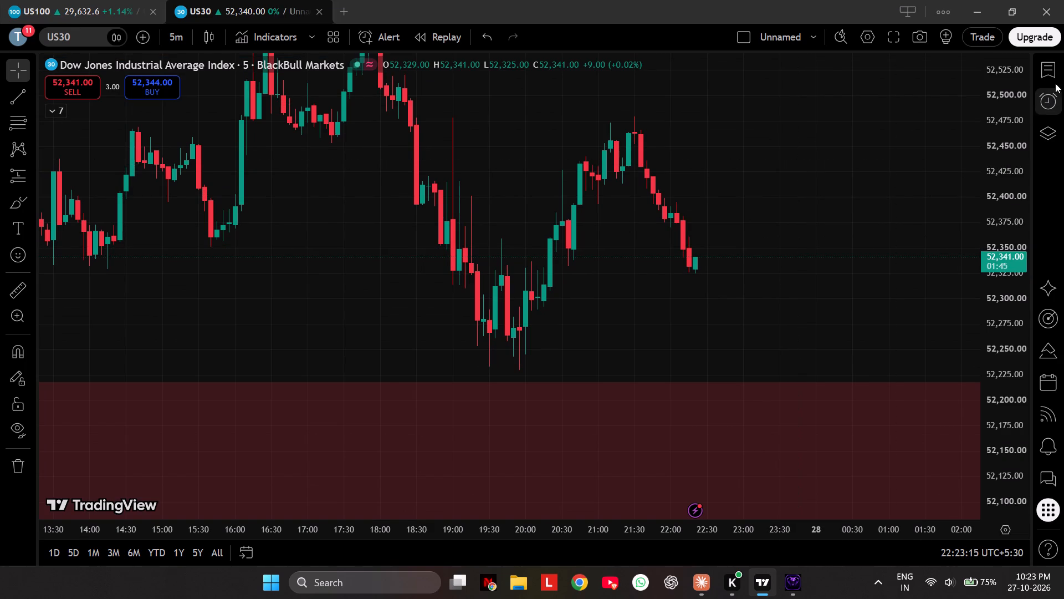
{"action": "left_click", "coordinate": [1052, 70]}
{"action": "left_click", "coordinate": [892, 224]}
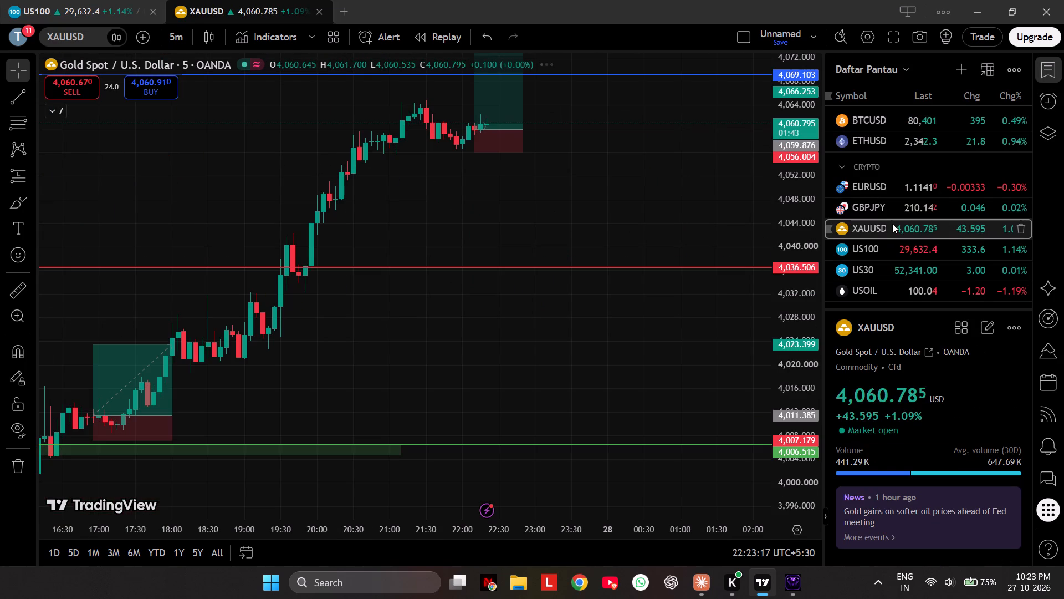
Examine the XAUUSD 5-minute rally and the latest long position below the blue level.
{"action": "scroll", "coordinate": [682, 201], "scroll_direction": "down", "scroll_amount": 4}
{"action": "left_click_drag", "start_coordinate": [682, 201], "coordinate": [707, 285]}
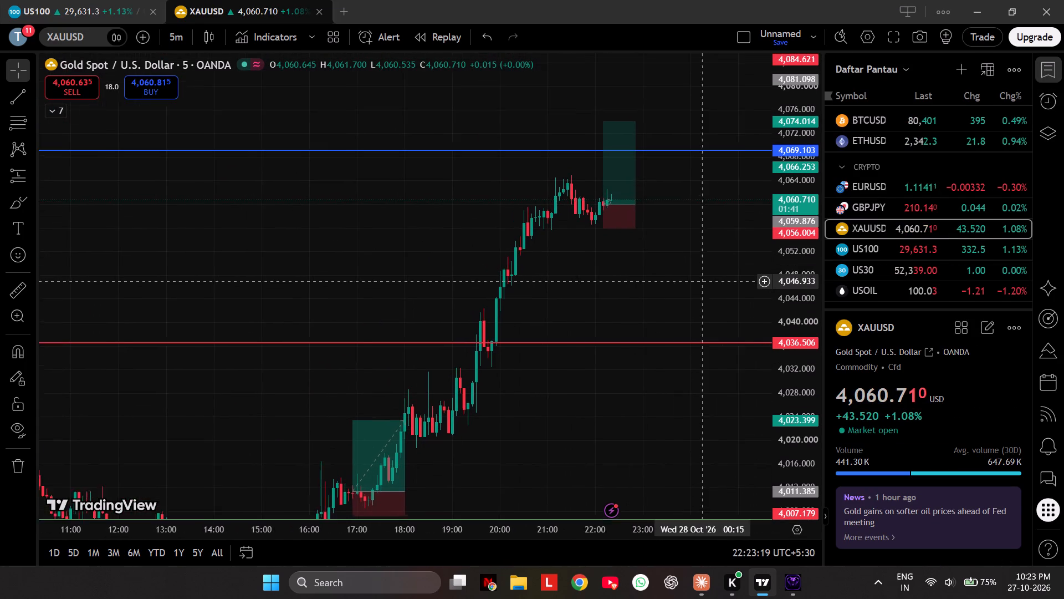
{"action": "left_click_drag", "start_coordinate": [707, 285], "coordinate": [710, 289]}
{"action": "left_click_drag", "start_coordinate": [543, 286], "coordinate": [565, 276]}
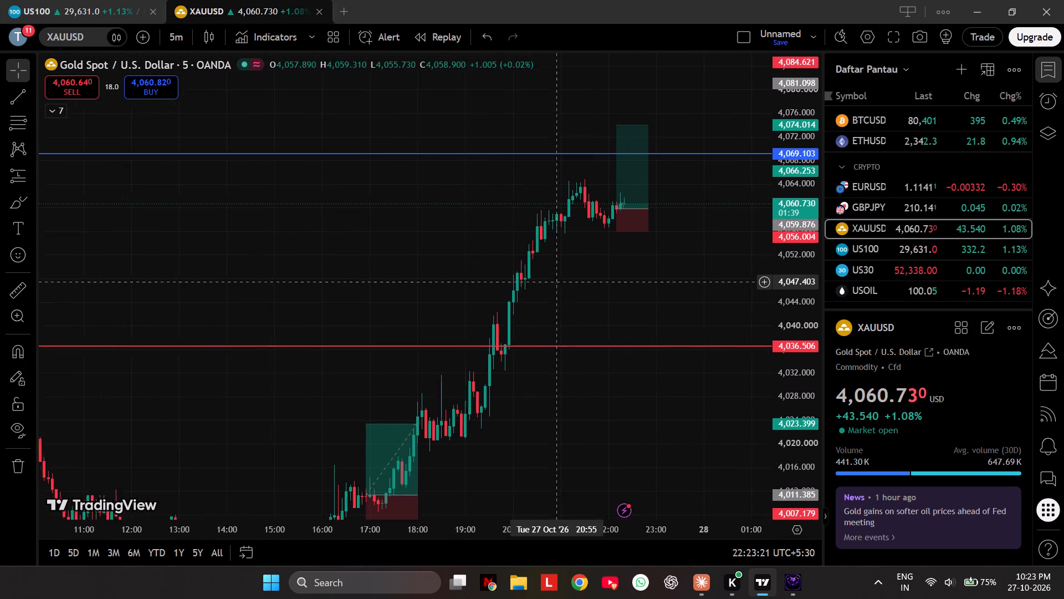
{"action": "left_click_drag", "start_coordinate": [565, 276], "coordinate": [620, 245]}
{"action": "scroll", "coordinate": [621, 246], "scroll_direction": "up", "scroll_amount": 4}
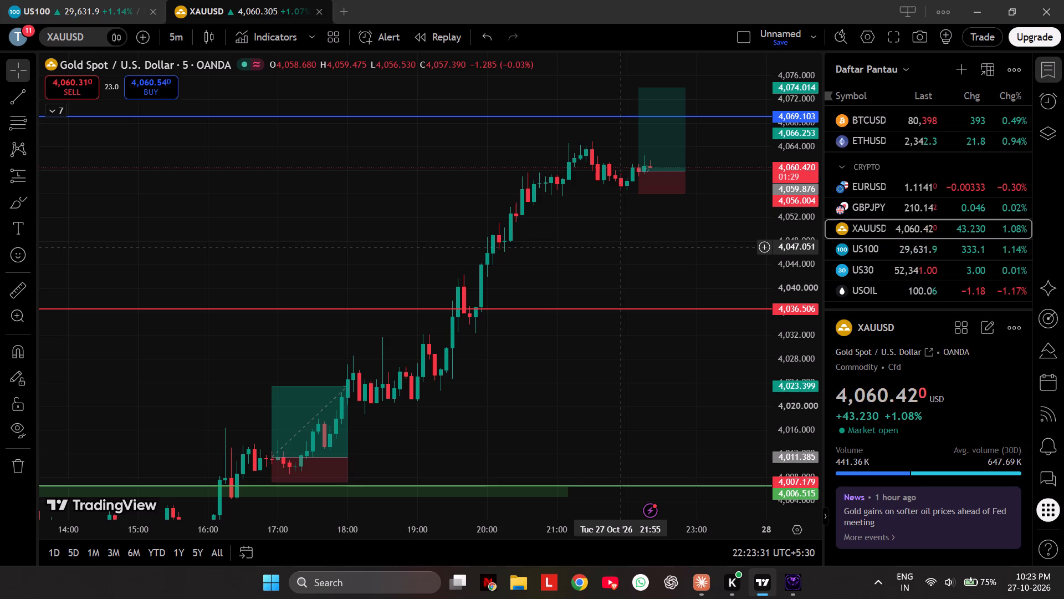
Switch XAUUSD to the 4-hour interval and examine the recent candles against the marked levels and the green zone above.
{"action": "left_click", "coordinate": [182, 34]}
{"action": "scroll", "coordinate": [249, 522], "scroll_direction": "down", "scroll_amount": 2}
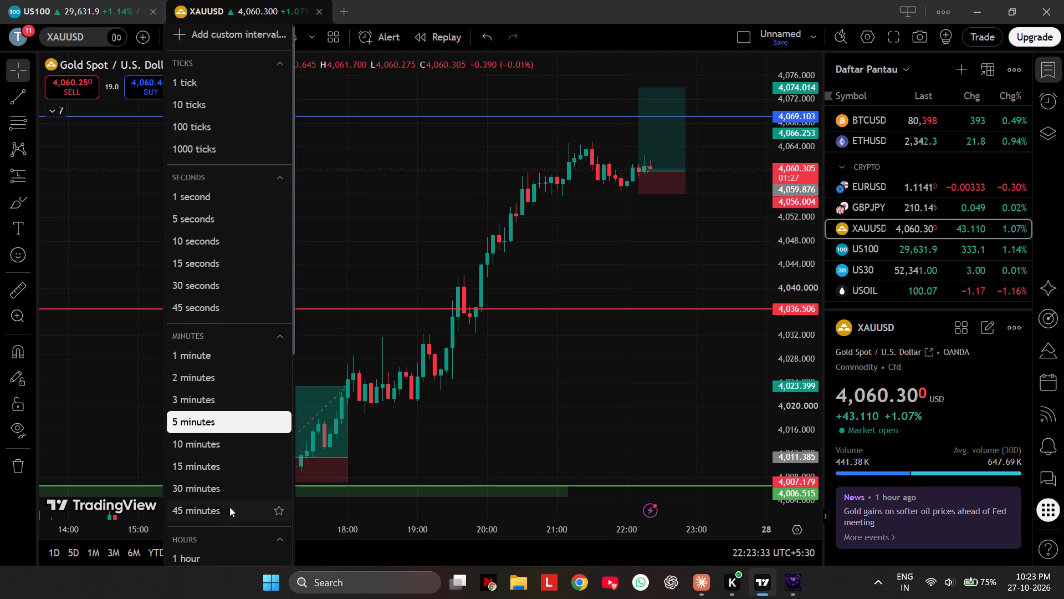
{"action": "left_click", "coordinate": [215, 501]}
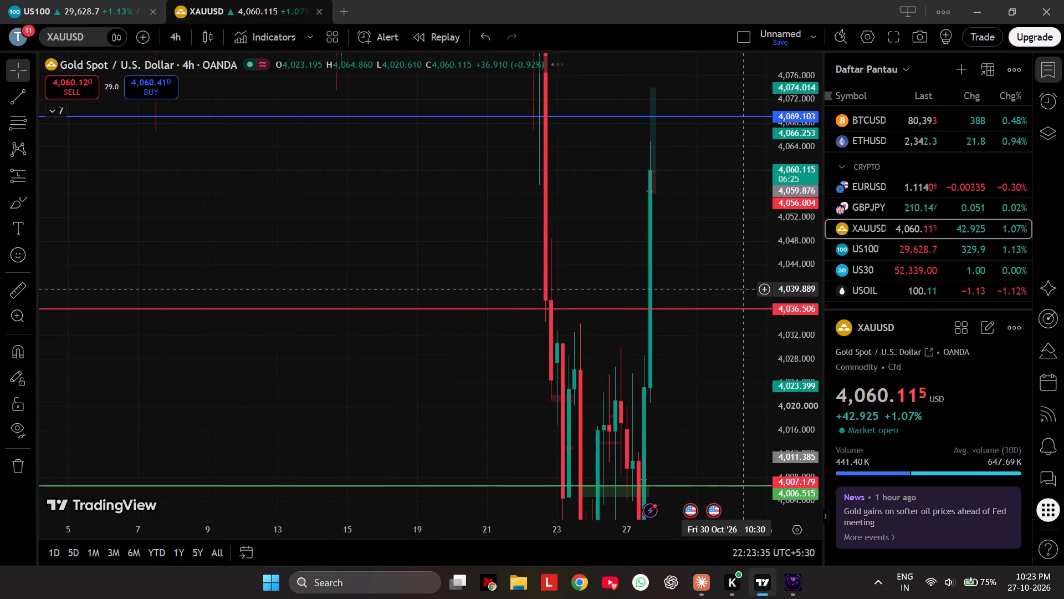
{"action": "scroll", "coordinate": [786, 328], "scroll_direction": "down", "scroll_amount": 10}
{"action": "scroll", "coordinate": [594, 357], "scroll_direction": "up", "scroll_amount": 10}
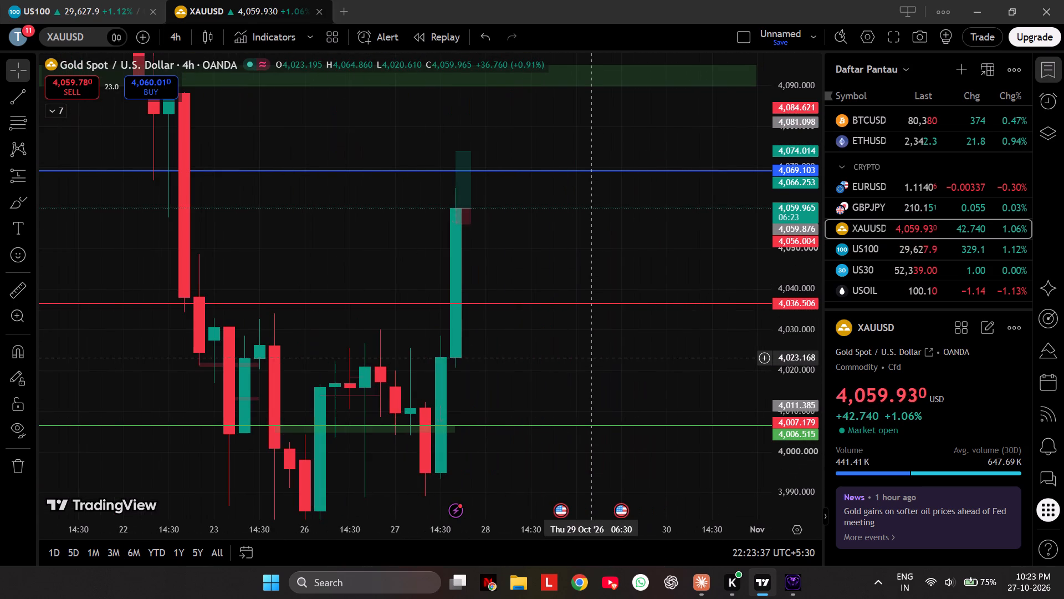
{"action": "scroll", "coordinate": [594, 357], "scroll_direction": "up", "scroll_amount": 4}
{"action": "left_click_drag", "start_coordinate": [422, 366], "coordinate": [782, 368]}
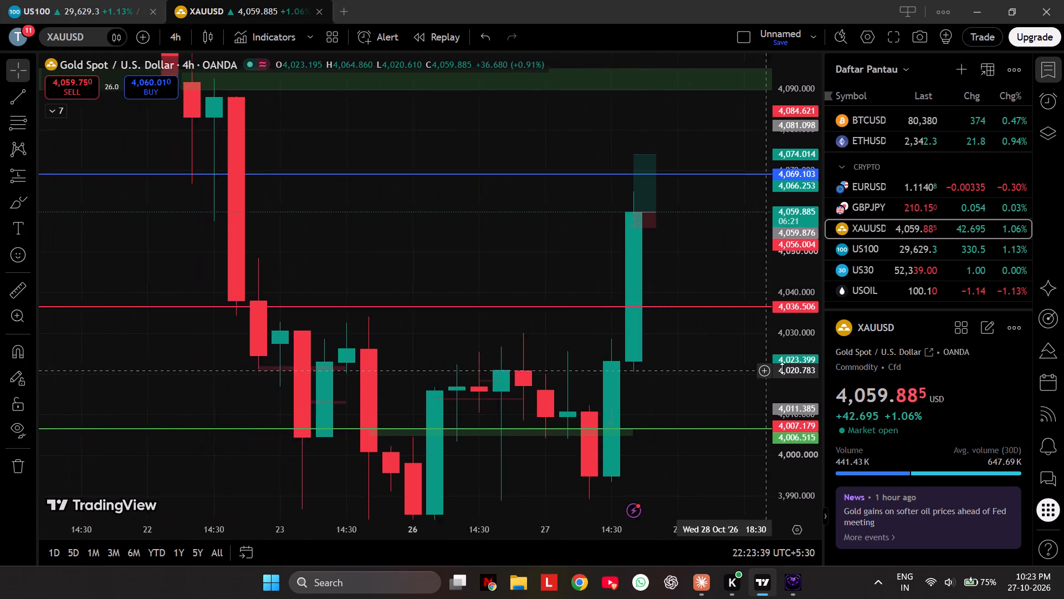
{"action": "left_click_drag", "start_coordinate": [782, 368], "coordinate": [776, 359]}
{"action": "scroll", "coordinate": [803, 319], "scroll_direction": "down", "scroll_amount": 4}
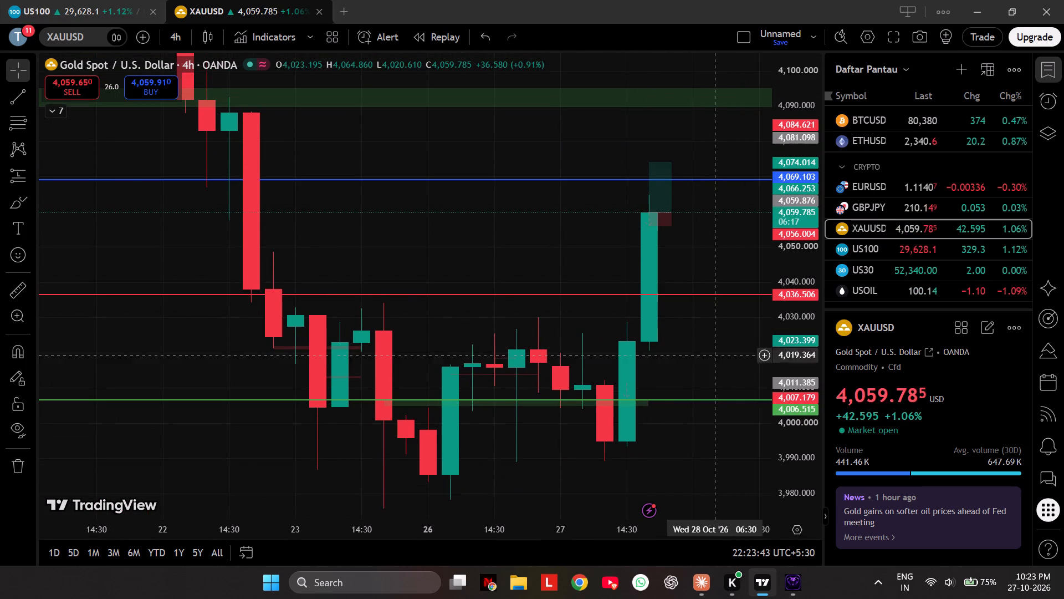
{"action": "left_click_drag", "start_coordinate": [698, 473], "coordinate": [676, 419]}
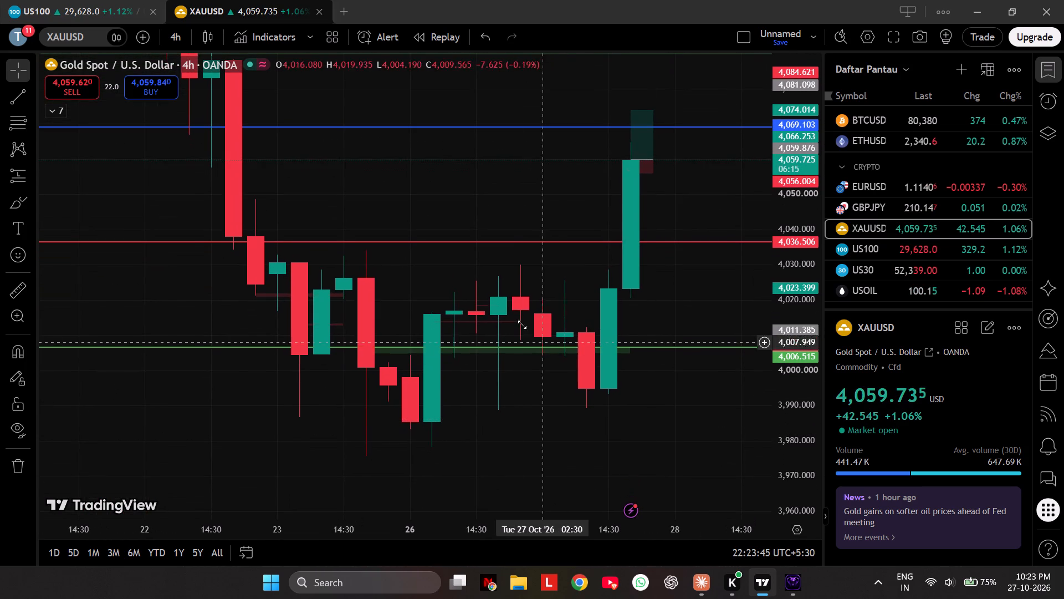
{"action": "left_click_drag", "start_coordinate": [705, 186], "coordinate": [721, 297]}
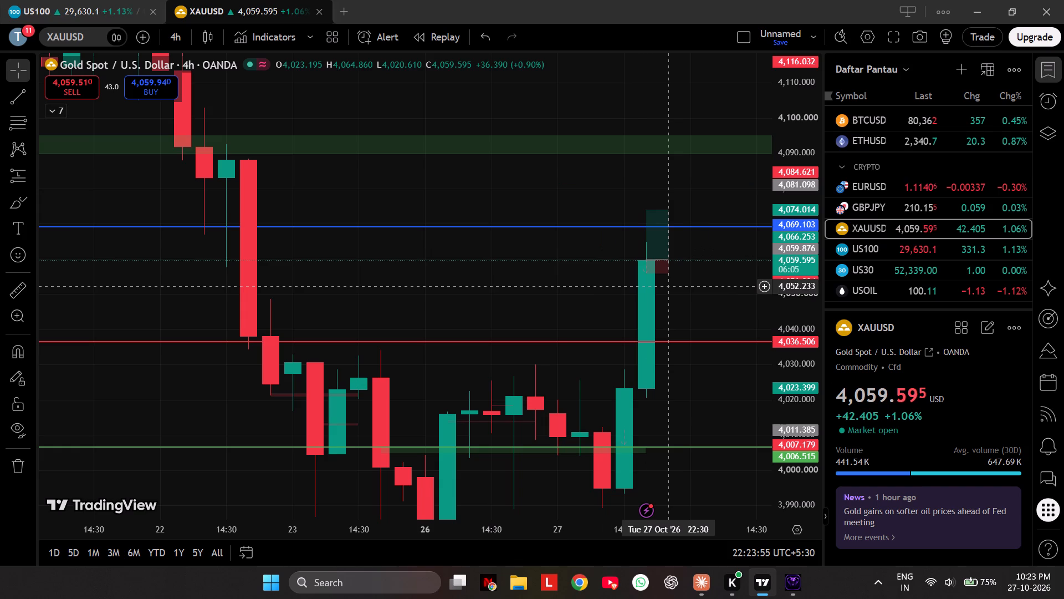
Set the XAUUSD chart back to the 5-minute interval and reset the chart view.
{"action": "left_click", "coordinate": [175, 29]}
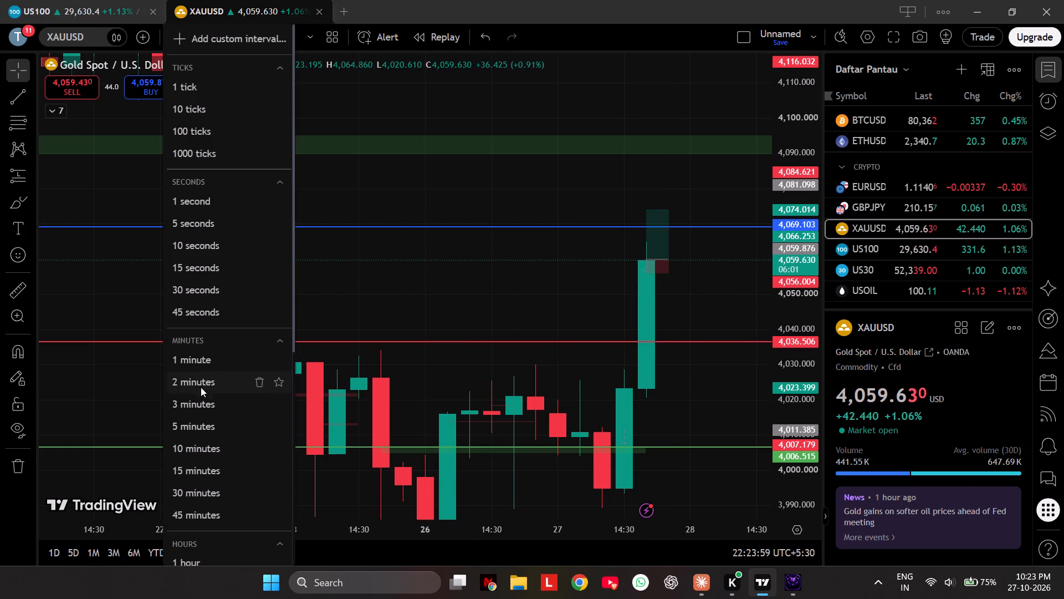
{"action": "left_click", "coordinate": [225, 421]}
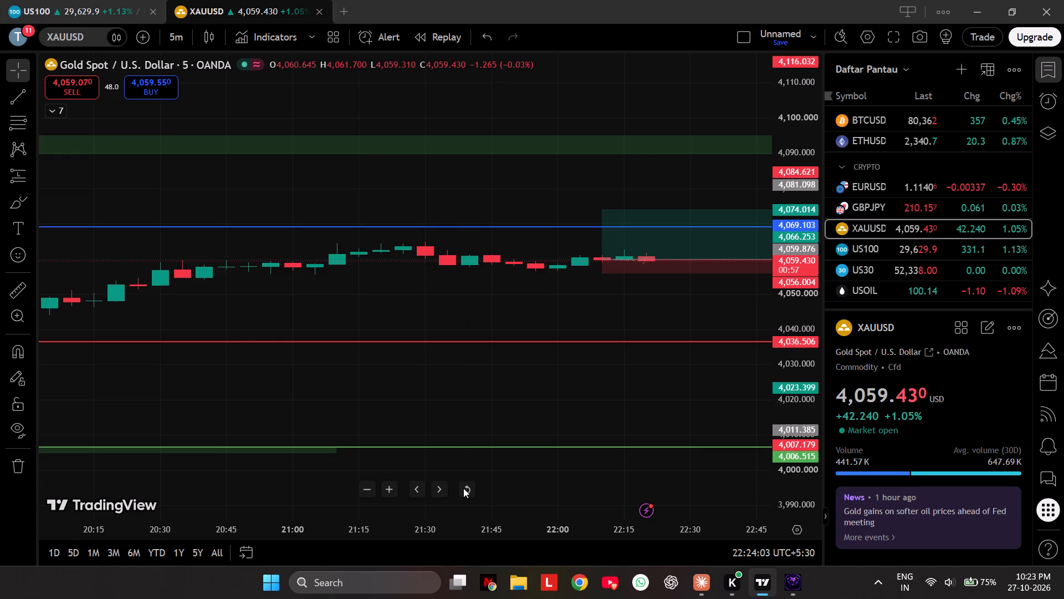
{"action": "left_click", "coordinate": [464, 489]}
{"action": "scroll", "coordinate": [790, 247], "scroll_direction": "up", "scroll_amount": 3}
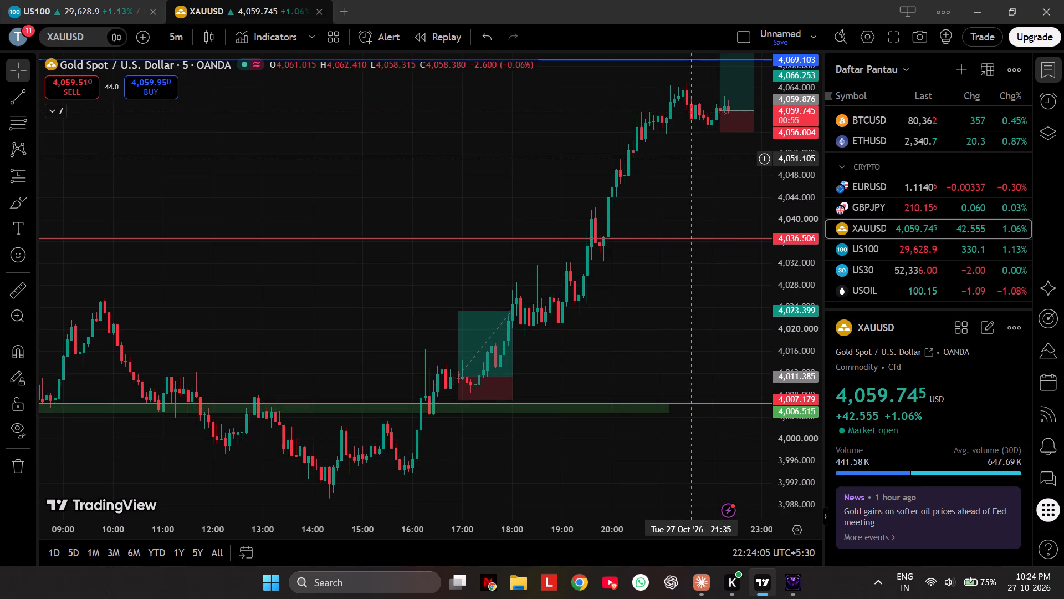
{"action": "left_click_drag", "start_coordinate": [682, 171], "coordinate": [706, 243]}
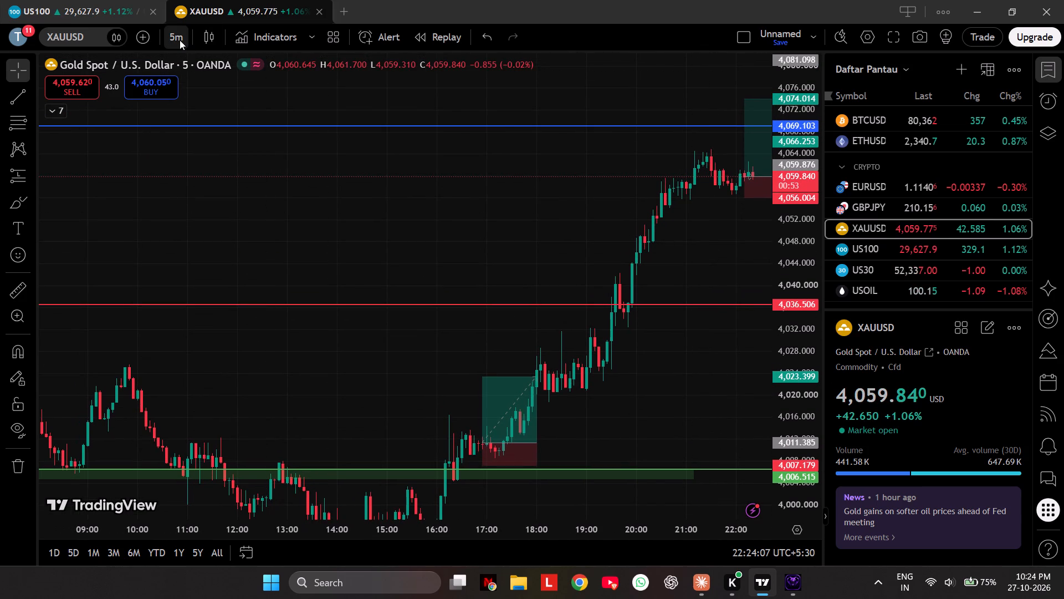
Set the XAUUSD chart to the 15-minute interval and hide the watchlist.
{"action": "left_click", "coordinate": [180, 40]}
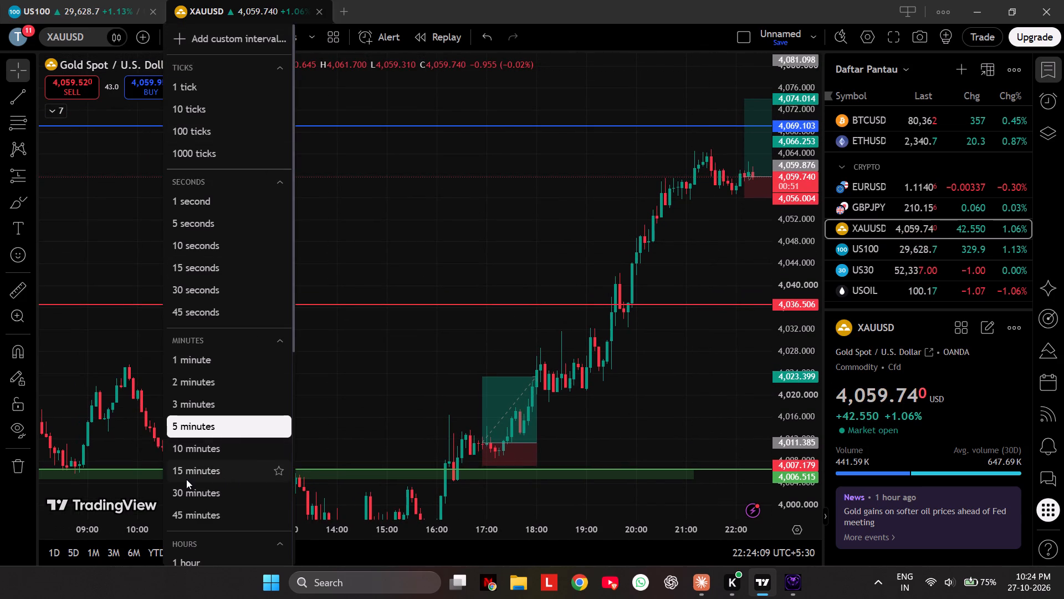
{"action": "left_click", "coordinate": [235, 479]}
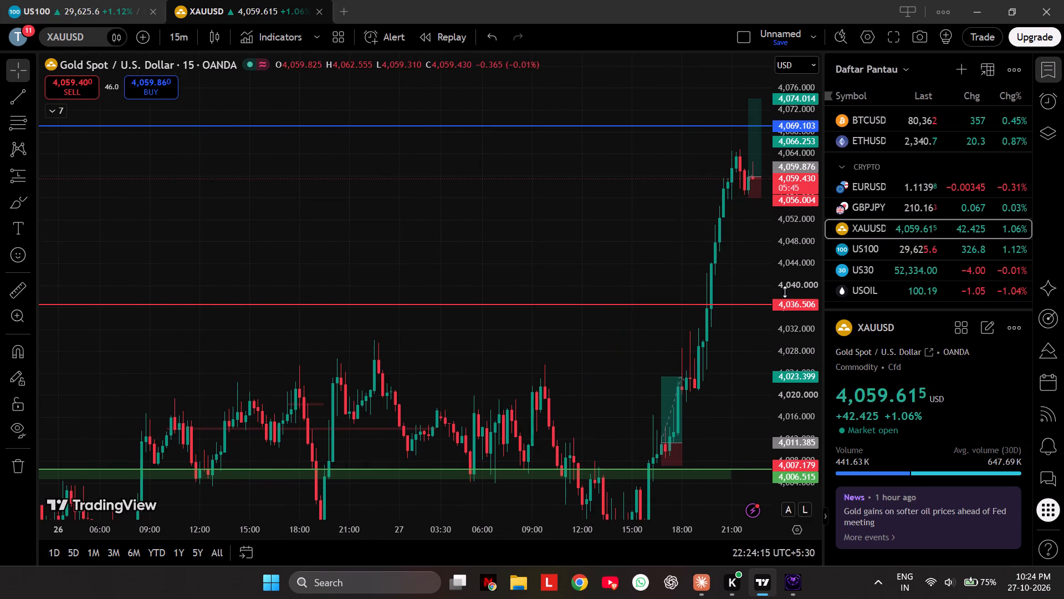
{"action": "left_click", "coordinate": [1045, 67]}
{"action": "scroll", "coordinate": [1005, 252], "scroll_direction": "down", "scroll_amount": 1}
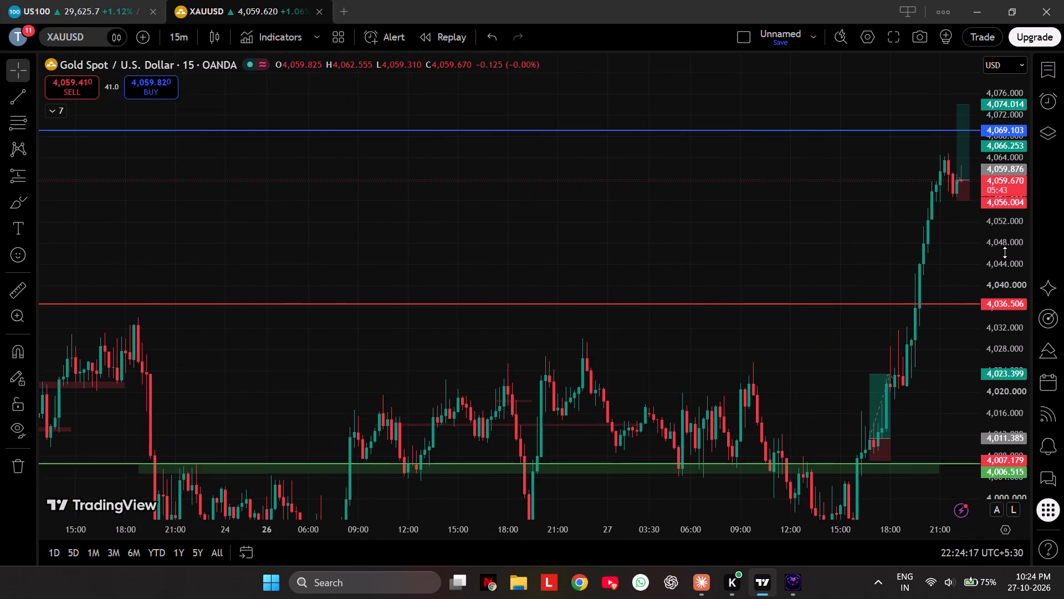
Examine the XAUUSD 15-minute price action back to the 22–23 October decline below the upper green zone.
{"action": "scroll", "coordinate": [1005, 252], "scroll_direction": "down", "scroll_amount": 14}
{"action": "scroll", "coordinate": [741, 260], "scroll_direction": "down", "scroll_amount": 6}
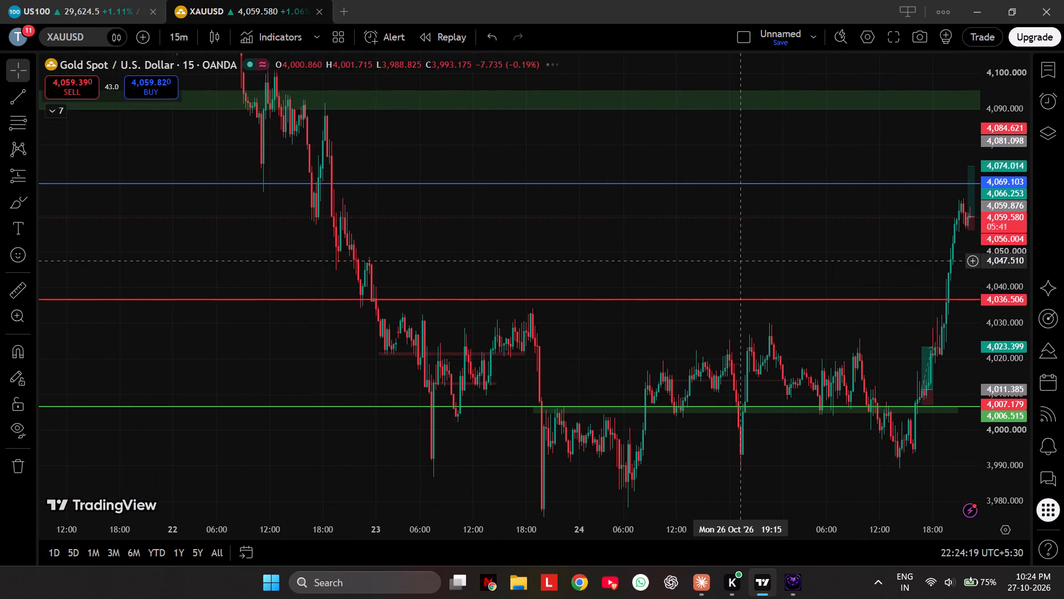
{"action": "scroll", "coordinate": [741, 260], "scroll_direction": "up", "scroll_amount": 3}
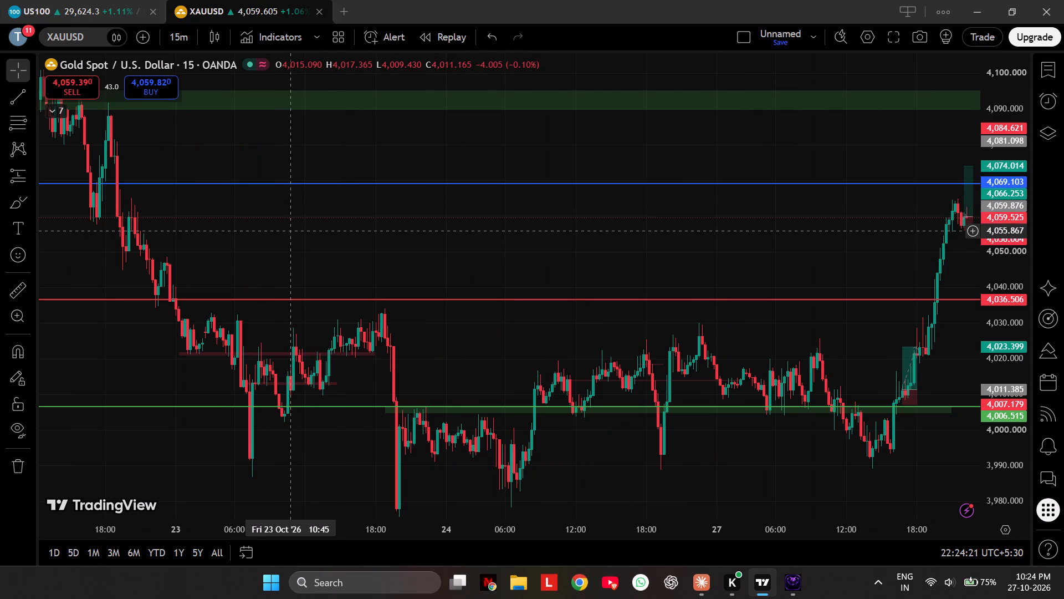
{"action": "left_click_drag", "start_coordinate": [296, 236], "coordinate": [726, 263]}
{"action": "scroll", "coordinate": [726, 263], "scroll_direction": "up", "scroll_amount": 6}
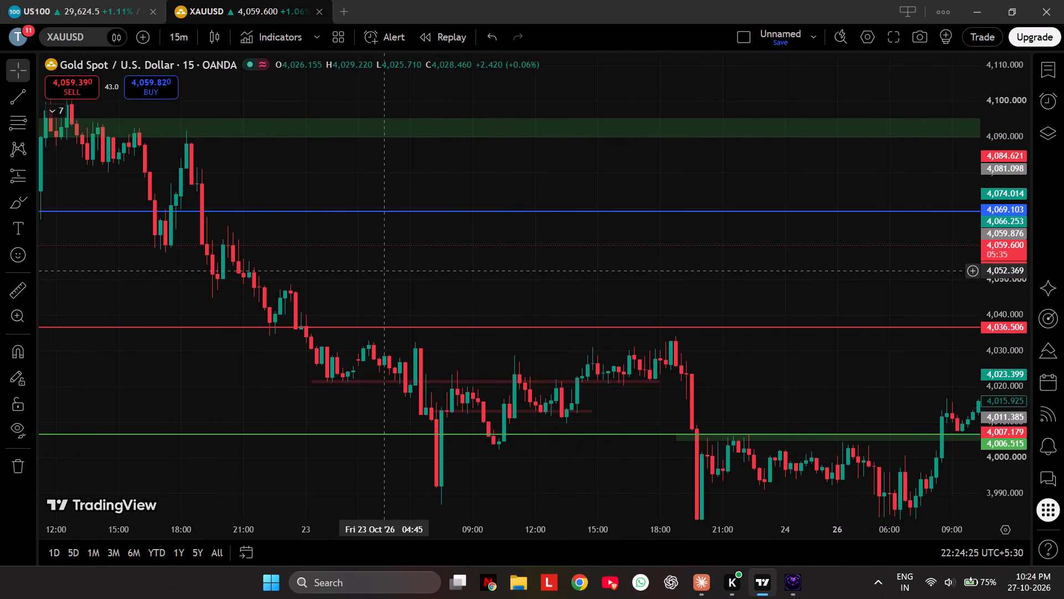
{"action": "left_click_drag", "start_coordinate": [384, 272], "coordinate": [804, 239]}
{"action": "scroll", "coordinate": [987, 293], "scroll_direction": "up", "scroll_amount": 2}
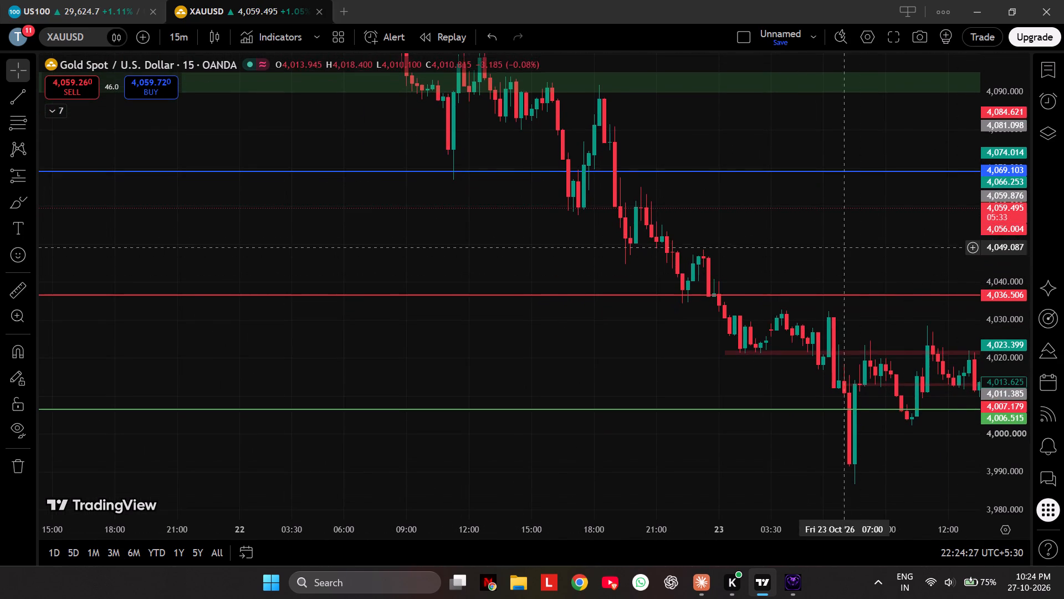
{"action": "scroll", "coordinate": [820, 234], "scroll_direction": "up", "scroll_amount": 4}
{"action": "left_click_drag", "start_coordinate": [699, 234], "coordinate": [875, 259]}
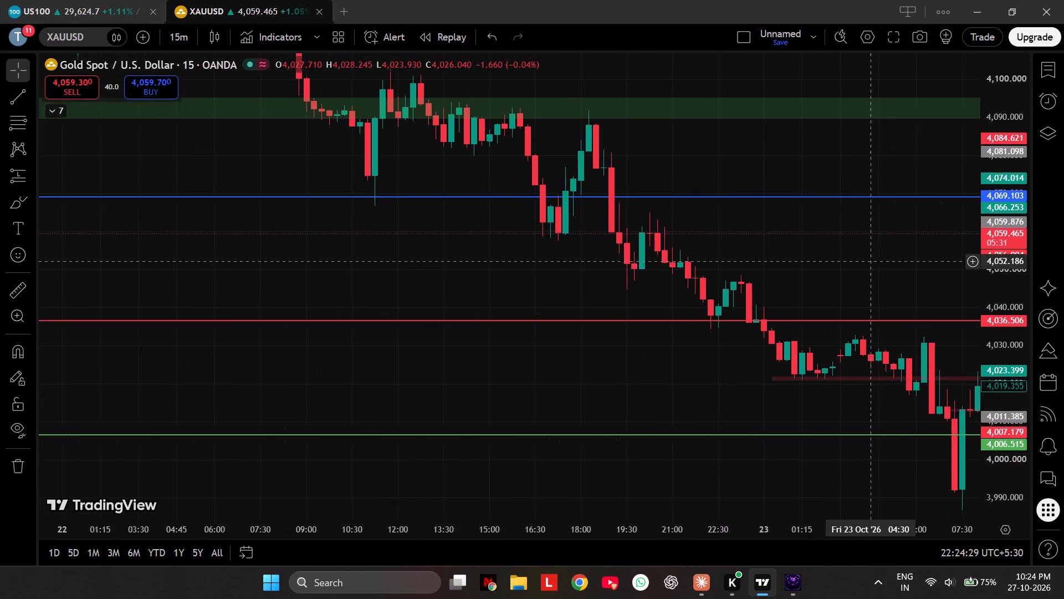
{"action": "left_click_drag", "start_coordinate": [875, 259], "coordinate": [840, 254]}
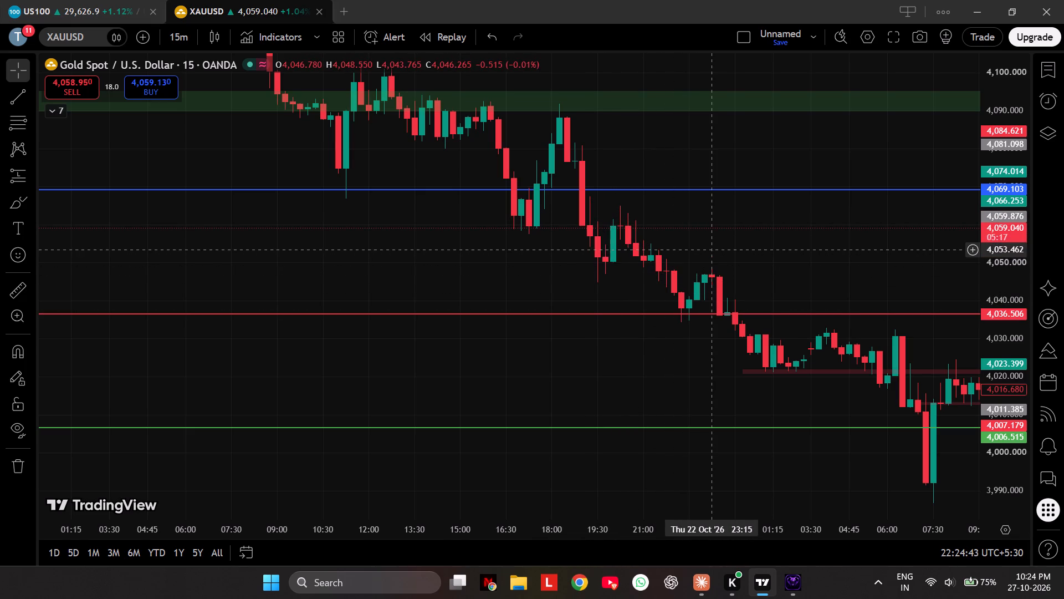
Draw a thin rectangle zone from 22 Oct 08:45 to 23 Oct 02:00 between about 4,056.0 and 4,053.3.
{"action": "left_click", "coordinate": [30, 201]}
{"action": "left_click", "coordinate": [30, 201]}
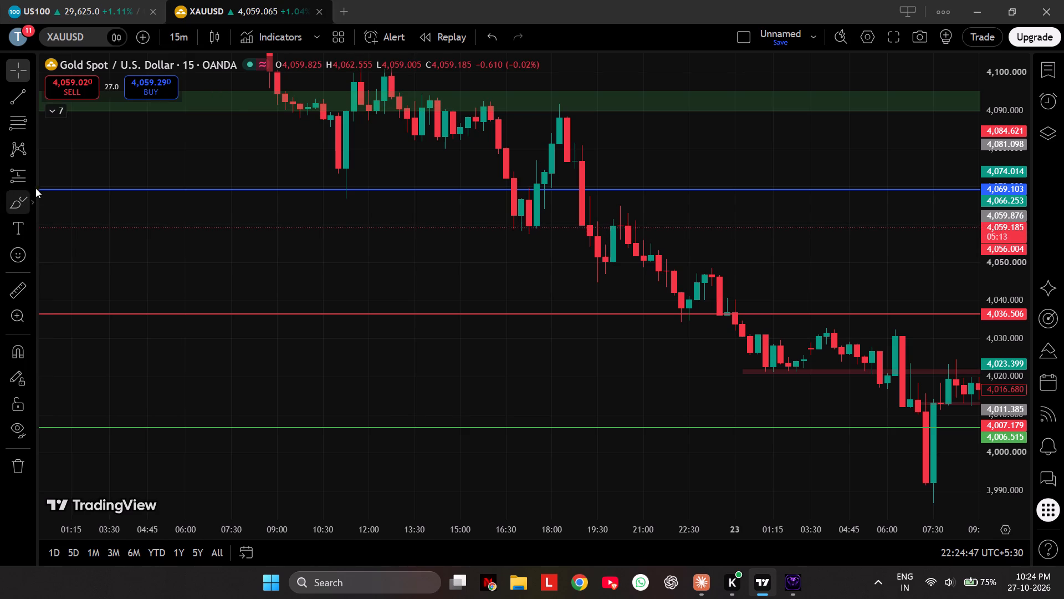
{"action": "left_click", "coordinate": [29, 206]}
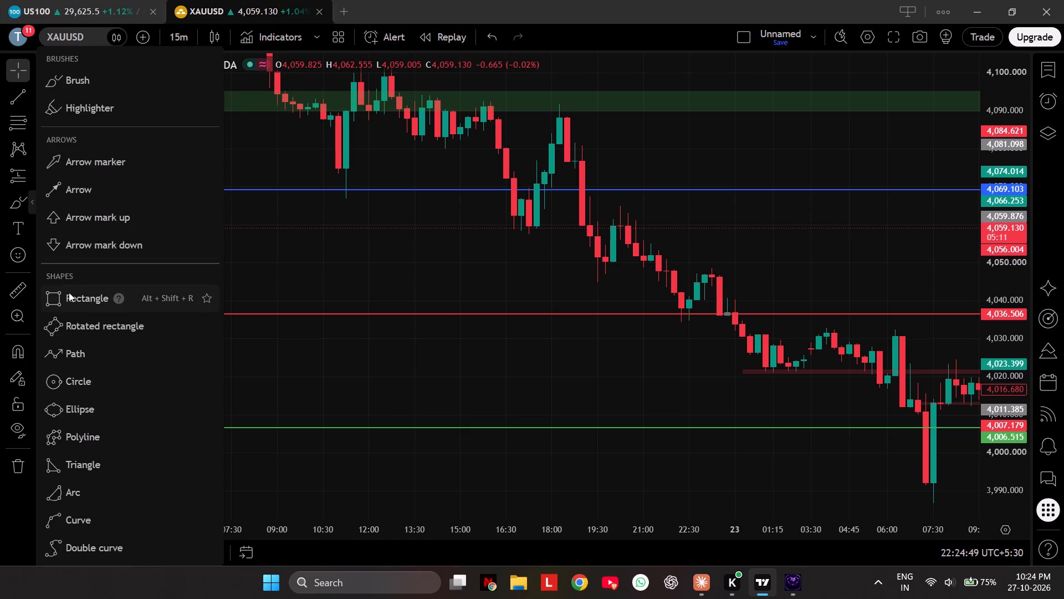
{"action": "left_click", "coordinate": [69, 292]}
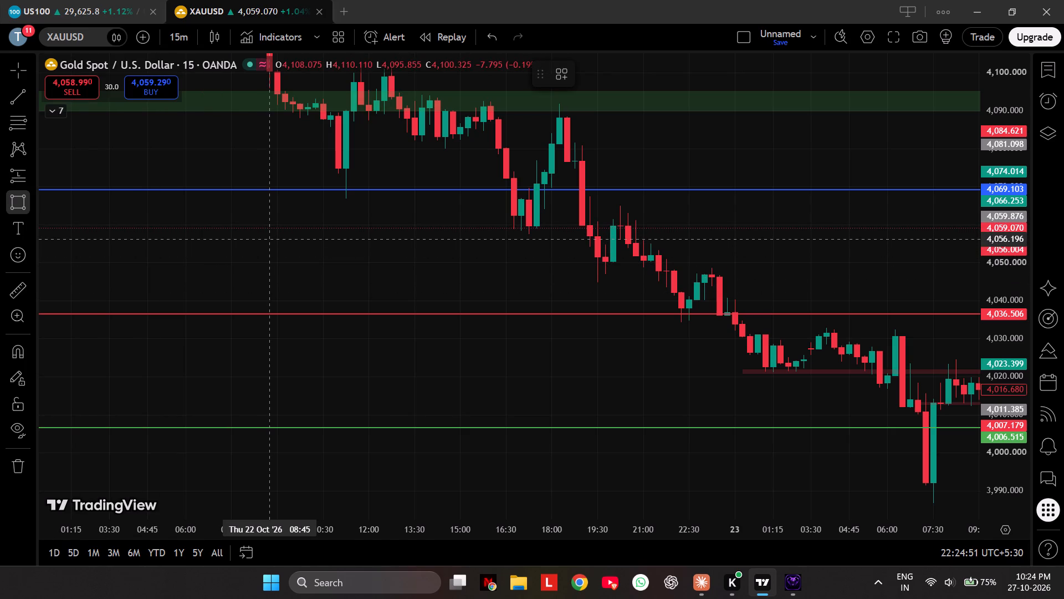
{"action": "left_click_drag", "start_coordinate": [267, 240], "coordinate": [302, 250]}
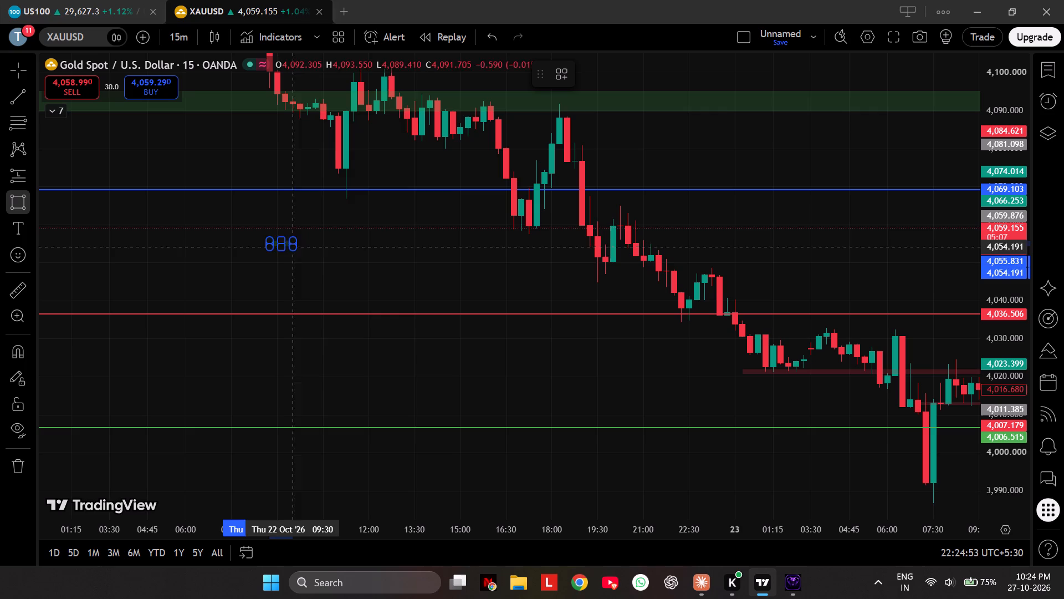
{"action": "left_click_drag", "start_coordinate": [302, 250], "coordinate": [823, 247]}
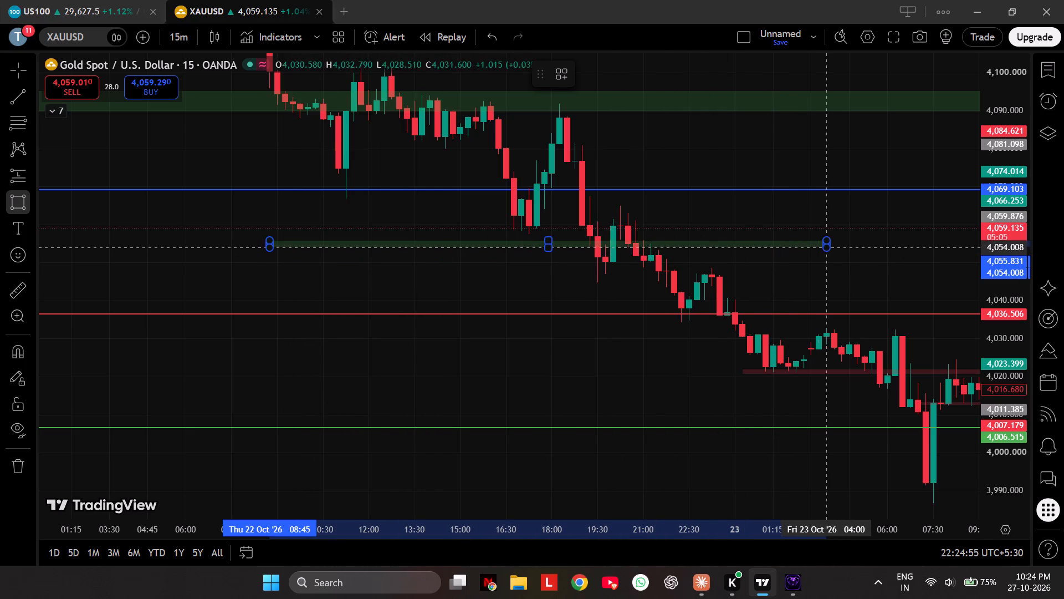
{"action": "left_click_drag", "start_coordinate": [823, 247], "coordinate": [855, 250]}
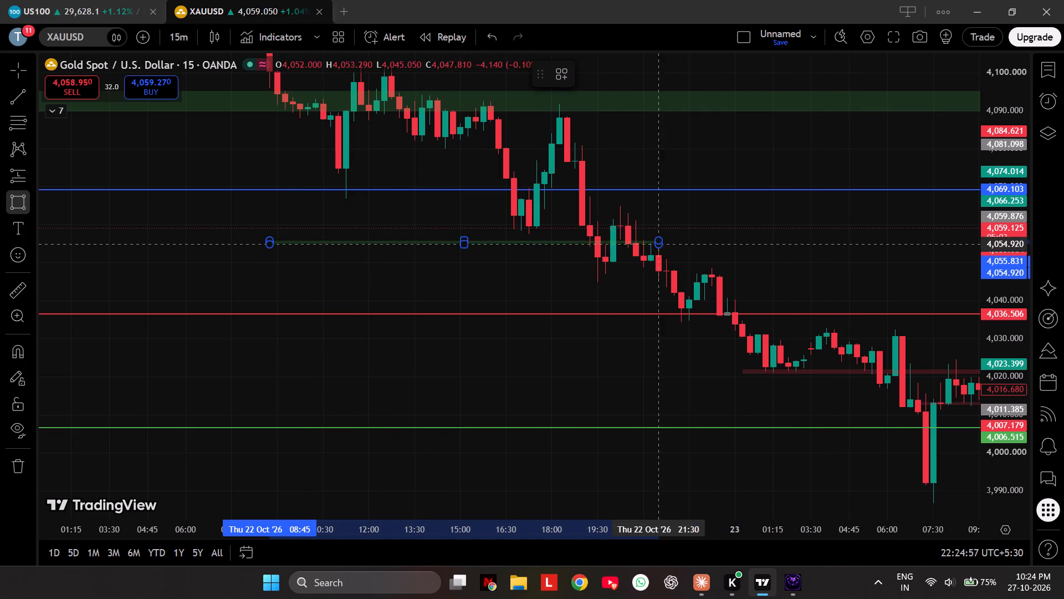
{"action": "left_click", "coordinate": [794, 250]}
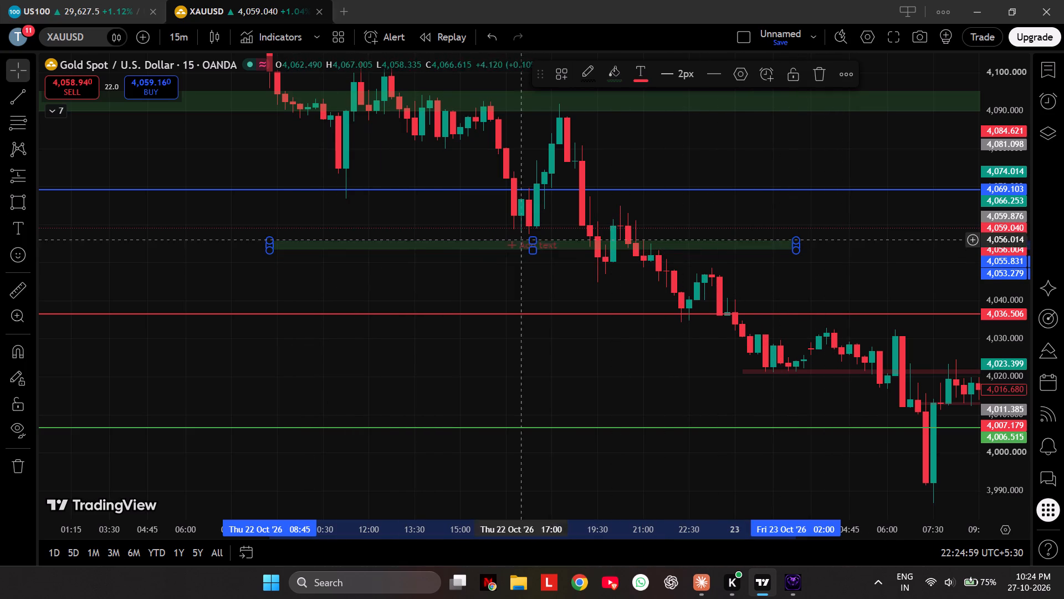
{"action": "left_click_drag", "start_coordinate": [534, 239], "coordinate": [538, 233]}
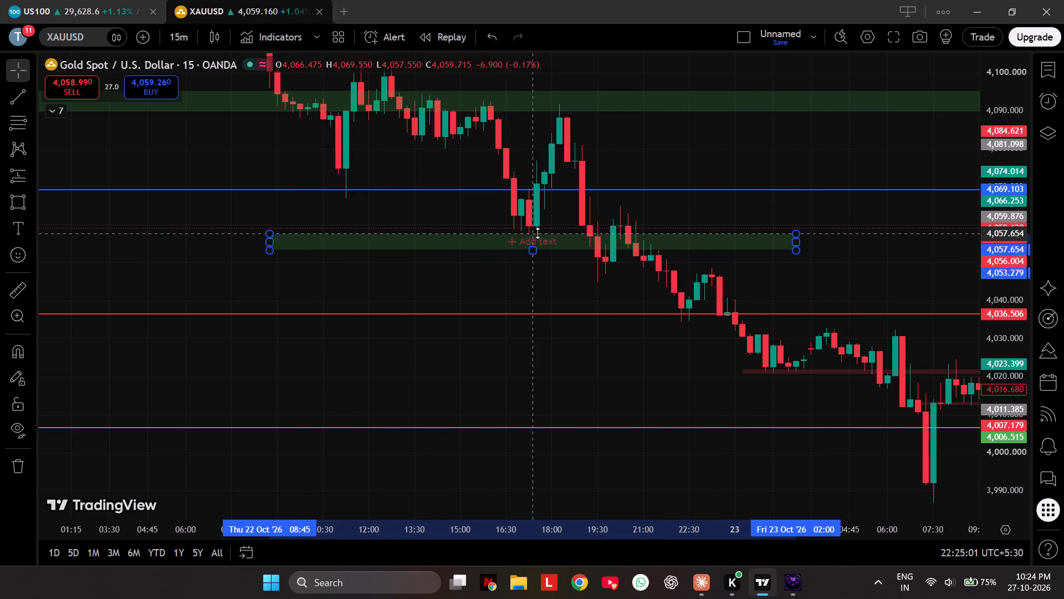
{"action": "left_click_drag", "start_coordinate": [538, 233], "coordinate": [543, 240]}
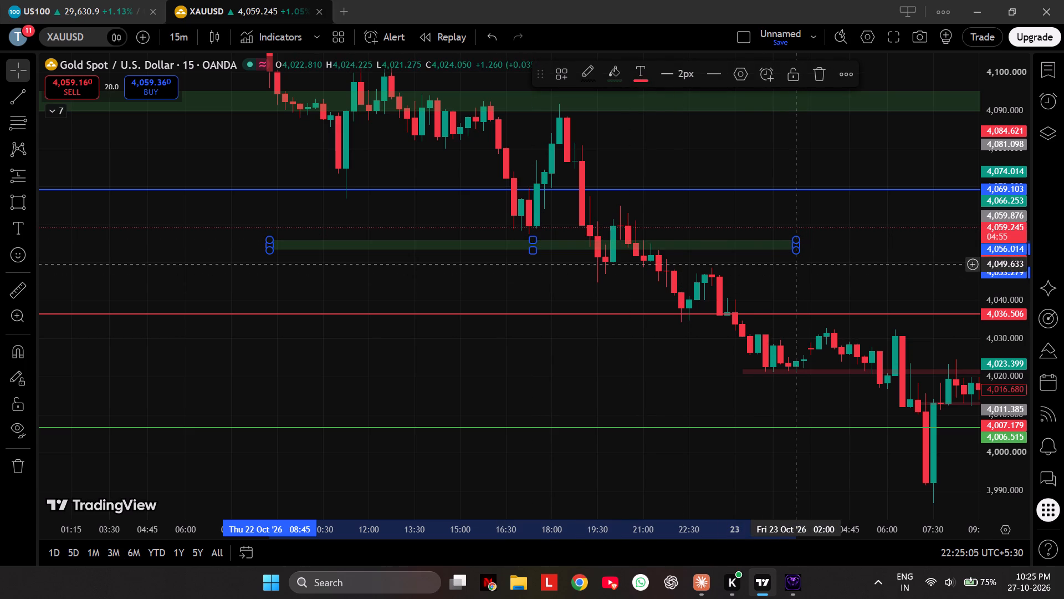
Extend the new rectangle zone past the latest candles to about 28 Oct 11:00, with its lower edge near 4,054.
{"action": "left_click_drag", "start_coordinate": [799, 249], "coordinate": [916, 251]}
{"action": "left_click", "coordinate": [916, 251]}
{"action": "left_click_drag", "start_coordinate": [905, 267], "coordinate": [125, 252]}
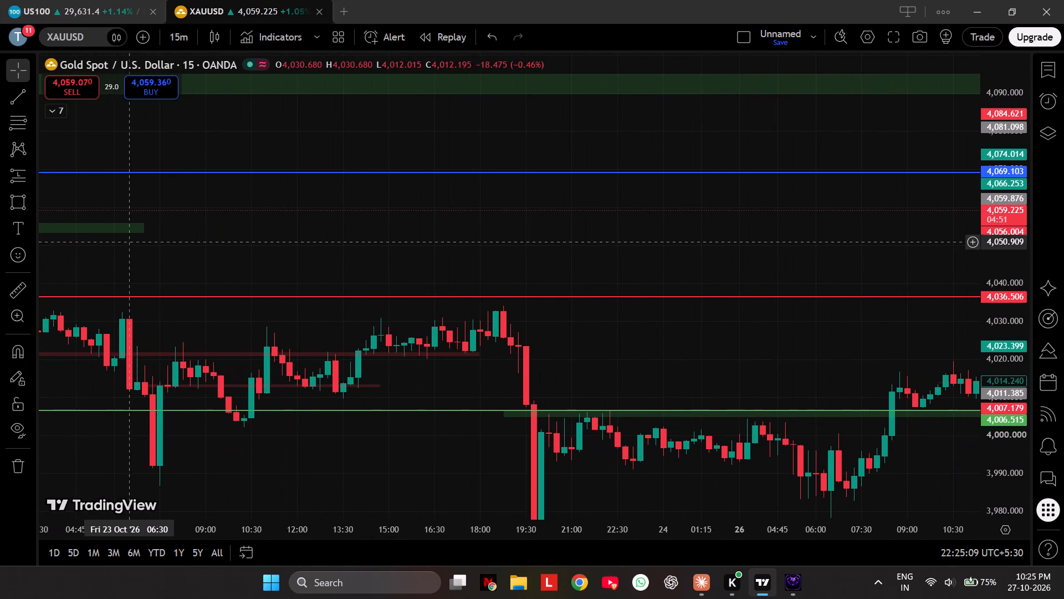
{"action": "left_click_drag", "start_coordinate": [141, 237], "coordinate": [642, 268]}
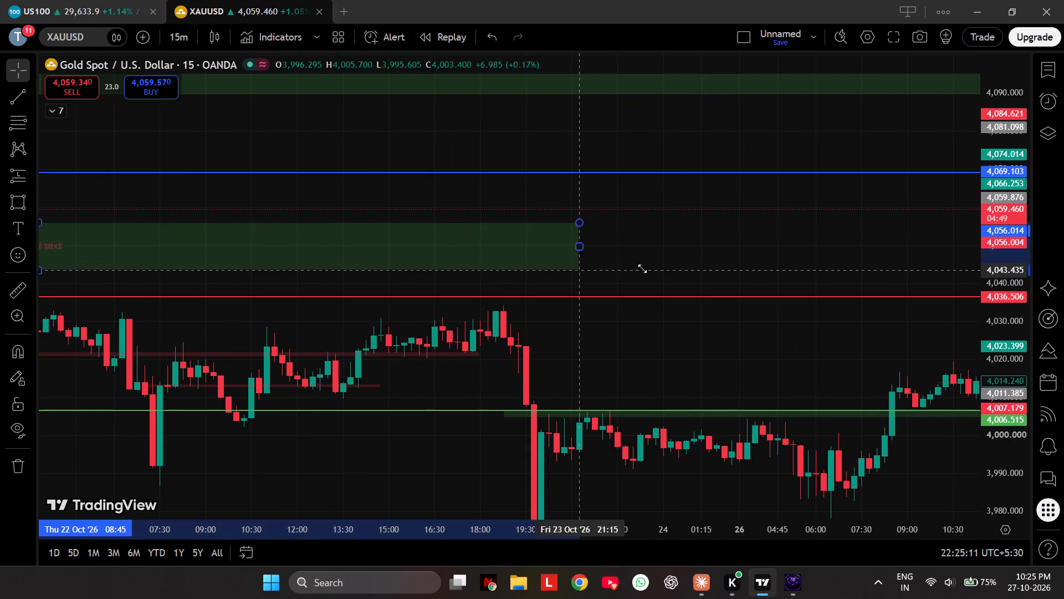
{"action": "left_click_drag", "start_coordinate": [642, 268], "coordinate": [968, 232]}
{"action": "left_click", "coordinate": [968, 232]}
{"action": "left_click", "coordinate": [652, 261]}
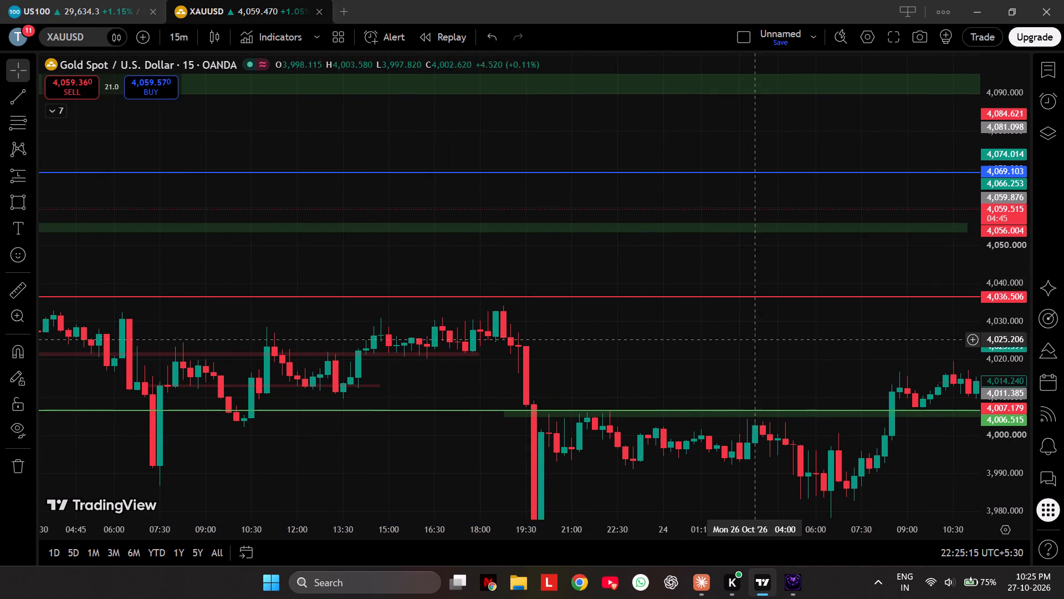
{"action": "left_click_drag", "start_coordinate": [809, 326], "coordinate": [16, 302]}
{"action": "scroll", "coordinate": [394, 235], "scroll_direction": "down", "scroll_amount": 5}
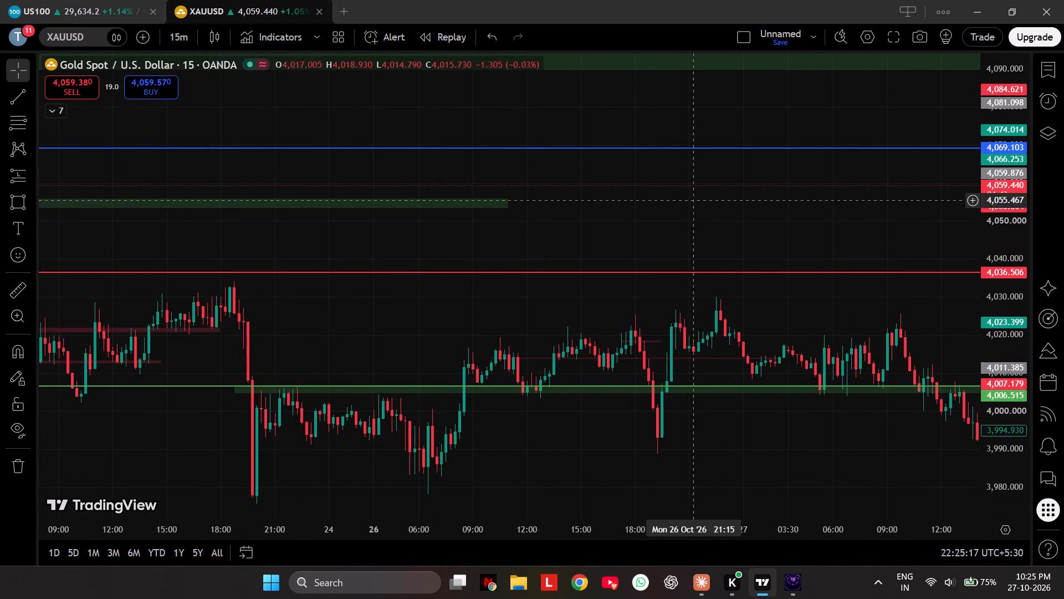
{"action": "left_click_drag", "start_coordinate": [696, 200], "coordinate": [555, 222]}
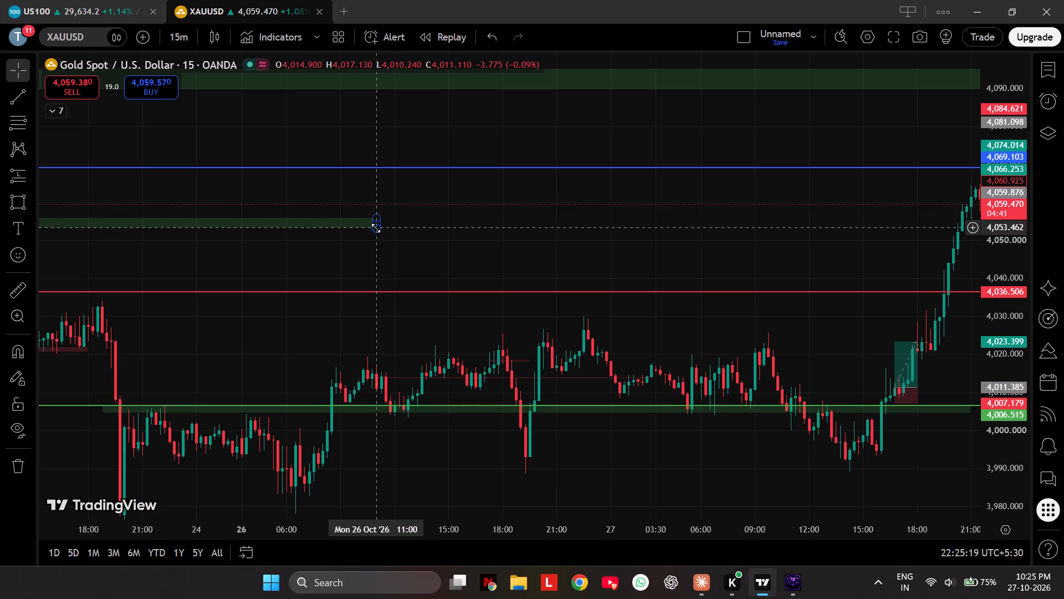
{"action": "left_click_drag", "start_coordinate": [376, 228], "coordinate": [927, 230]}
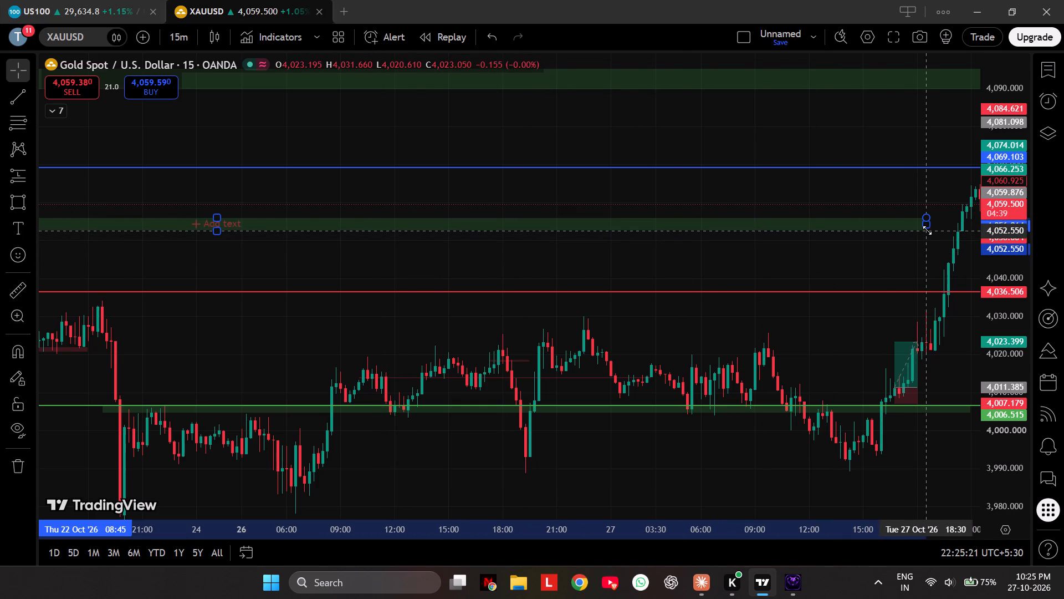
{"action": "left_click_drag", "start_coordinate": [927, 230], "coordinate": [931, 229]}
{"action": "left_click", "coordinate": [931, 229]}
{"action": "left_click_drag", "start_coordinate": [922, 262], "coordinate": [393, 275]}
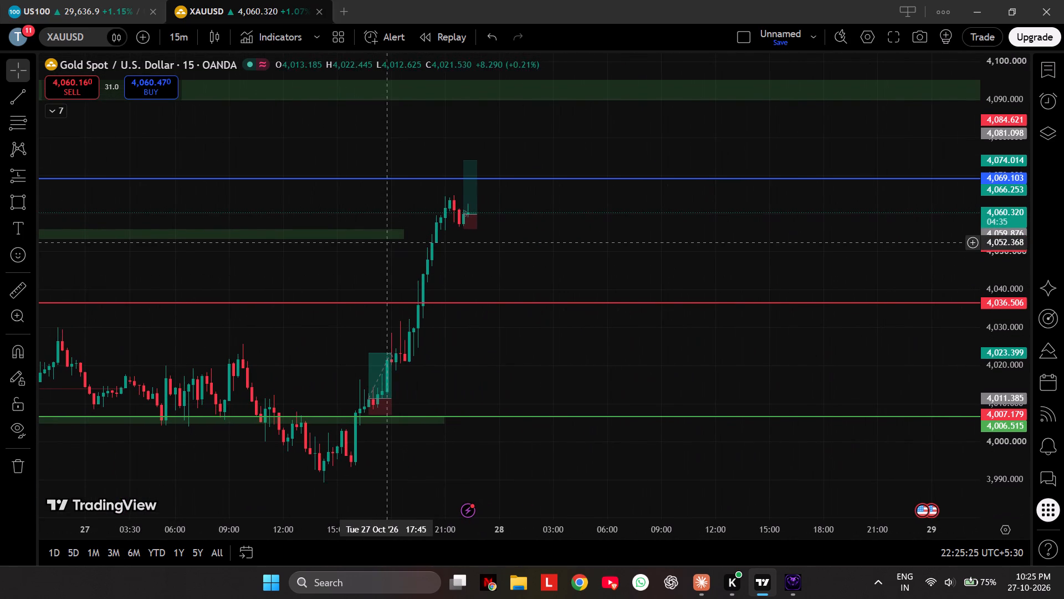
{"action": "left_click_drag", "start_coordinate": [402, 240], "coordinate": [585, 248]}
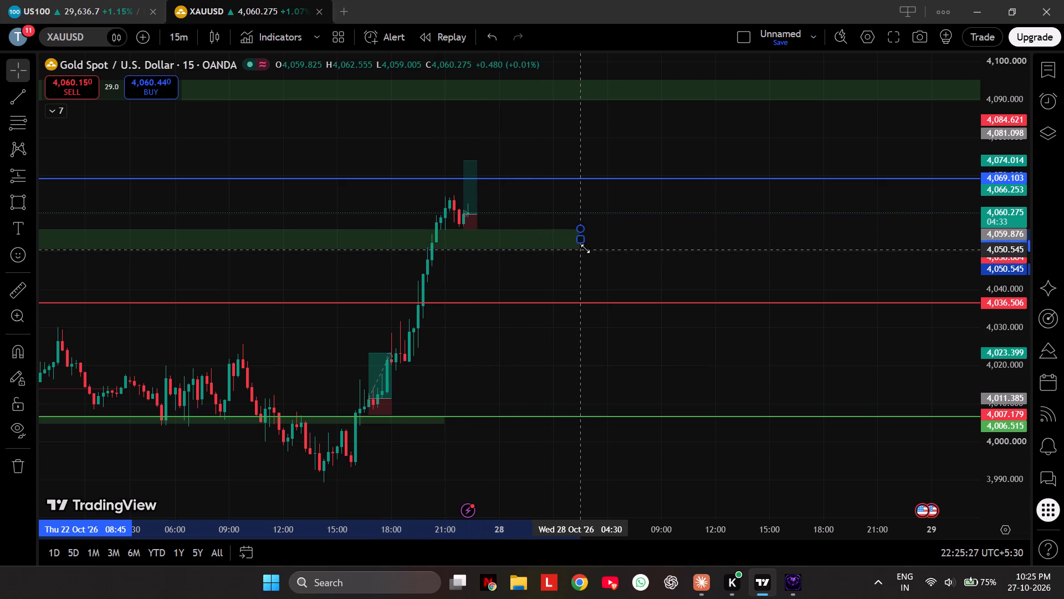
{"action": "left_click_drag", "start_coordinate": [585, 248], "coordinate": [676, 231]}
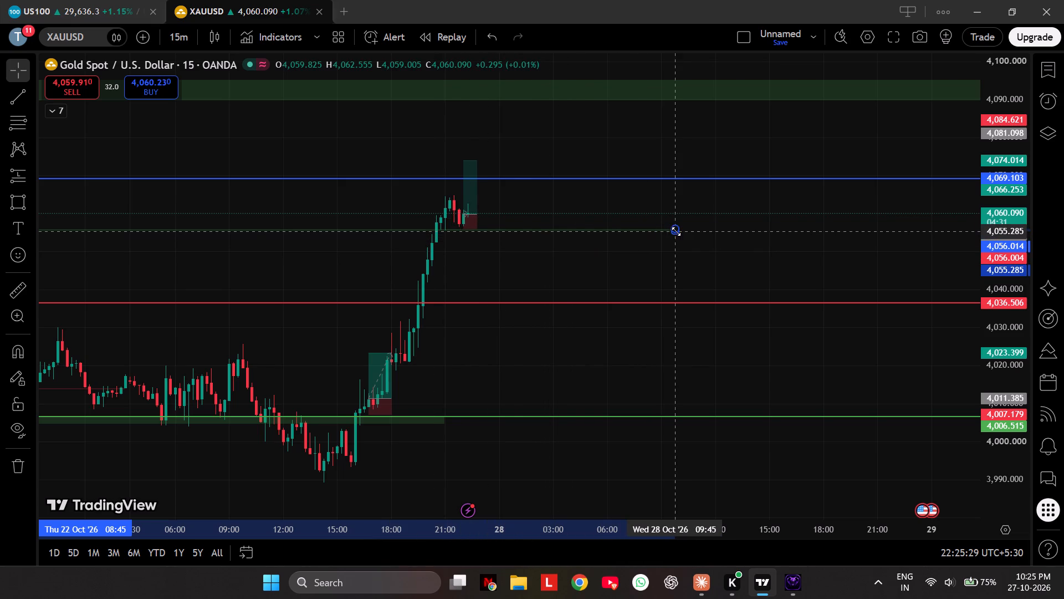
{"action": "left_click_drag", "start_coordinate": [676, 231], "coordinate": [684, 236]}
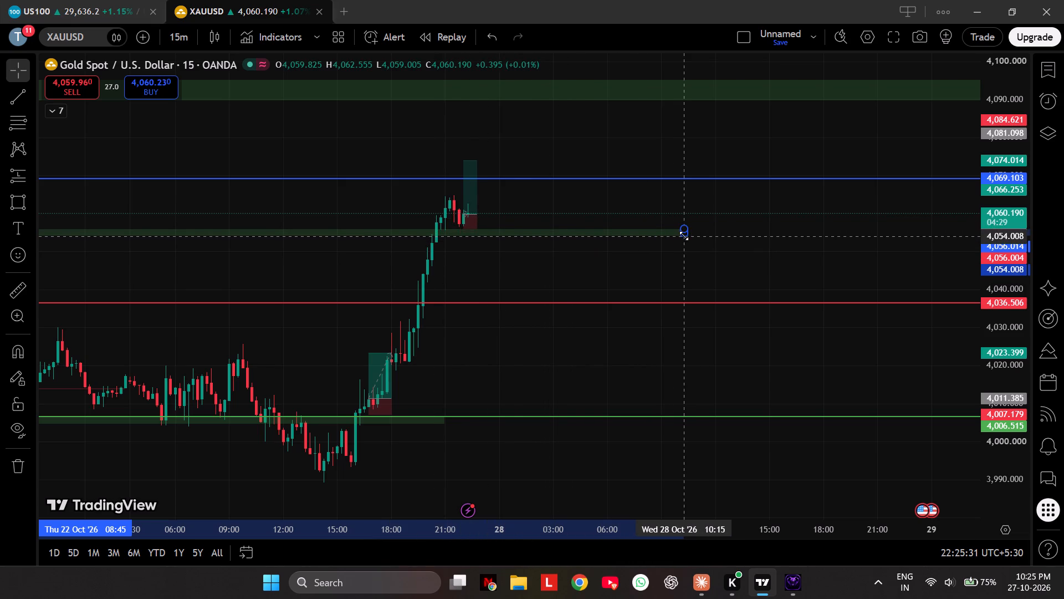
{"action": "left_click_drag", "start_coordinate": [684, 236], "coordinate": [695, 235]}
{"action": "left_click", "coordinate": [695, 235]}
{"action": "left_click", "coordinate": [586, 275]}
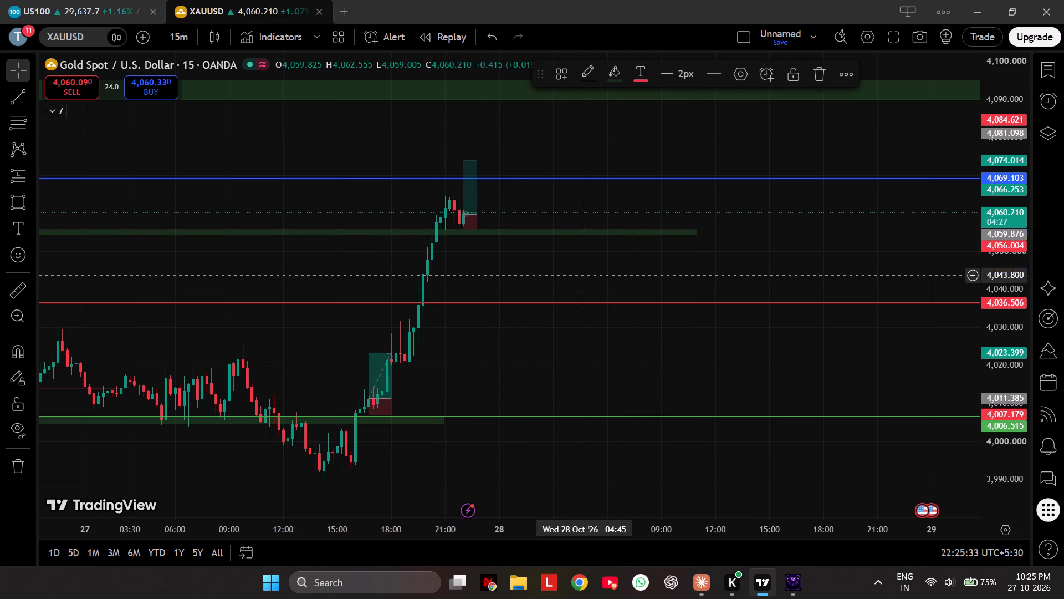
Switch the XAUUSD chart to the 5-minute interval and reset the chart view.
{"action": "left_click", "coordinate": [176, 40]}
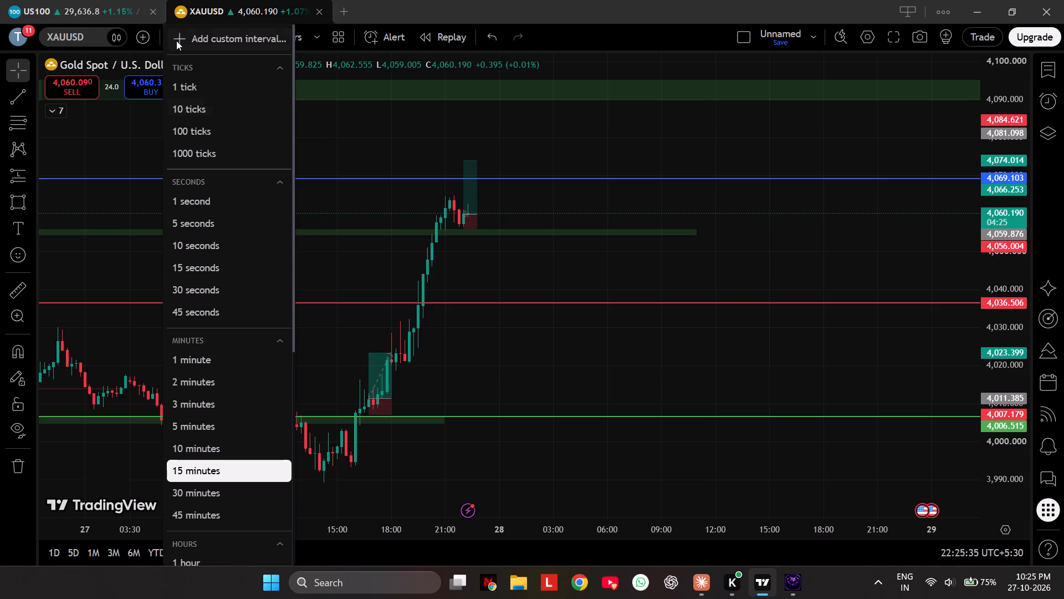
{"action": "left_click", "coordinate": [230, 417]}
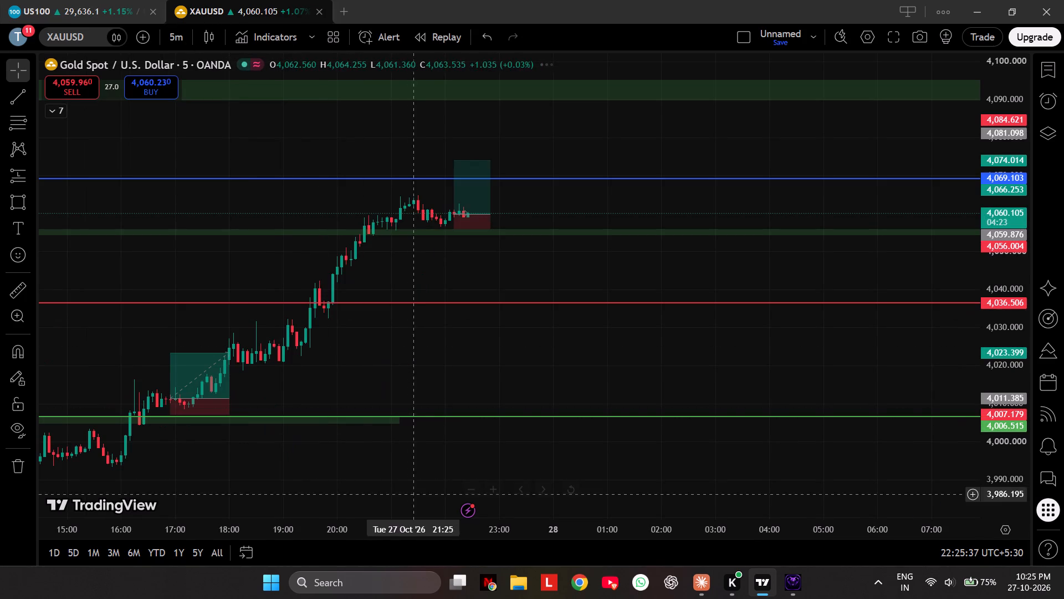
{"action": "left_click", "coordinate": [573, 490]}
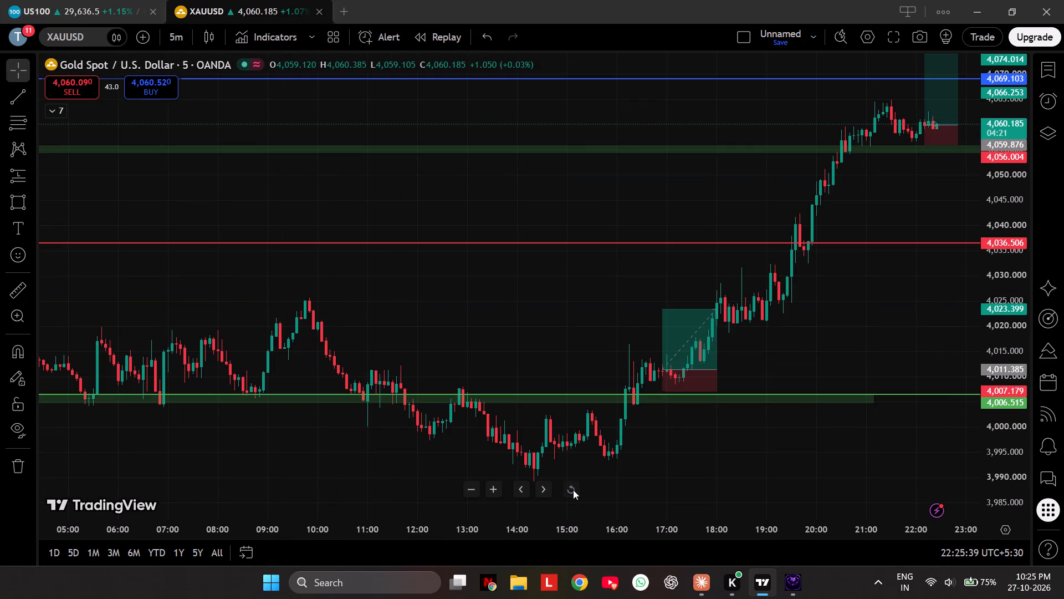
Move the latest long position ahead of price to about 23:00, with entry in the green zone near 4,055.1 and target near 4,069.2.
{"action": "left_click_drag", "start_coordinate": [835, 307], "coordinate": [766, 403]}
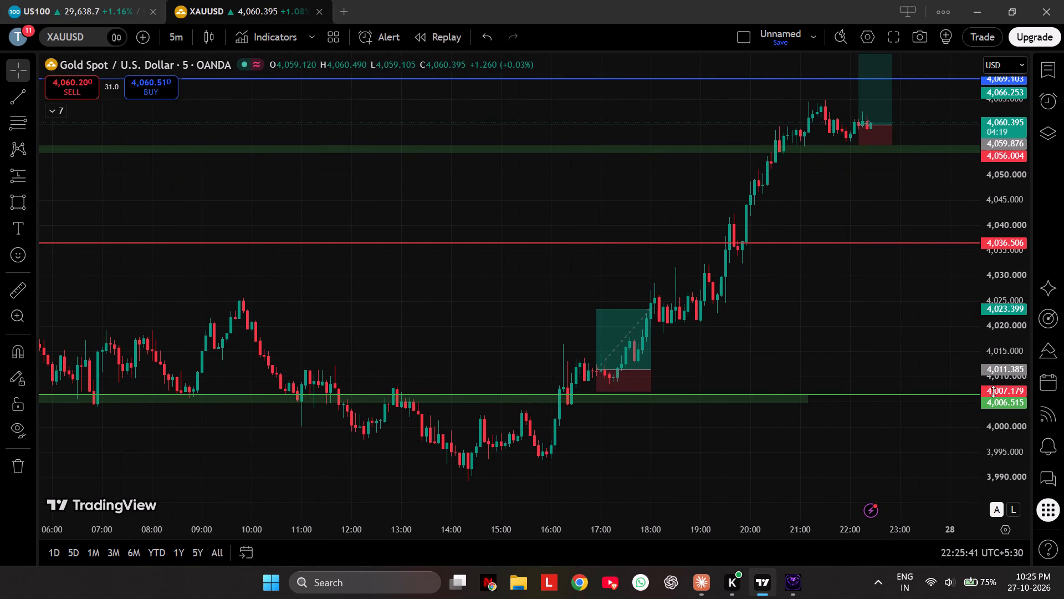
{"action": "scroll", "coordinate": [993, 392], "scroll_direction": "up", "scroll_amount": 5}
{"action": "scroll", "coordinate": [758, 175], "scroll_direction": "up", "scroll_amount": 5}
{"action": "left_click_drag", "start_coordinate": [758, 175], "coordinate": [785, 319]}
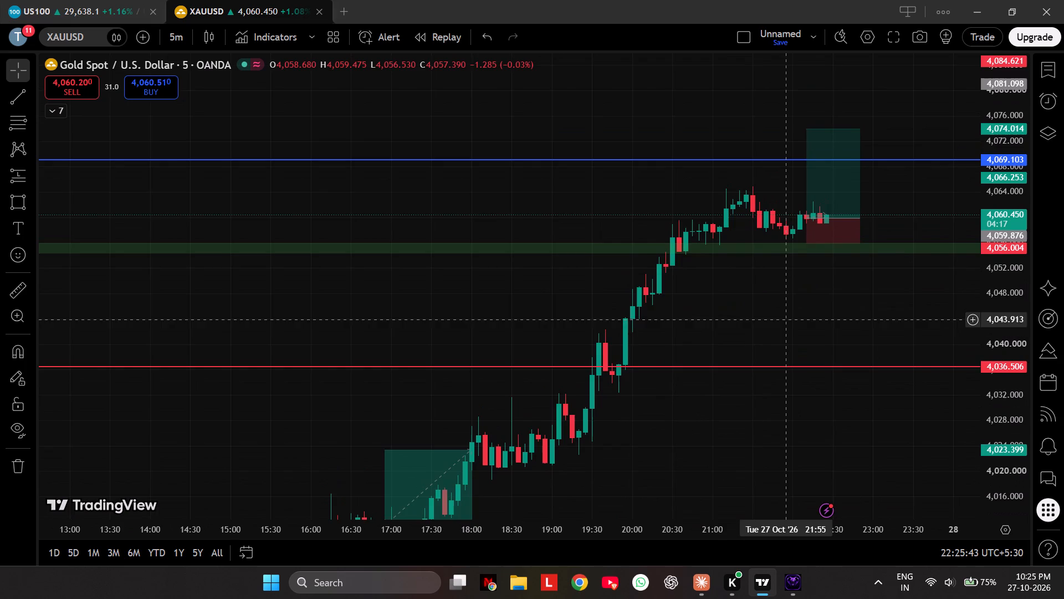
{"action": "scroll", "coordinate": [785, 303], "scroll_direction": "up", "scroll_amount": 4}
{"action": "scroll", "coordinate": [1035, 397], "scroll_direction": "up", "scroll_amount": 6}
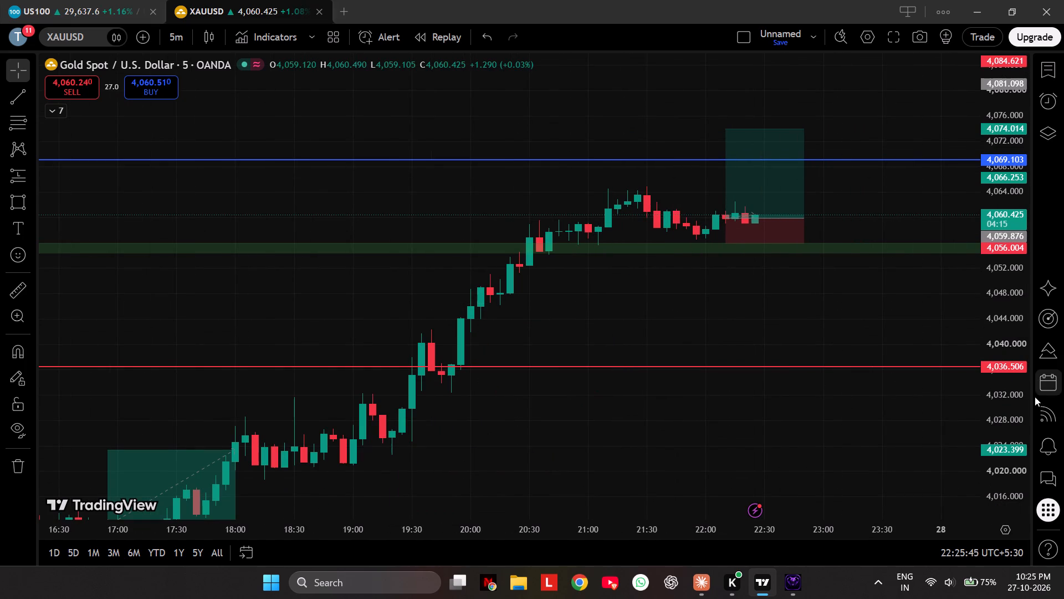
{"action": "scroll", "coordinate": [1019, 362], "scroll_direction": "up", "scroll_amount": 10}
{"action": "left_click_drag", "start_coordinate": [736, 264], "coordinate": [766, 445]}
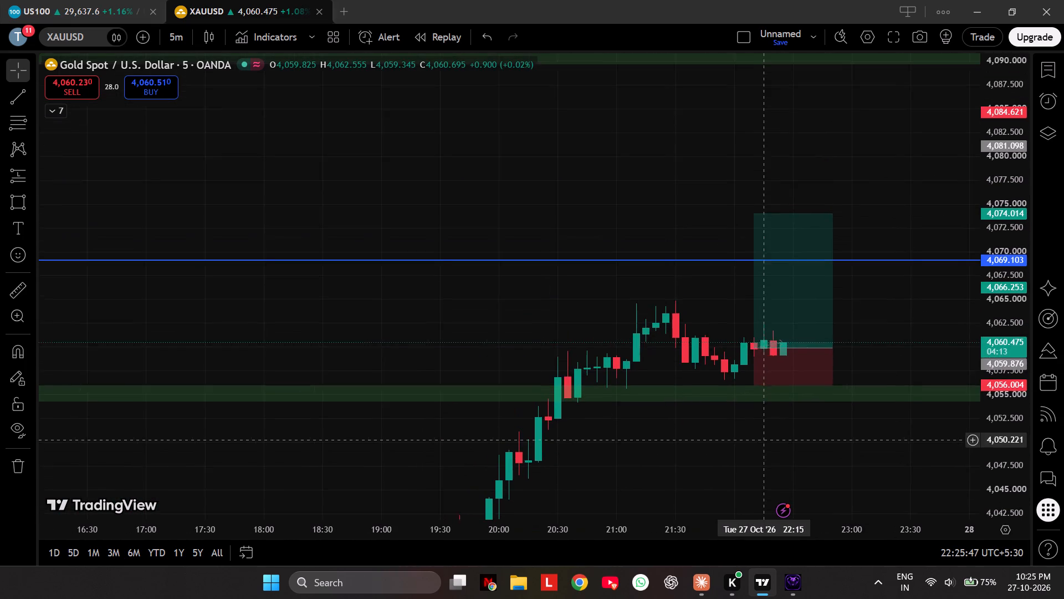
{"action": "left_click_drag", "start_coordinate": [766, 445], "coordinate": [767, 456]}
{"action": "left_click", "coordinate": [787, 332]}
{"action": "left_click_drag", "start_coordinate": [787, 332], "coordinate": [796, 374]}
{"action": "left_click_drag", "start_coordinate": [796, 374], "coordinate": [883, 383]}
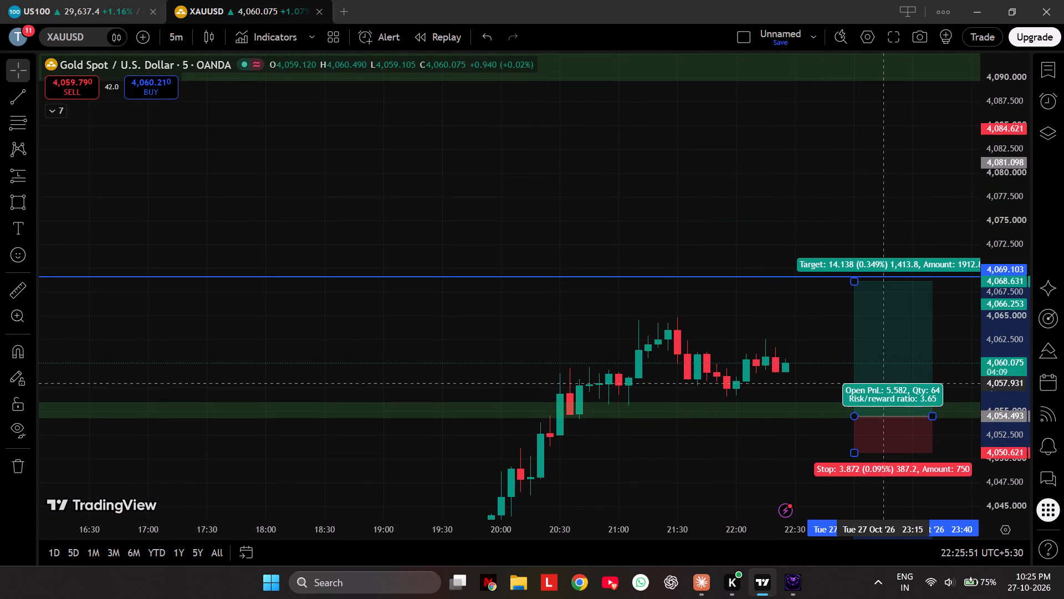
{"action": "left_click_drag", "start_coordinate": [883, 383], "coordinate": [880, 377]}
{"action": "left_click", "coordinate": [821, 341]}
{"action": "left_click_drag", "start_coordinate": [821, 341], "coordinate": [744, 211]}
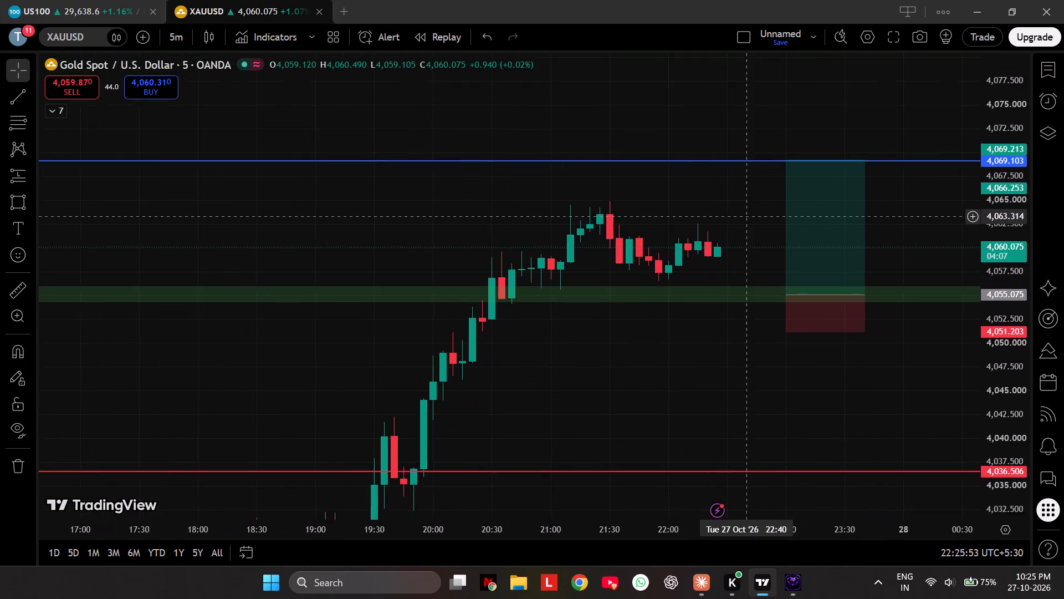
Examine the XAUUSD 5-minute price action around the green support zone and the planned long position.
{"action": "left_click_drag", "start_coordinate": [744, 211], "coordinate": [738, 200]}
{"action": "scroll", "coordinate": [999, 387], "scroll_direction": "up", "scroll_amount": 6}
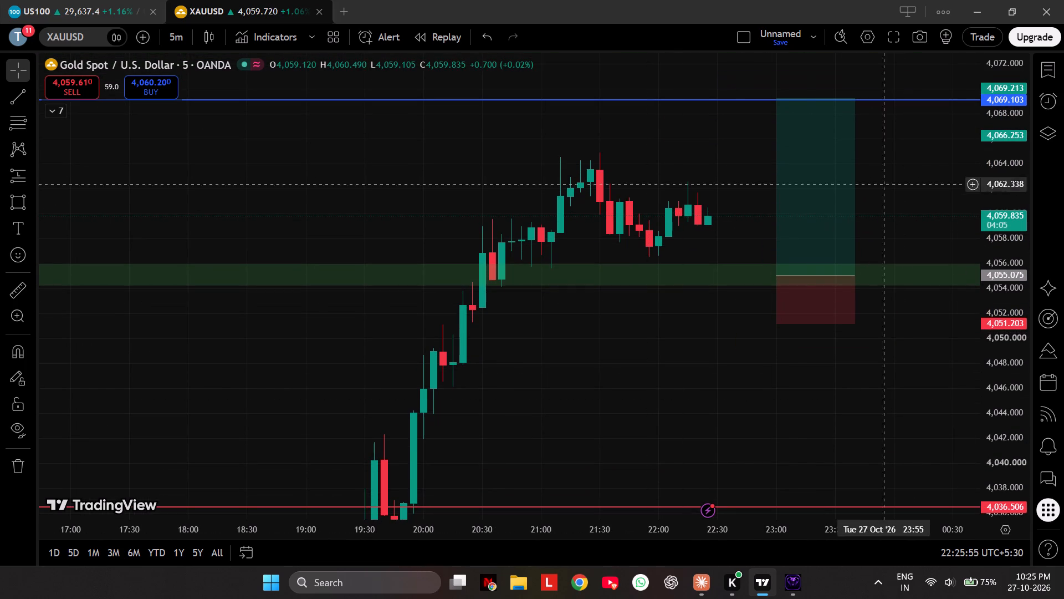
{"action": "scroll", "coordinate": [461, 347], "scroll_direction": "up", "scroll_amount": 3}
{"action": "left_click_drag", "start_coordinate": [464, 352], "coordinate": [504, 432]}
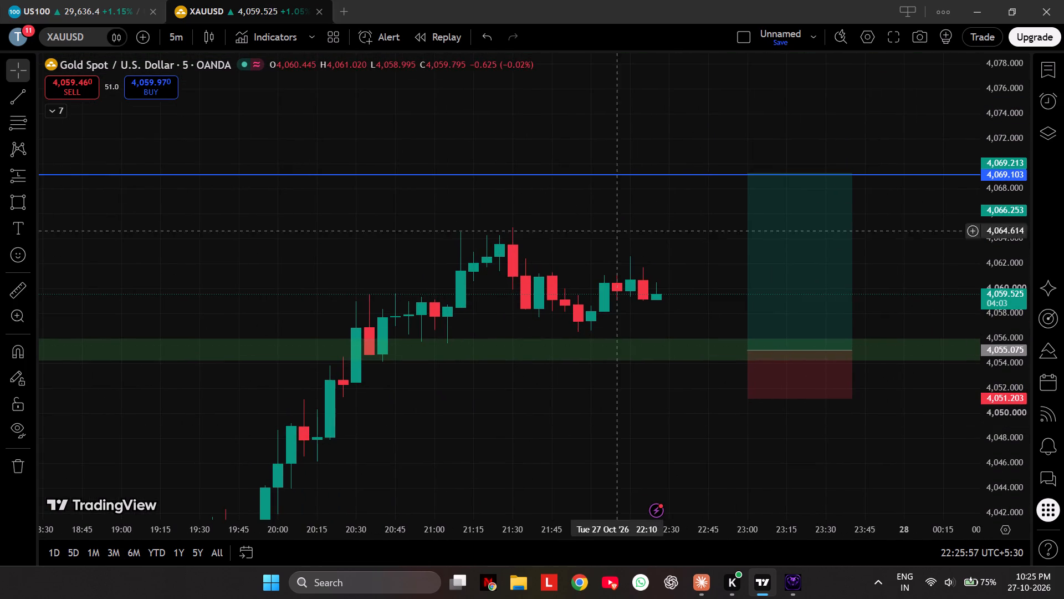
{"action": "scroll", "coordinate": [1004, 402], "scroll_direction": "up", "scroll_amount": 4}
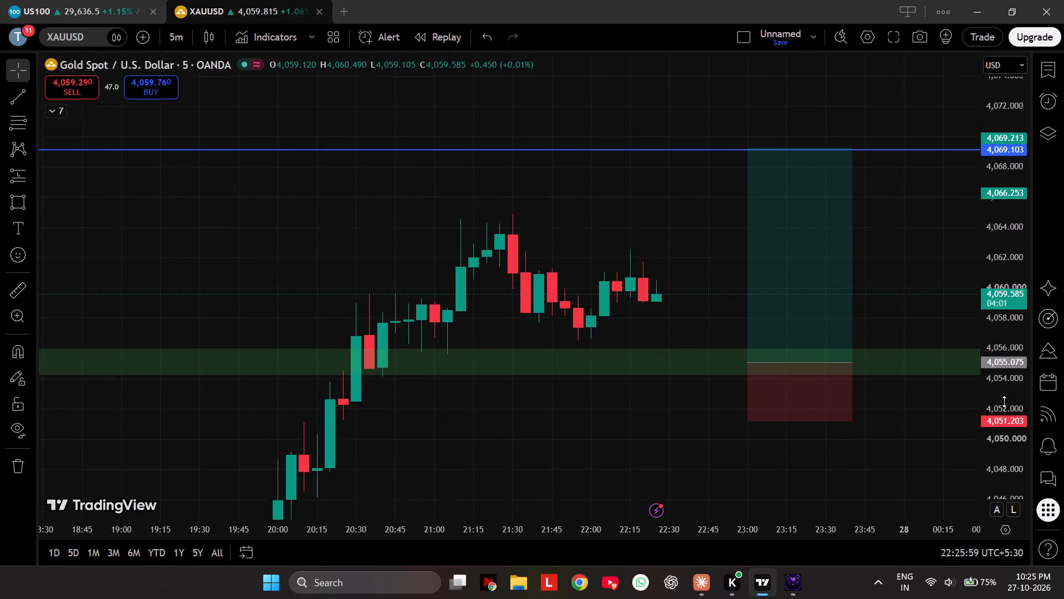
{"action": "scroll", "coordinate": [1004, 402], "scroll_direction": "up", "scroll_amount": 1}
{"action": "left_click_drag", "start_coordinate": [960, 308], "coordinate": [802, 261]}
{"action": "left_click_drag", "start_coordinate": [796, 257], "coordinate": [763, 242]}
{"action": "left_click_drag", "start_coordinate": [703, 143], "coordinate": [802, 142]}
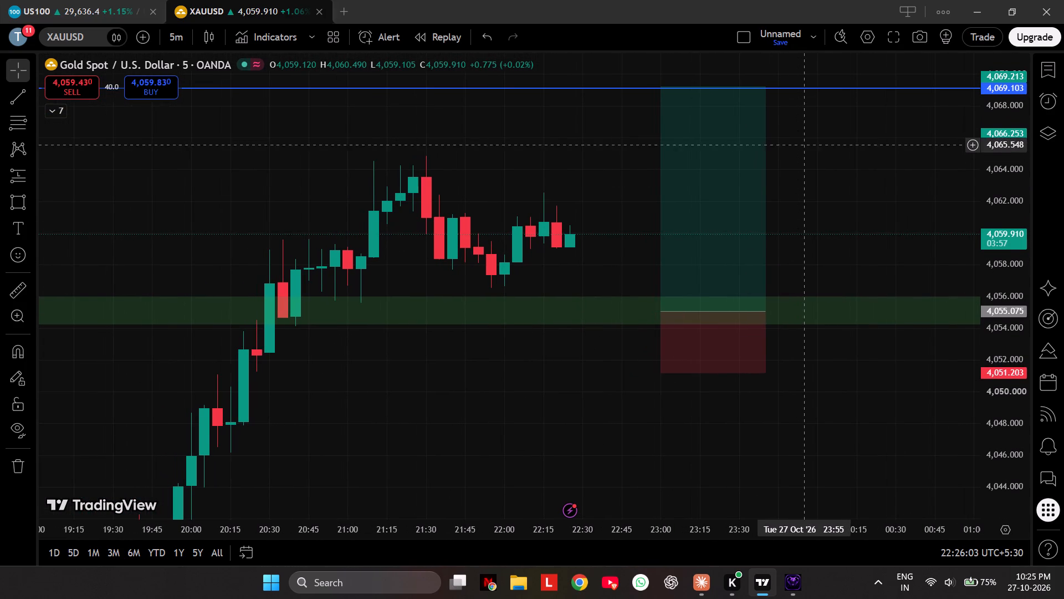
{"action": "left_click_drag", "start_coordinate": [316, 171], "coordinate": [403, 151]}
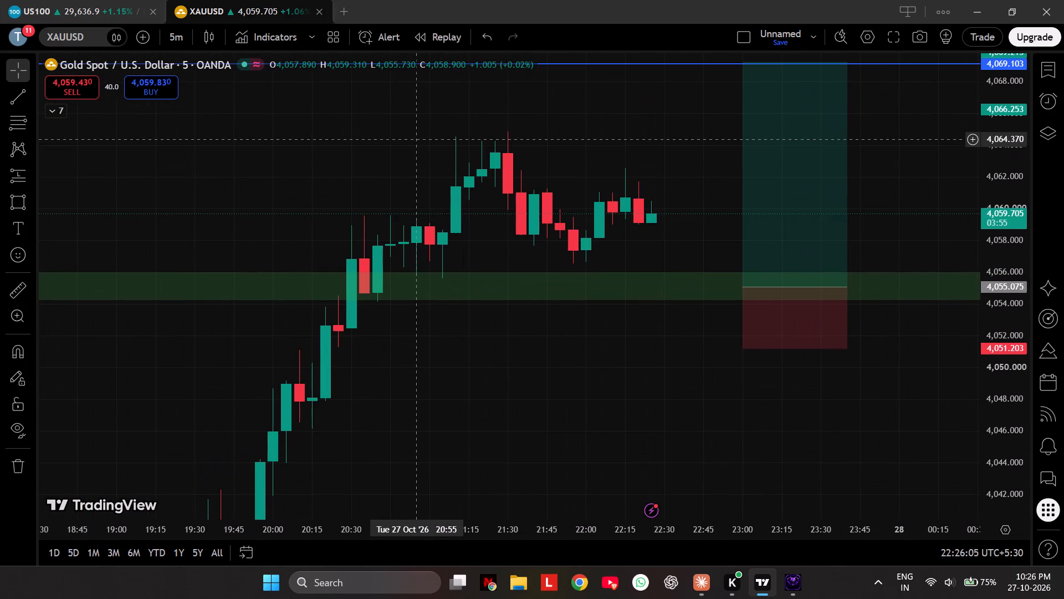
{"action": "left_click_drag", "start_coordinate": [416, 139], "coordinate": [397, 133]}
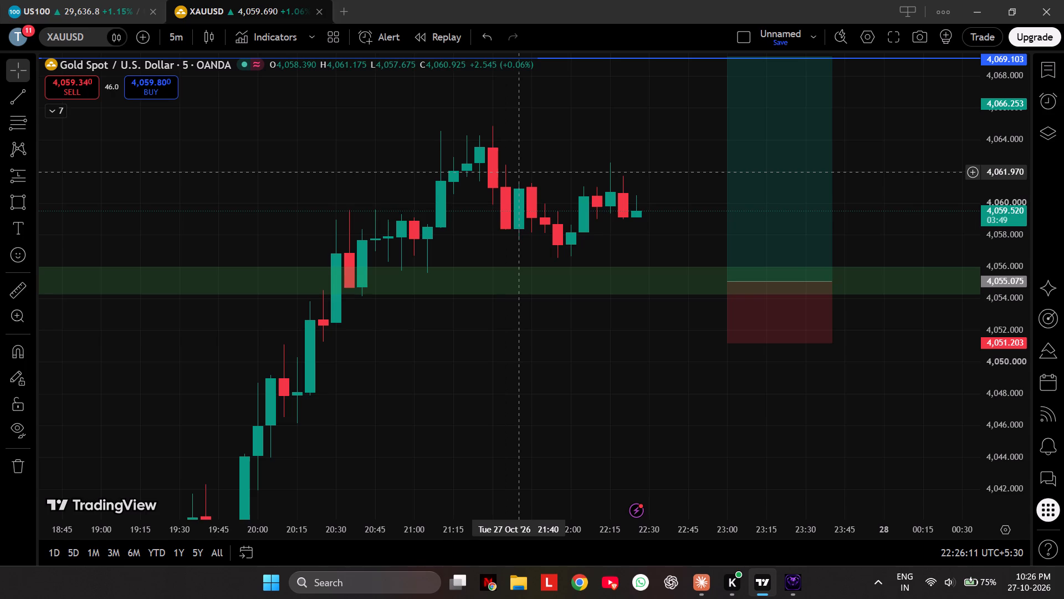
Switch to the US100 chart and examine its 5-minute price action around the short position.
{"action": "left_click", "coordinate": [57, 0]}
{"action": "left_click_drag", "start_coordinate": [406, 275], "coordinate": [524, 248]}
{"action": "left_click_drag", "start_coordinate": [524, 248], "coordinate": [492, 235]}
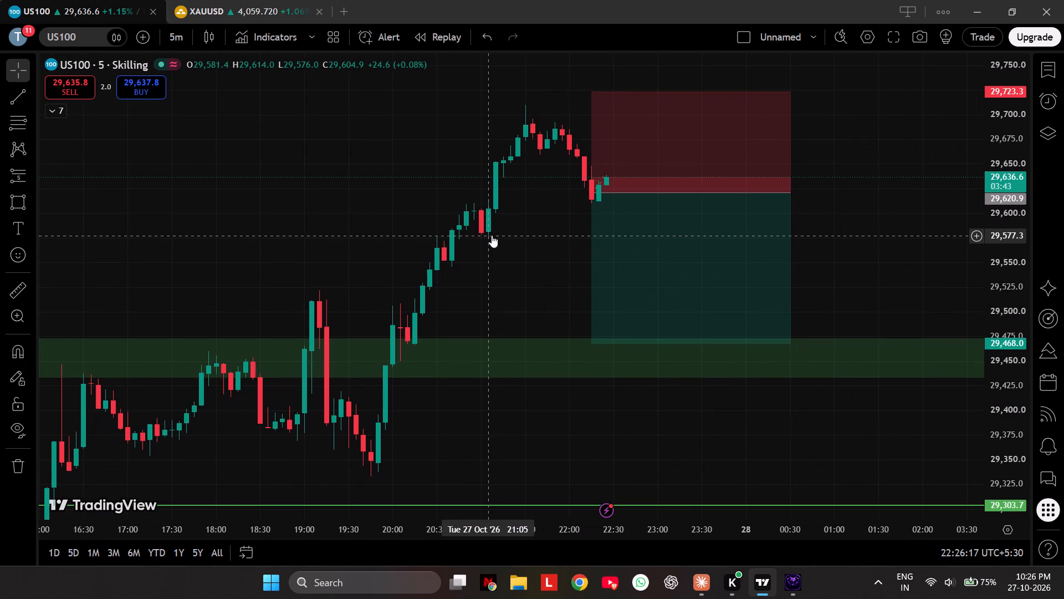
{"action": "left_click", "coordinate": [538, 242]}
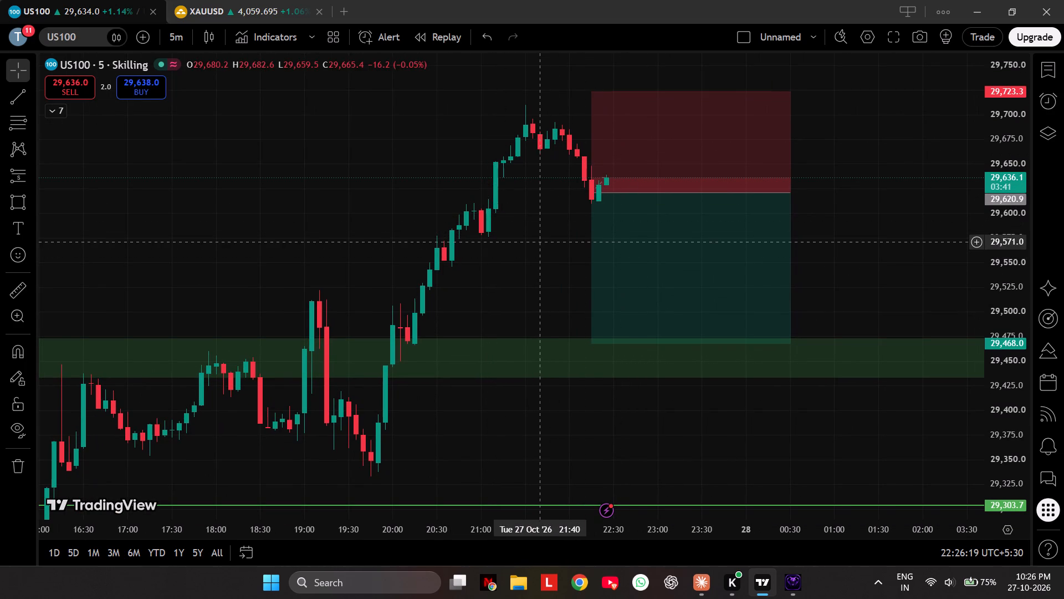
Open the watchlist and view the USOIL, EURUSD and GBPJPY 5-minute charts in turn.
{"action": "left_click", "coordinate": [1050, 74]}
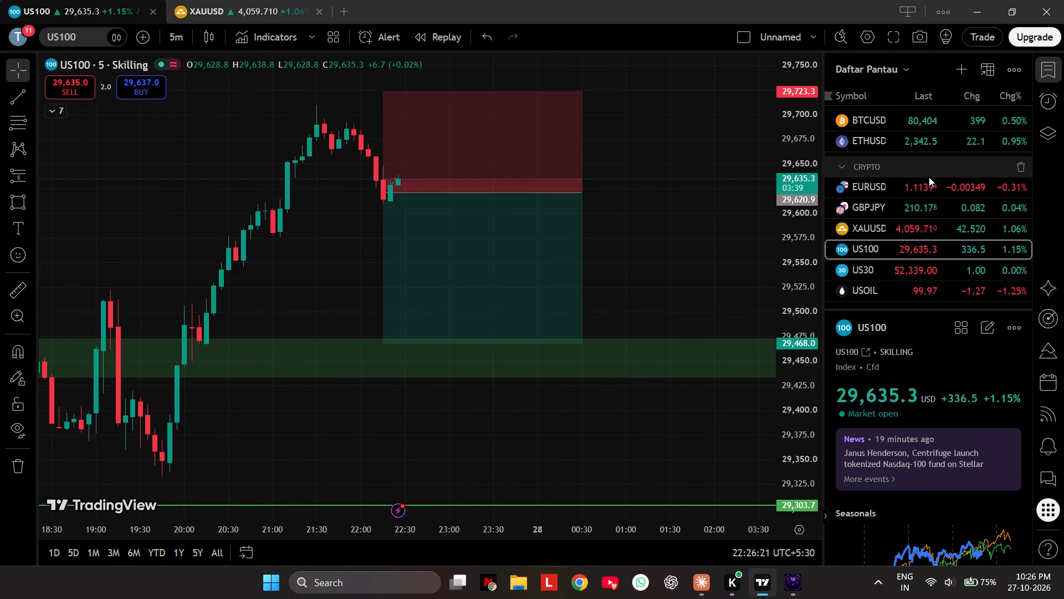
{"action": "left_click", "coordinate": [877, 286]}
{"action": "left_click_drag", "start_coordinate": [277, 356], "coordinate": [323, 328]}
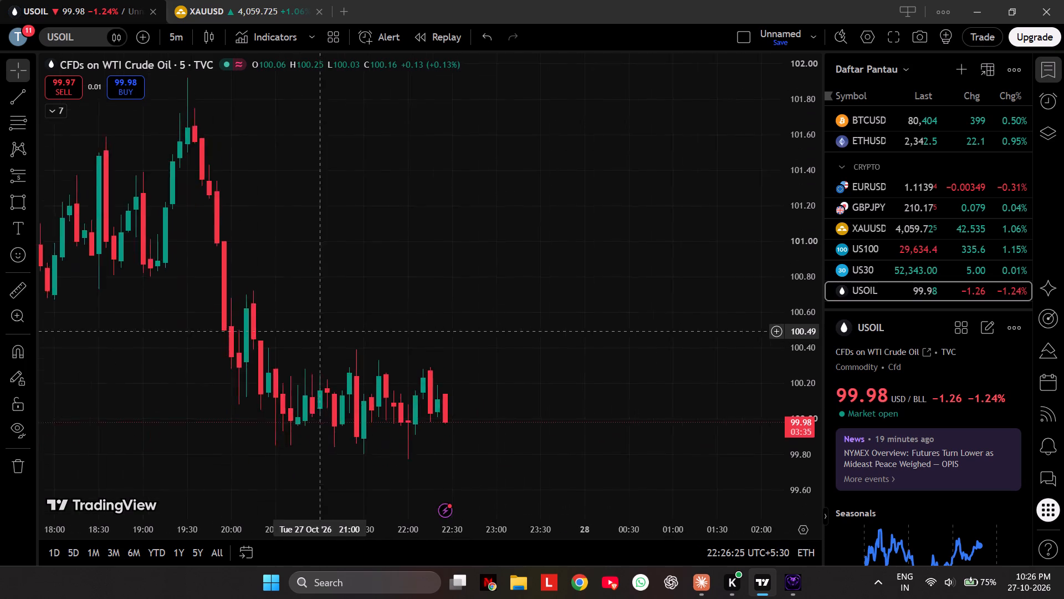
{"action": "left_click_drag", "start_coordinate": [323, 328], "coordinate": [448, 276]}
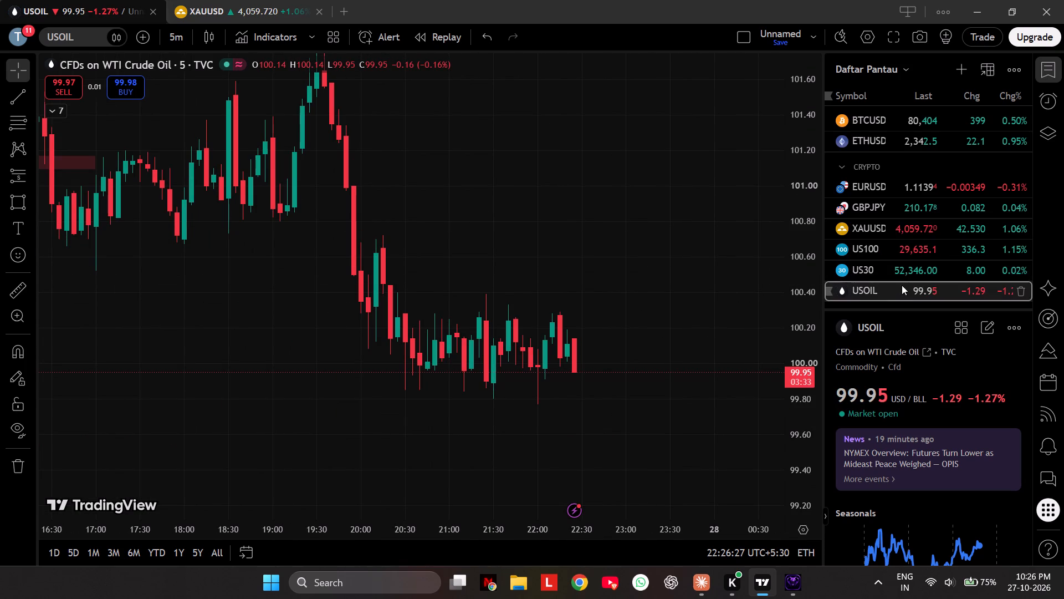
{"action": "left_click", "coordinate": [869, 180]}
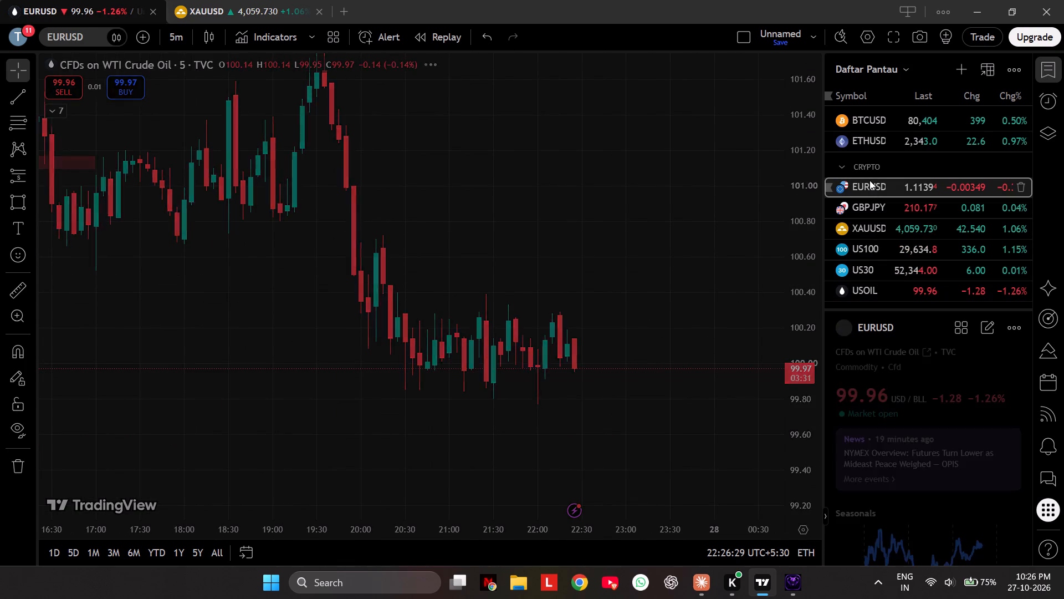
{"action": "left_click", "coordinate": [852, 205]}
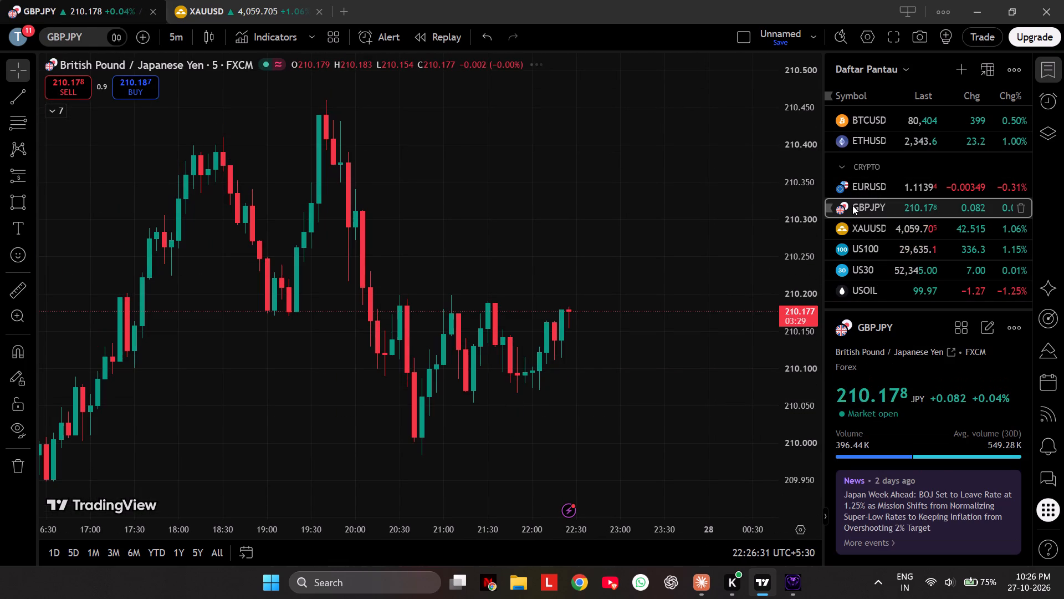
Open BTCUSD from the watchlist and examine its 5-minute price action between the red resistance line and green support zone.
{"action": "left_click", "coordinate": [891, 129]}
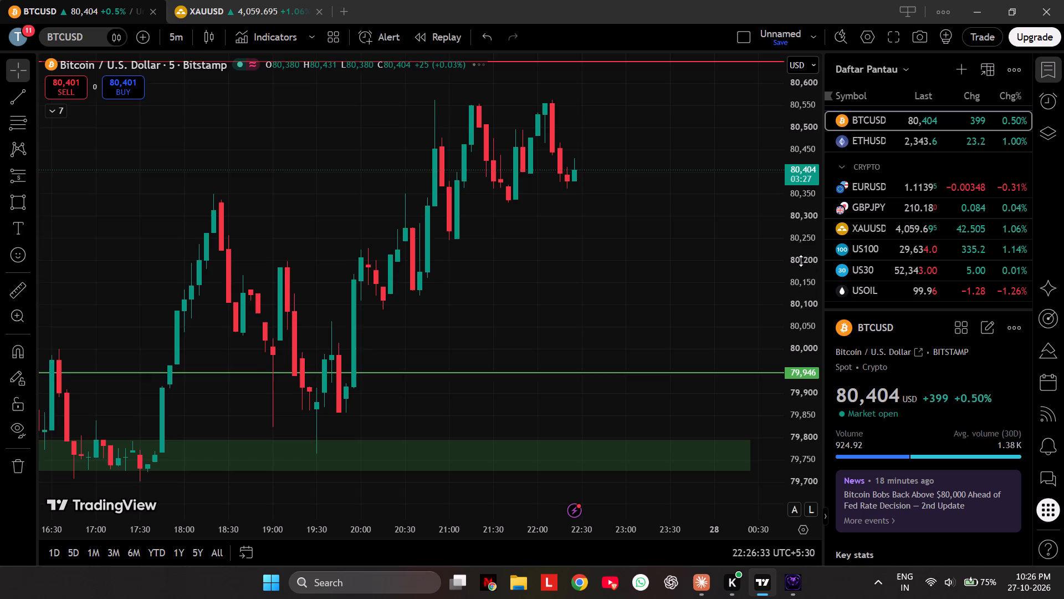
{"action": "scroll", "coordinate": [801, 261], "scroll_direction": "down", "scroll_amount": 5}
{"action": "left_click_drag", "start_coordinate": [651, 272], "coordinate": [733, 288]}
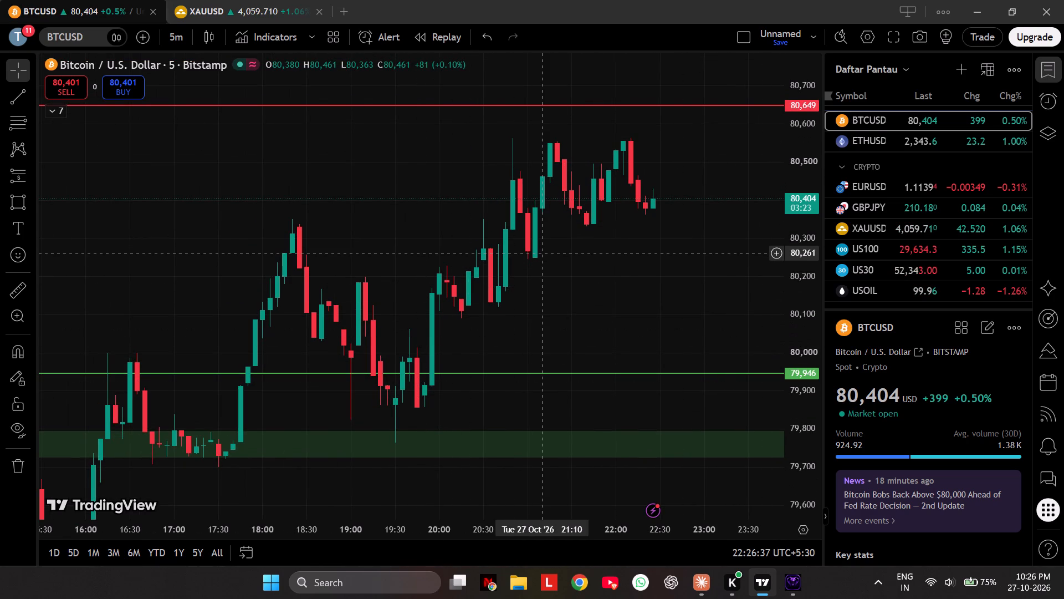
{"action": "left_click_drag", "start_coordinate": [610, 256], "coordinate": [653, 322]}
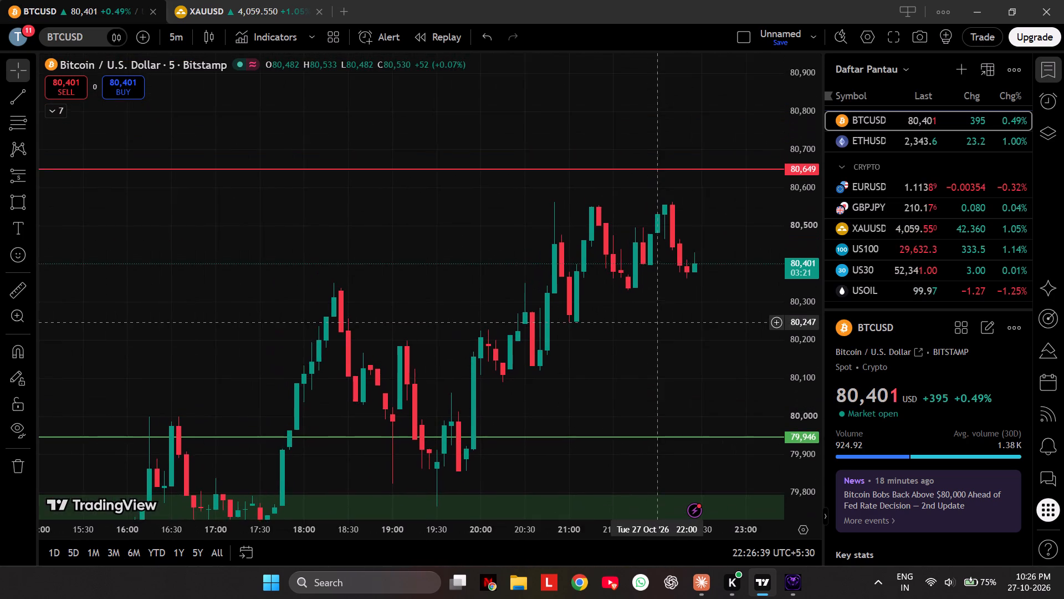
{"action": "left_click_drag", "start_coordinate": [653, 322], "coordinate": [623, 236]}
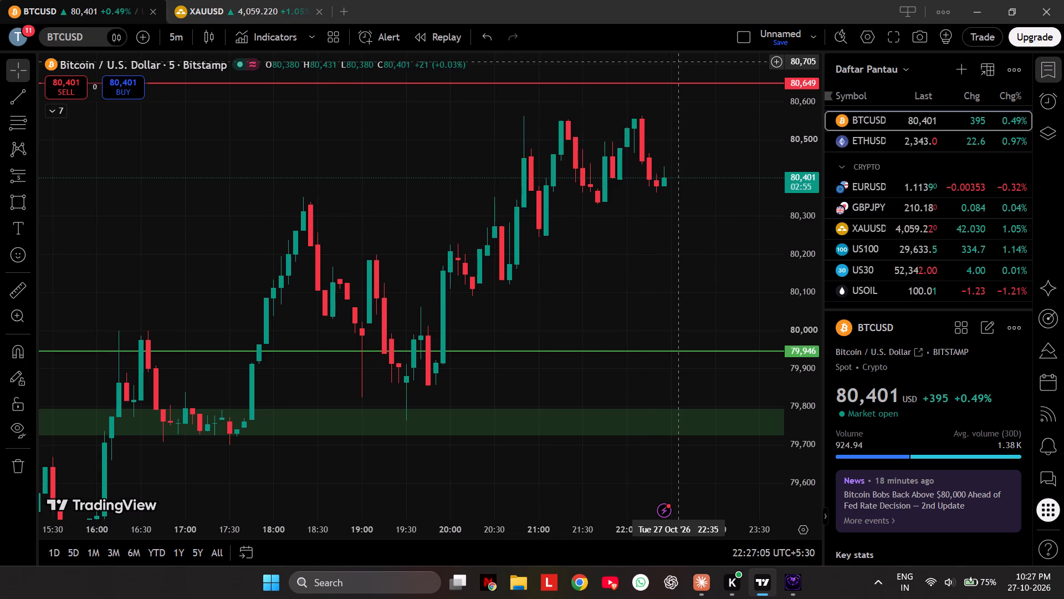
View the ETHUSD and EURUSD 5-minute charts from the watchlist.
{"action": "left_click", "coordinate": [870, 143]}
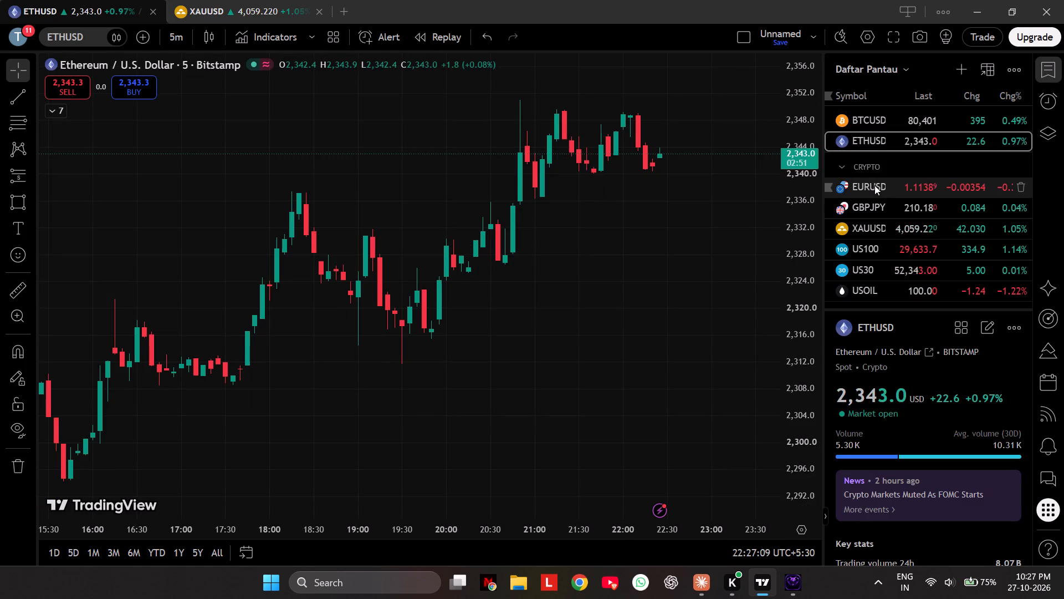
{"action": "left_click", "coordinate": [875, 187]}
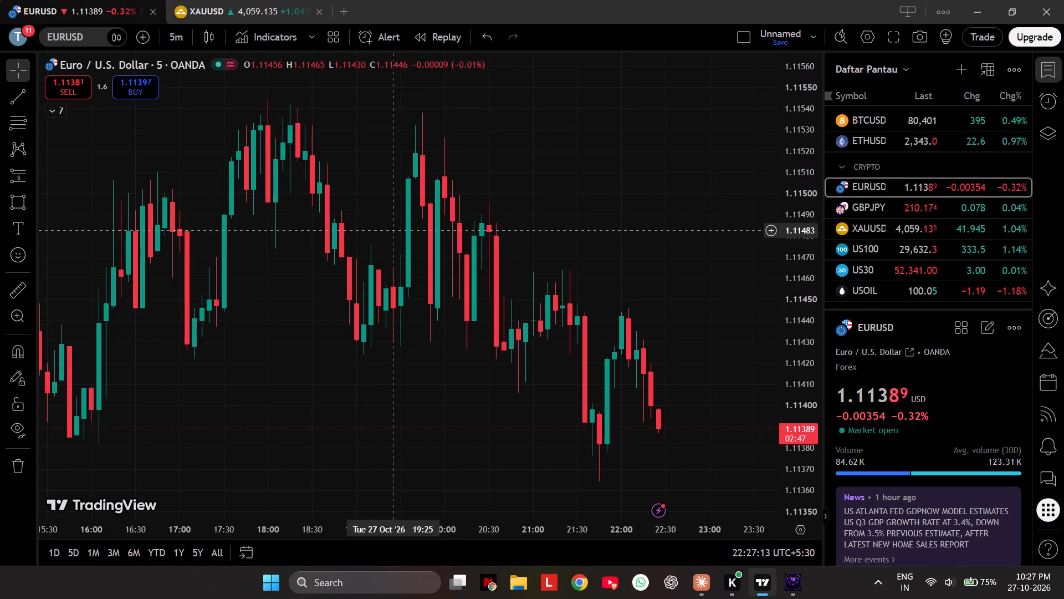
Open US30 from the watchlist and set its chart to the 1-hour interval.
{"action": "left_click", "coordinate": [887, 265]}
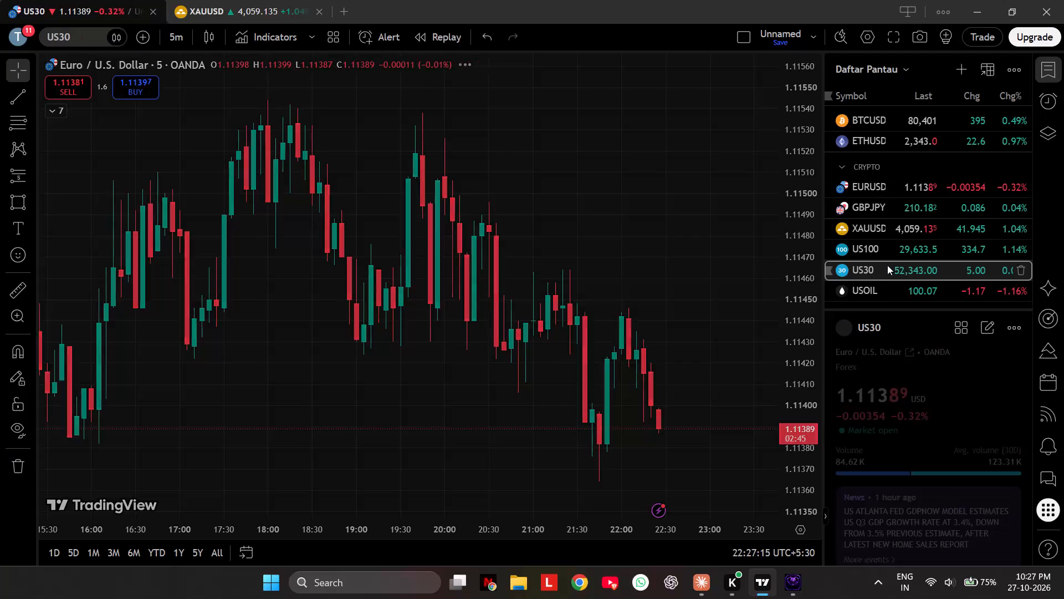
{"action": "scroll", "coordinate": [811, 258], "scroll_direction": "down", "scroll_amount": 4}
{"action": "left_click_drag", "start_coordinate": [657, 331], "coordinate": [638, 240]}
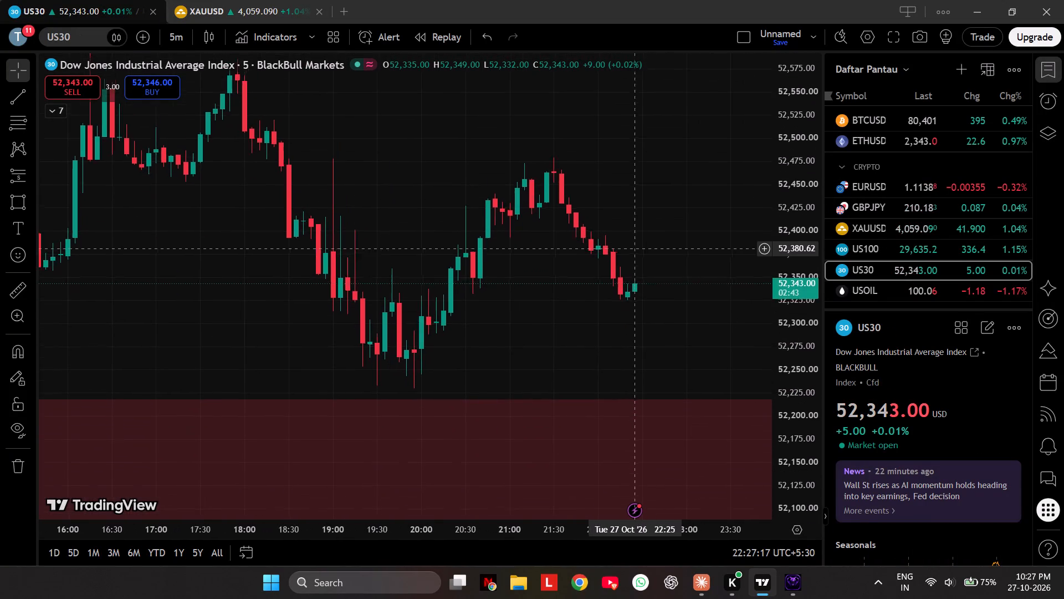
{"action": "left_click_drag", "start_coordinate": [638, 240], "coordinate": [644, 207]}
{"action": "left_click", "coordinate": [176, 34]}
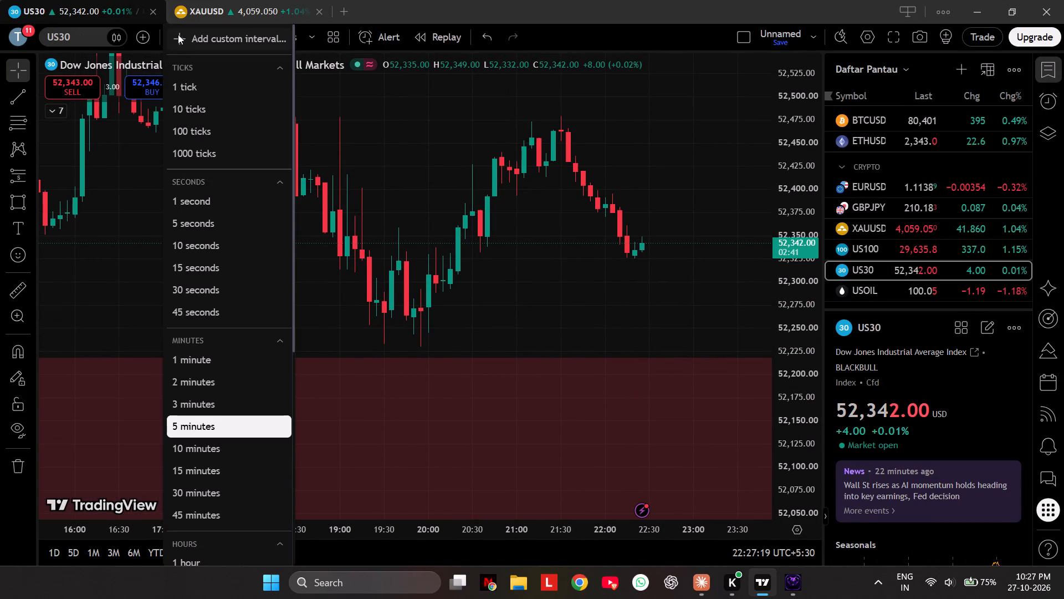
{"action": "scroll", "coordinate": [243, 519], "scroll_direction": "down", "scroll_amount": 1}
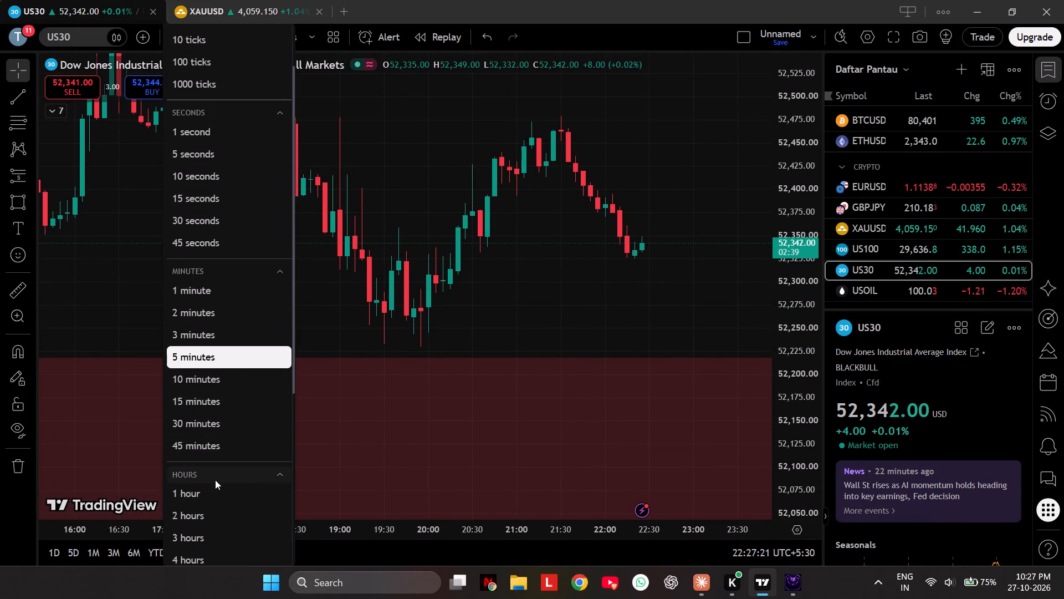
{"action": "left_click", "coordinate": [219, 488]}
Switch to YouTube in Brave, close the duplicate tab and open The Trade Room's 27 Oct Live Crypto & Gold Analysis stream.
{"action": "left_click", "coordinate": [610, 589]}
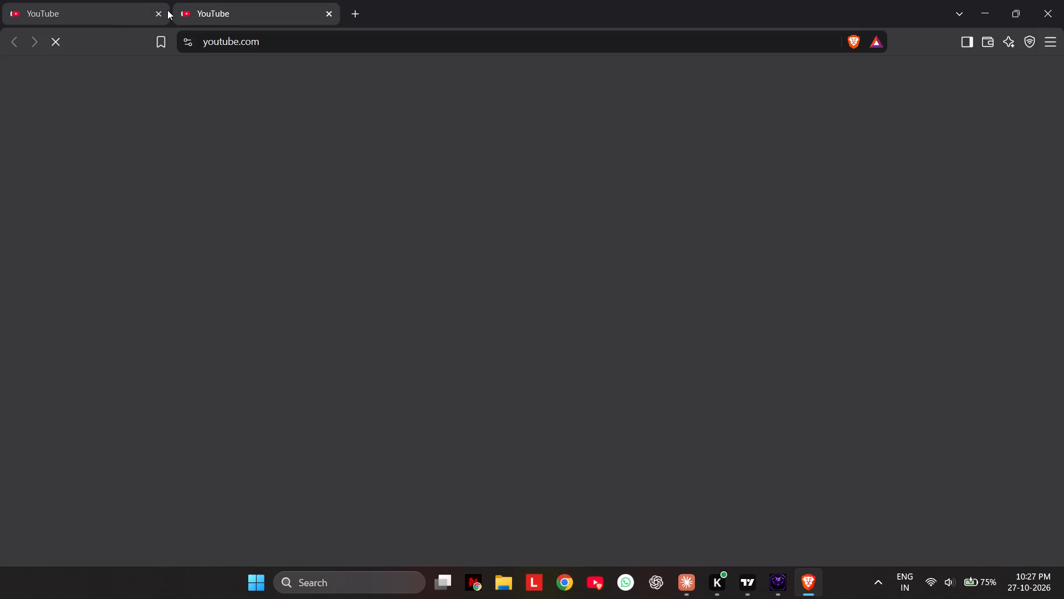
{"action": "left_click", "coordinate": [160, 10]}
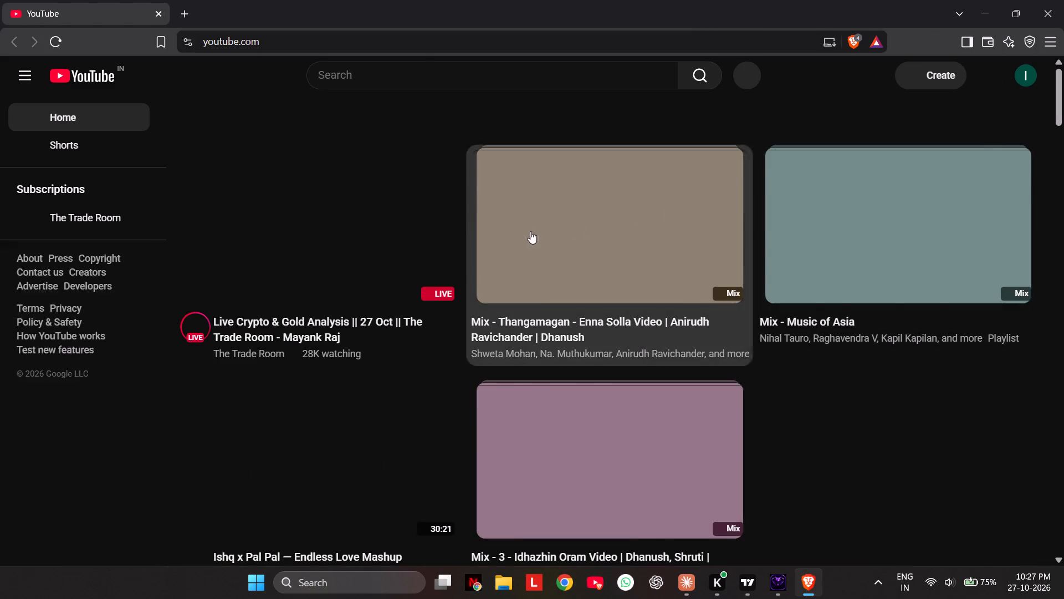
{"action": "left_click", "coordinate": [377, 233]}
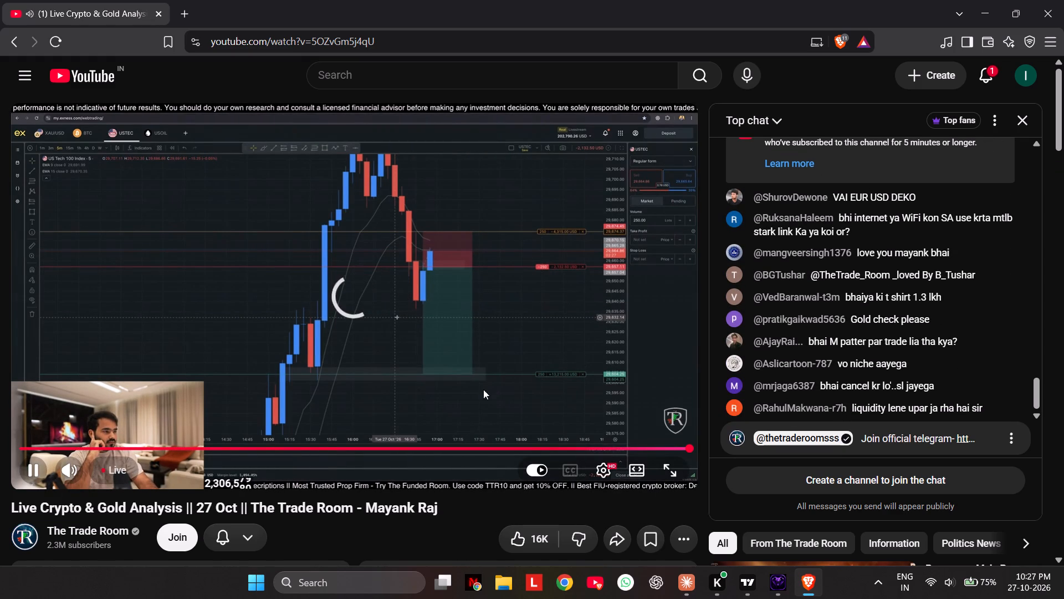
Watch the stream at its live point and look at the player's playback settings.
{"action": "left_click", "coordinate": [126, 461]}
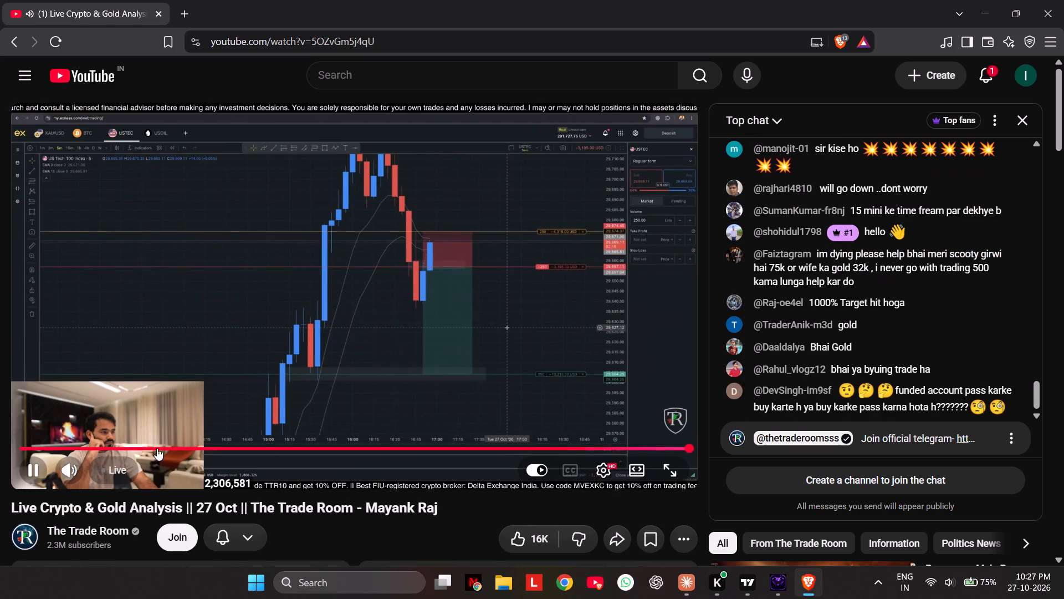
{"action": "left_click", "coordinate": [110, 461]}
{"action": "left_click", "coordinate": [597, 473]}
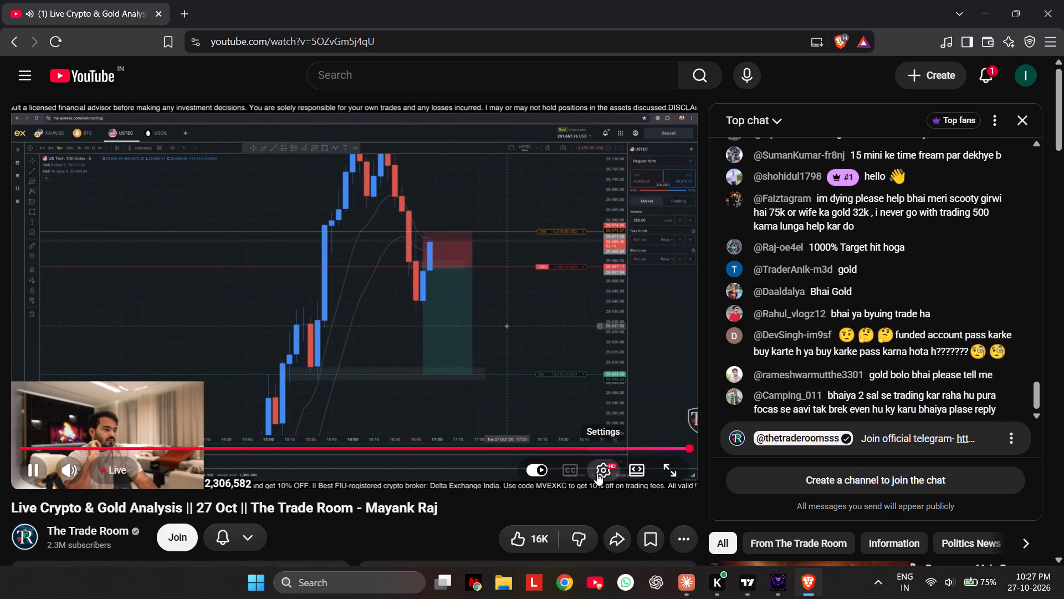
{"action": "left_click", "coordinate": [598, 473]}
{"action": "left_click", "coordinate": [598, 473]}
{"action": "left_click", "coordinate": [598, 473]}
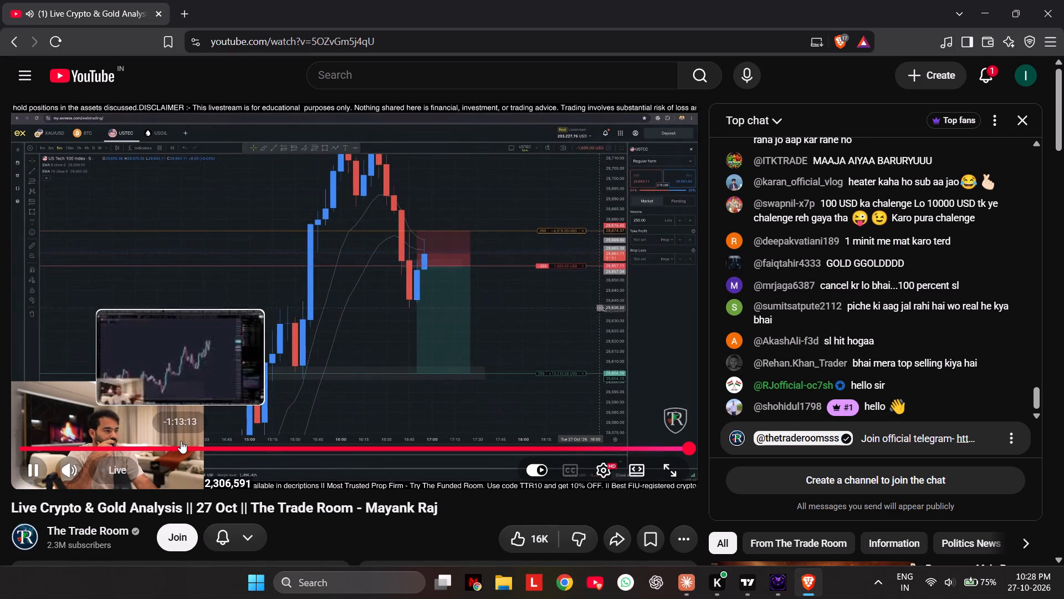
{"action": "left_click", "coordinate": [103, 464]}
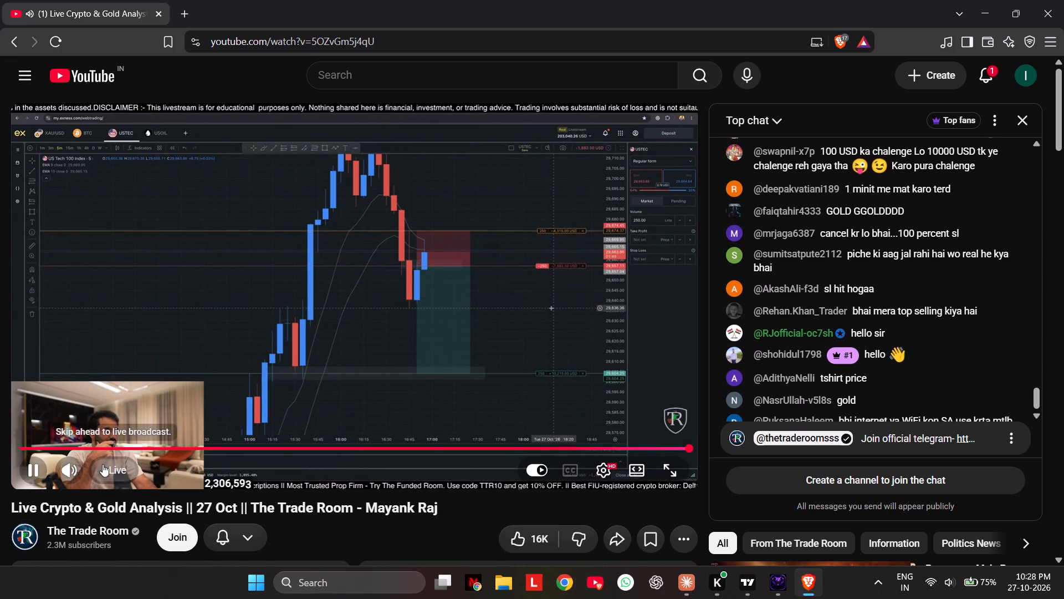
{"action": "left_click", "coordinate": [600, 465]}
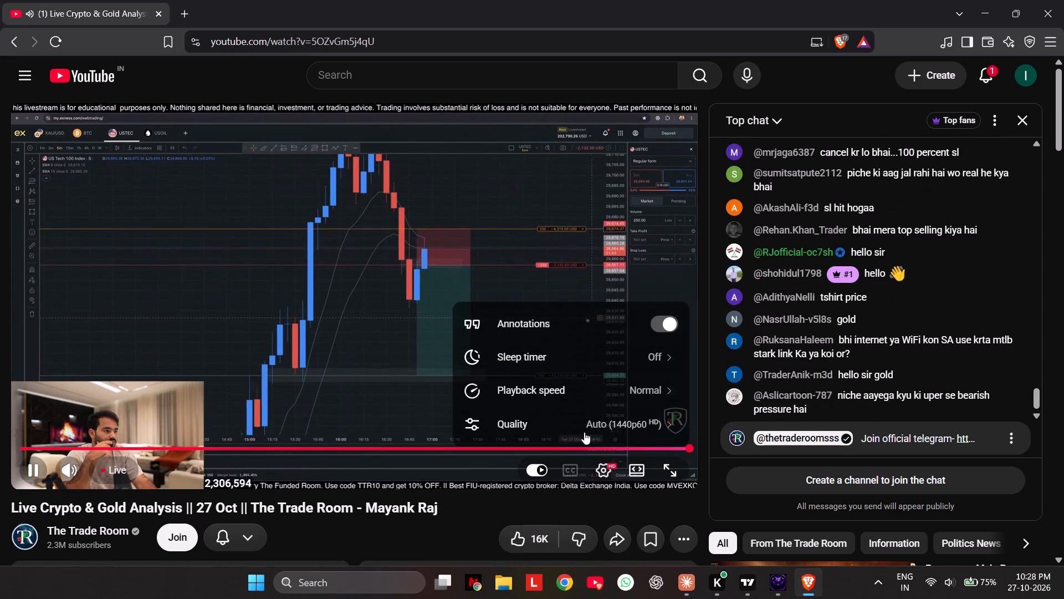
{"action": "left_click", "coordinate": [582, 215]}
{"action": "left_click", "coordinate": [104, 468]}
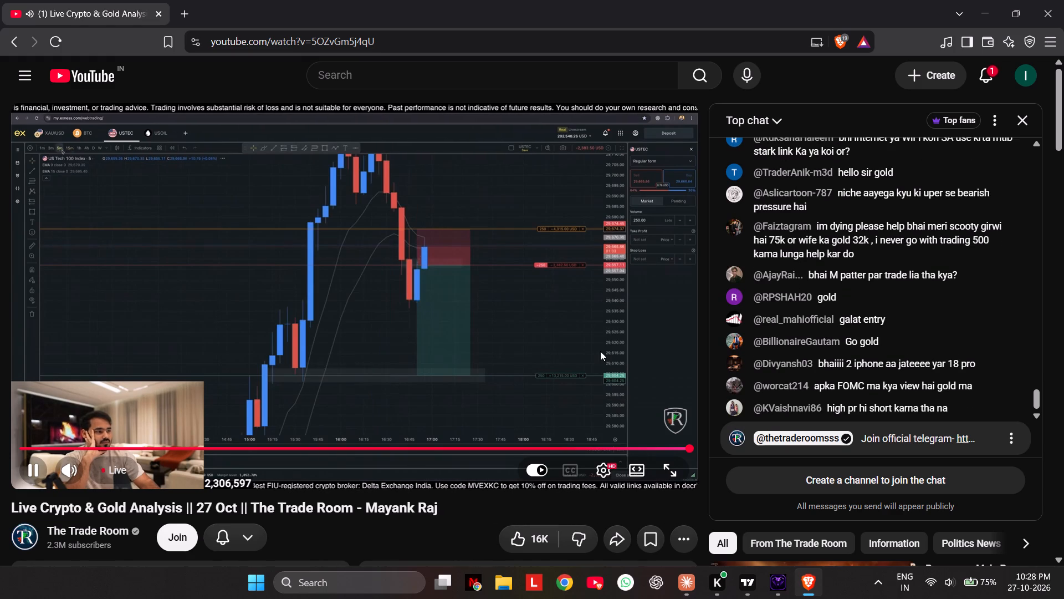
Switch to TradingView and hide the watchlist to widen the US30 1-hour chart.
{"action": "left_click", "coordinate": [744, 598]}
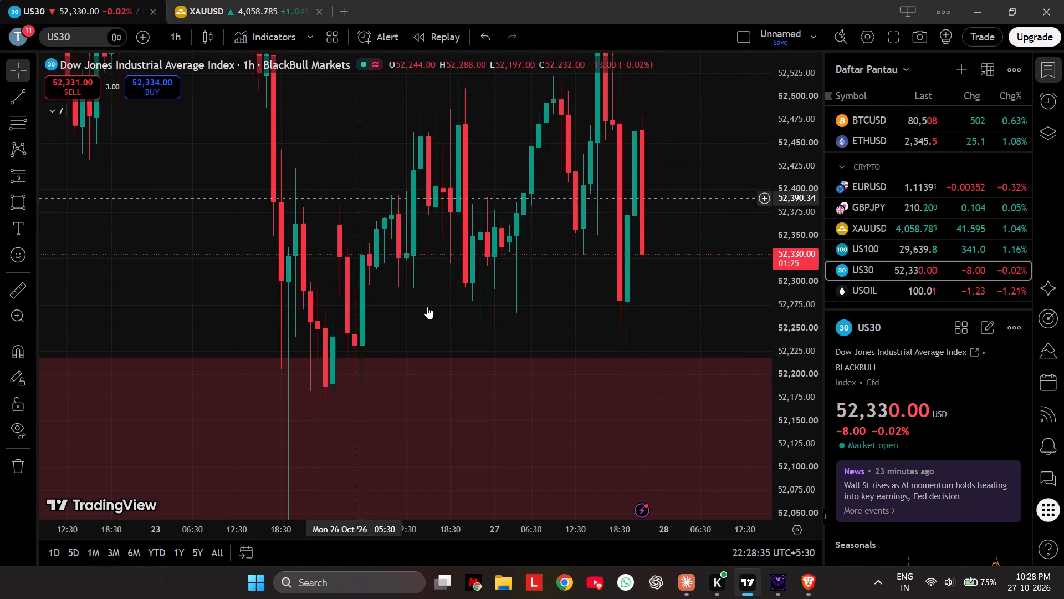
{"action": "left_click", "coordinate": [470, 487]}
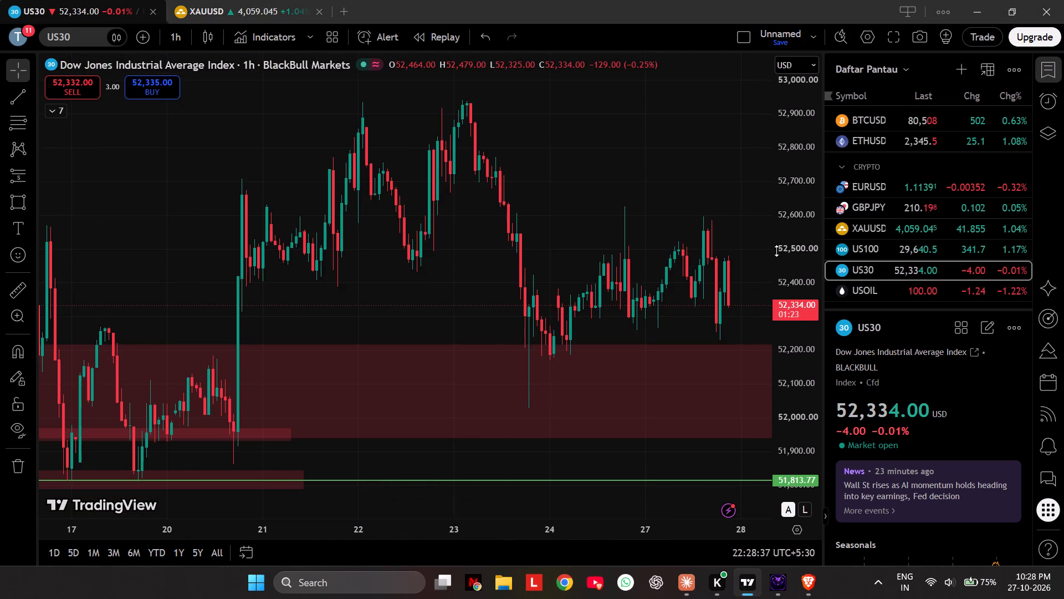
{"action": "scroll", "coordinate": [797, 333], "scroll_direction": "down", "scroll_amount": 5}
{"action": "left_click_drag", "start_coordinate": [628, 232], "coordinate": [593, 168]}
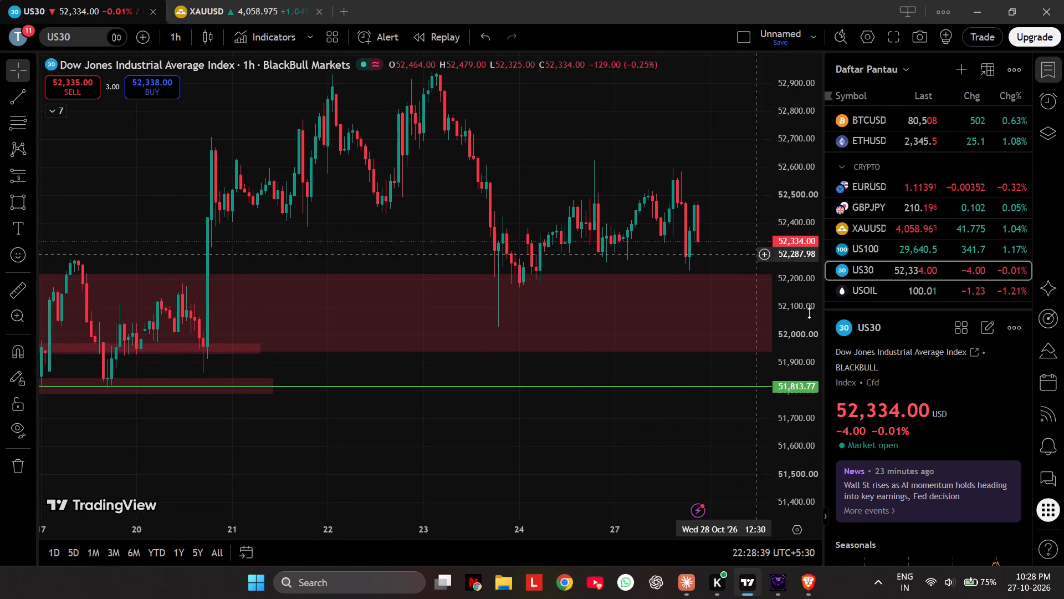
{"action": "left_click", "coordinate": [1042, 69]}
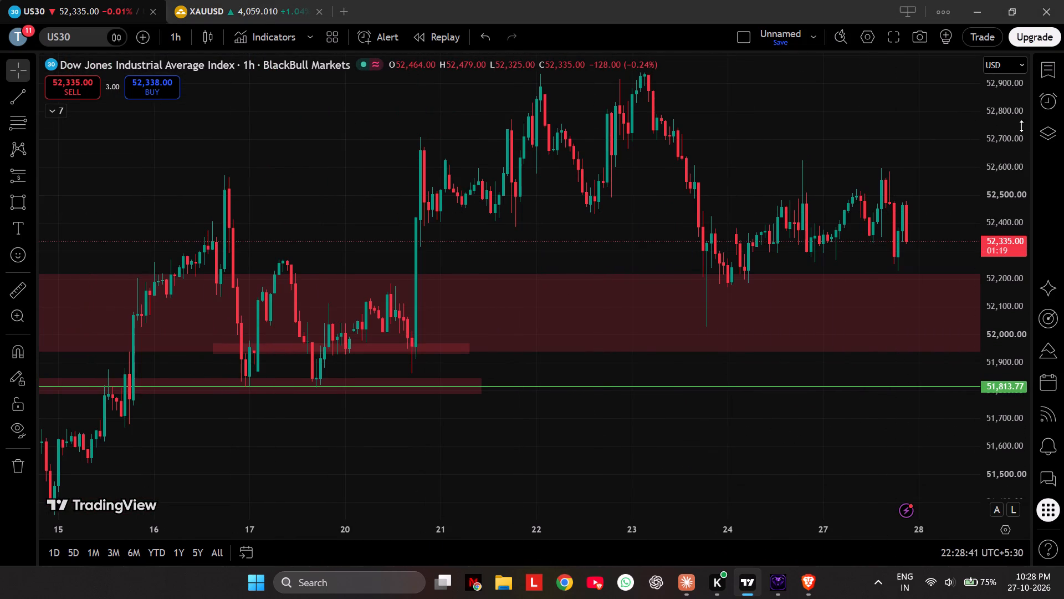
Examine US30's 1-hour price history around the red zones and the green 51,813.77 level.
{"action": "scroll", "coordinate": [1010, 231], "scroll_direction": "down", "scroll_amount": 9}
{"action": "scroll", "coordinate": [826, 299], "scroll_direction": "down", "scroll_amount": 5}
{"action": "left_click_drag", "start_coordinate": [844, 455], "coordinate": [806, 441]}
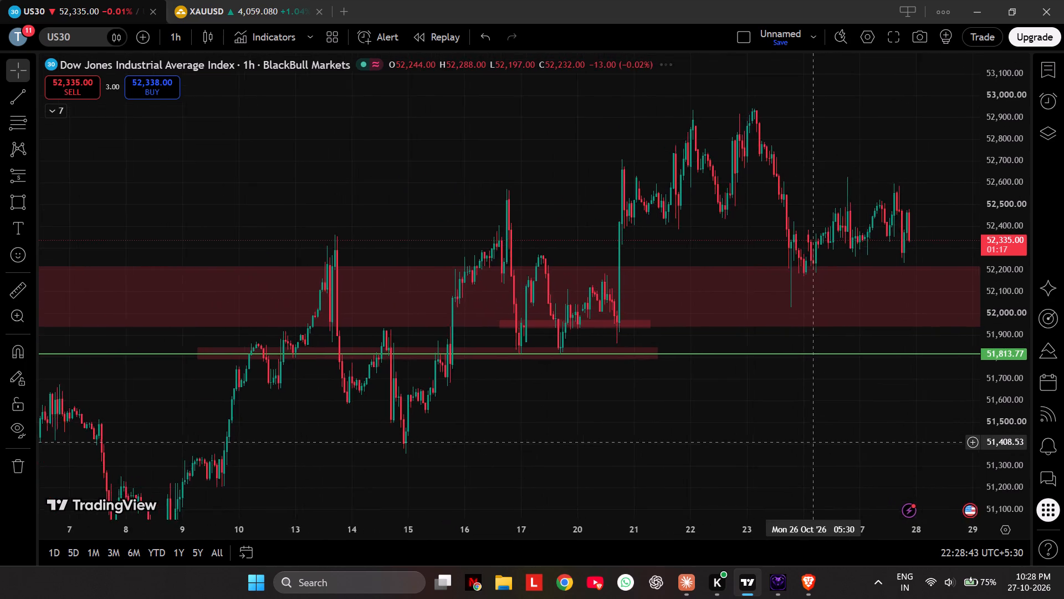
{"action": "left_click_drag", "start_coordinate": [806, 441], "coordinate": [817, 448]}
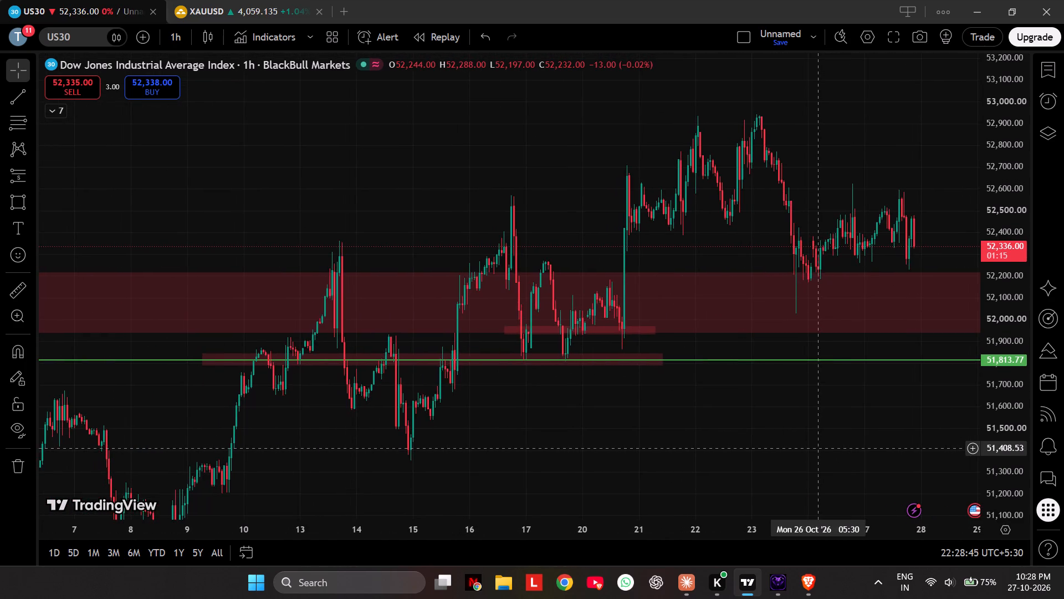
{"action": "left_click_drag", "start_coordinate": [817, 448], "coordinate": [625, 449]}
{"action": "scroll", "coordinate": [625, 449], "scroll_direction": "down", "scroll_amount": 5}
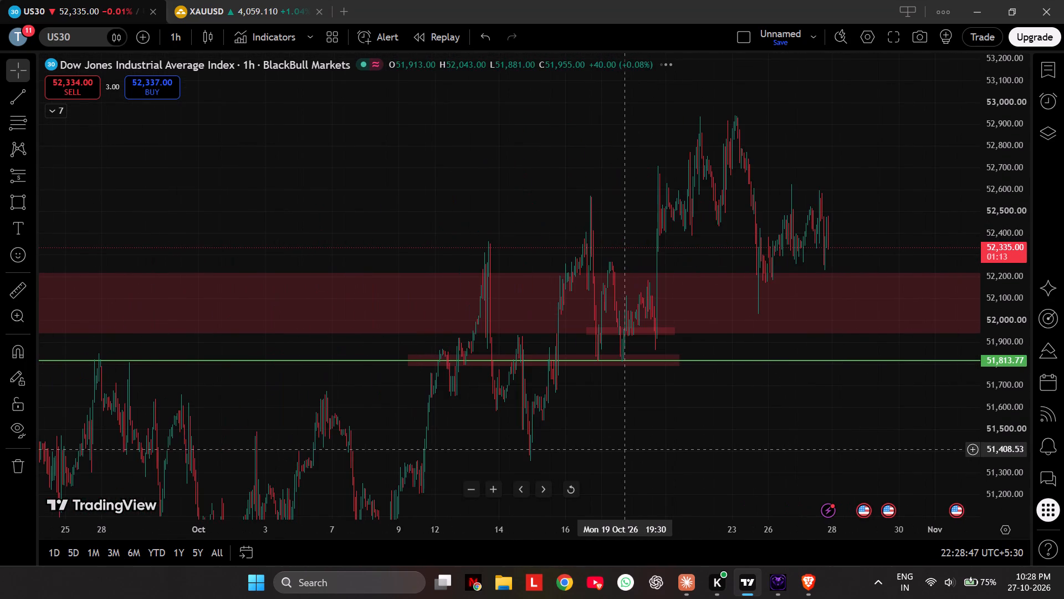
{"action": "scroll", "coordinate": [625, 449], "scroll_direction": "up", "scroll_amount": 2}
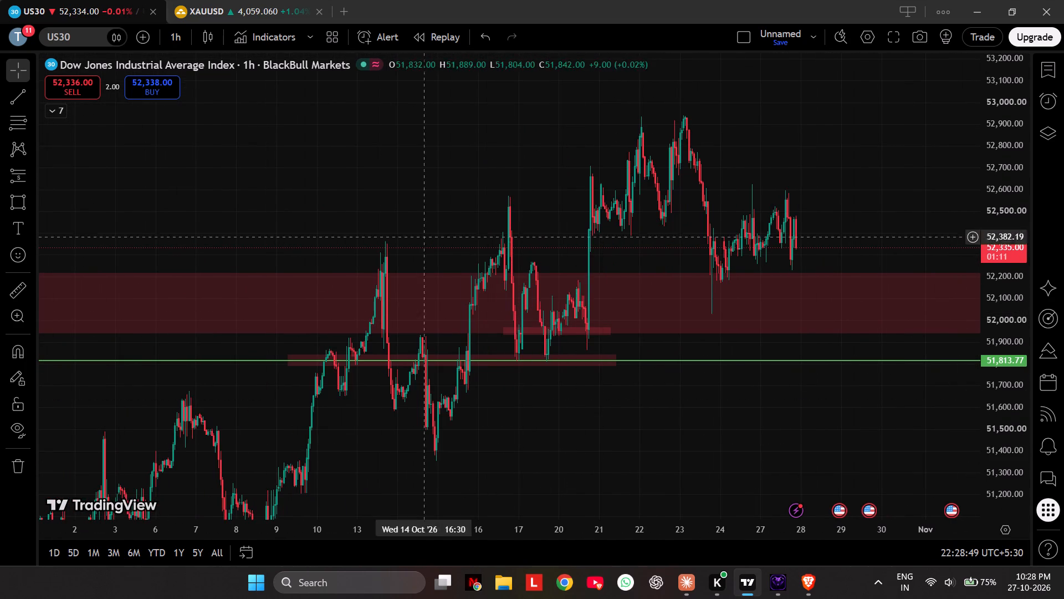
{"action": "left_click_drag", "start_coordinate": [765, 430], "coordinate": [662, 326]}
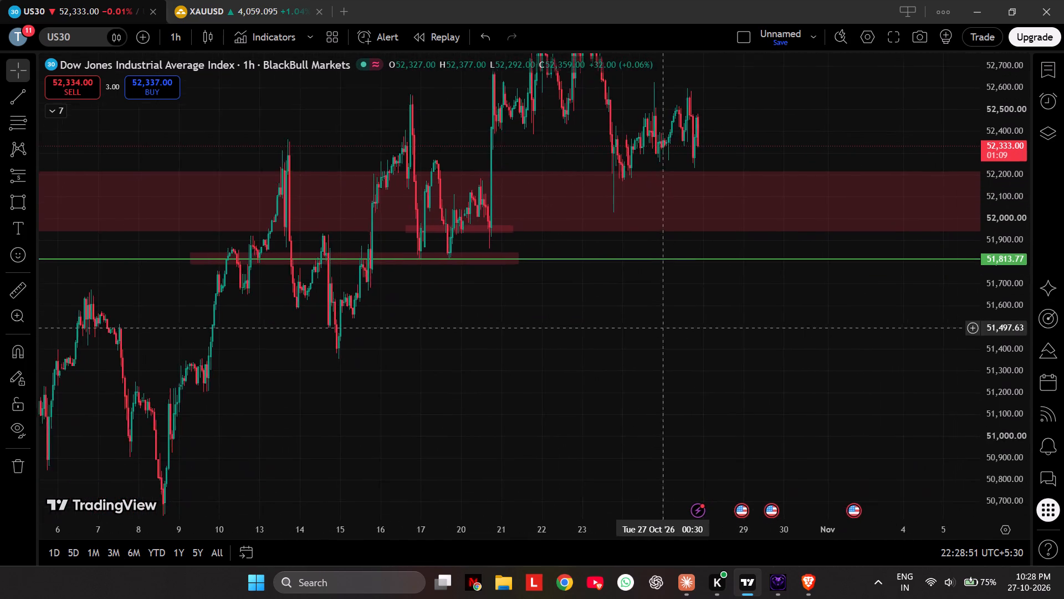
{"action": "left_click_drag", "start_coordinate": [662, 326], "coordinate": [673, 364]}
{"action": "left_click_drag", "start_coordinate": [365, 436], "coordinate": [651, 337]}
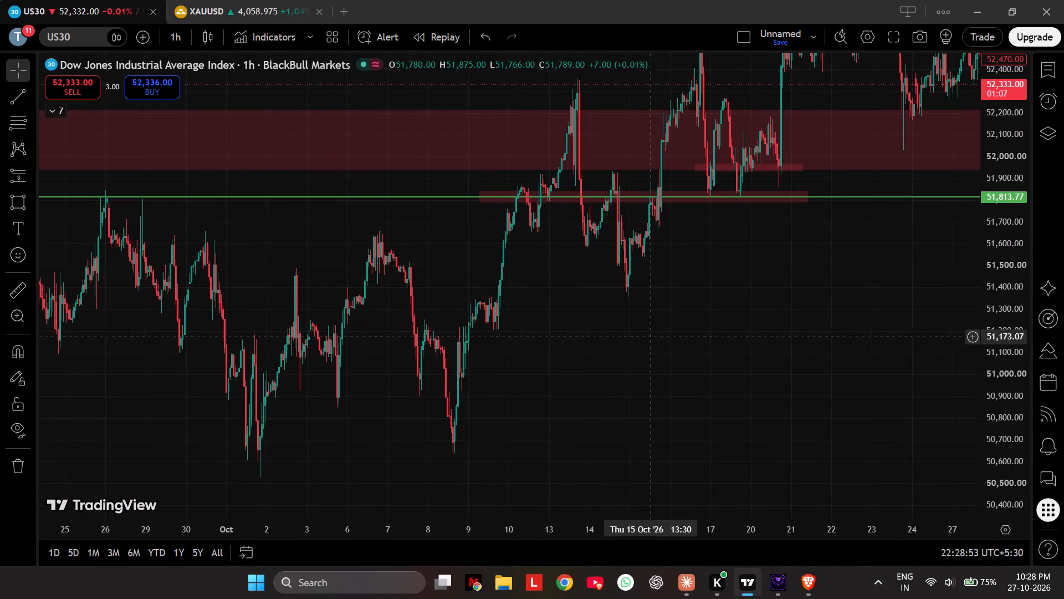
Set the US30 chart to the 4-hour interval.
{"action": "left_click", "coordinate": [182, 32]}
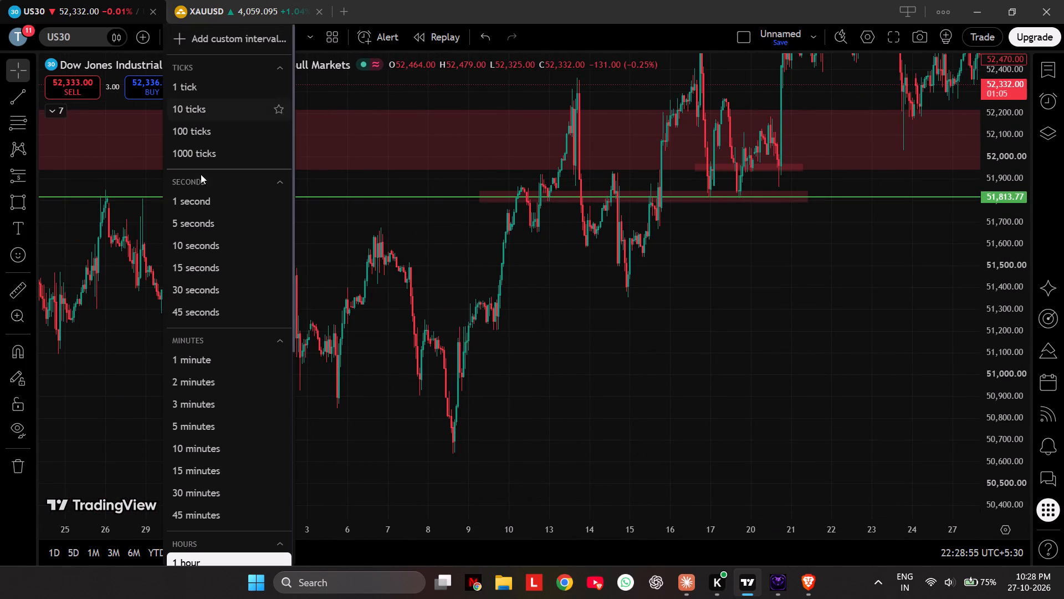
{"action": "scroll", "coordinate": [231, 534], "scroll_direction": "down", "scroll_amount": 4}
{"action": "left_click", "coordinate": [213, 347]}
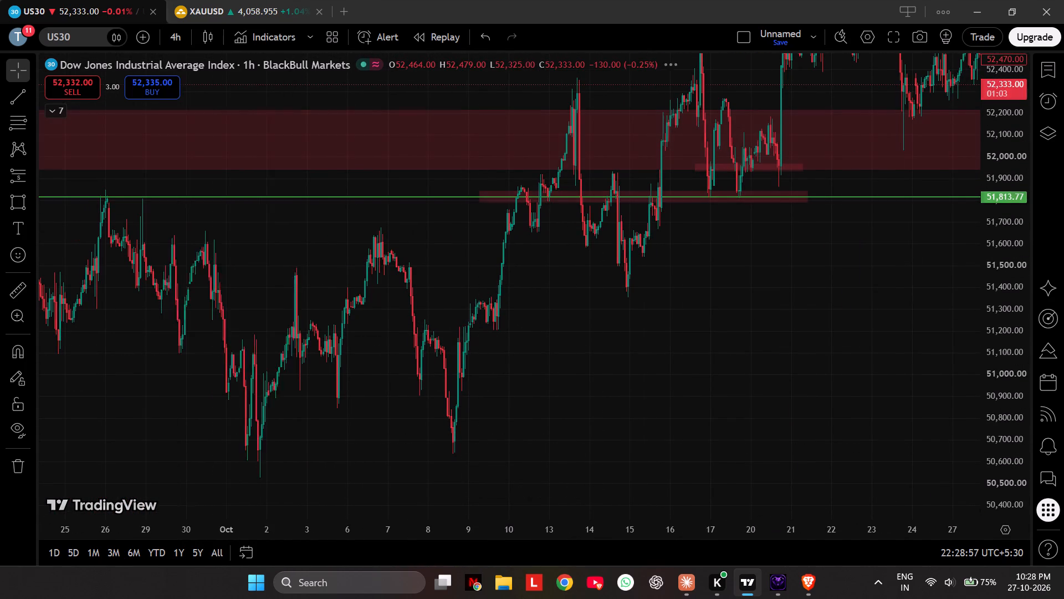
{"action": "left_click", "coordinate": [569, 488]}
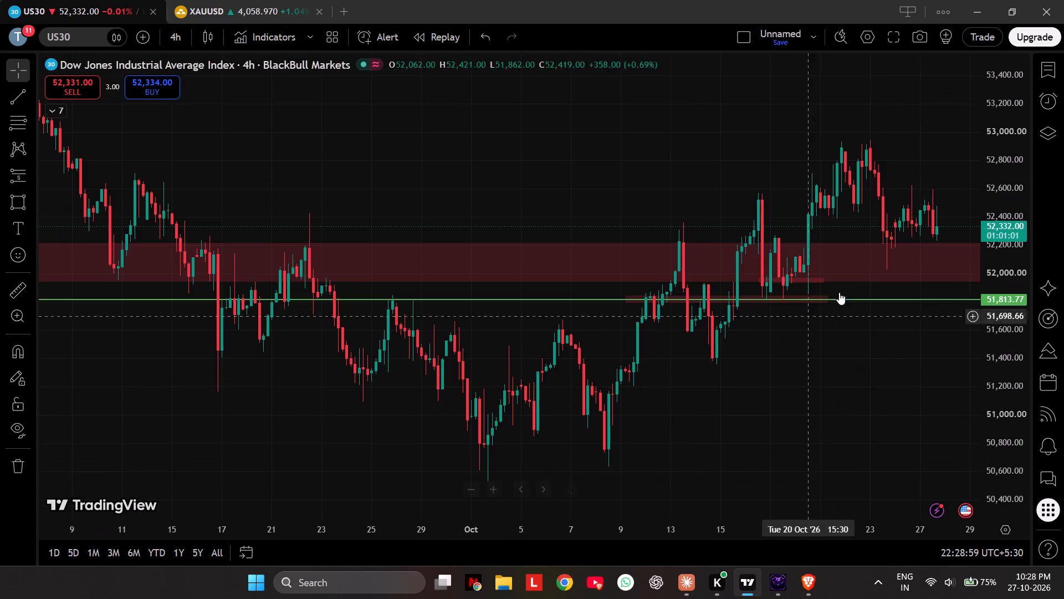
Examine US30's 4-hour history across the preceding months and the recent price action around the red zone.
{"action": "left_click_drag", "start_coordinate": [925, 473], "coordinate": [757, 413]}
{"action": "scroll", "coordinate": [743, 386], "scroll_direction": "down", "scroll_amount": 10}
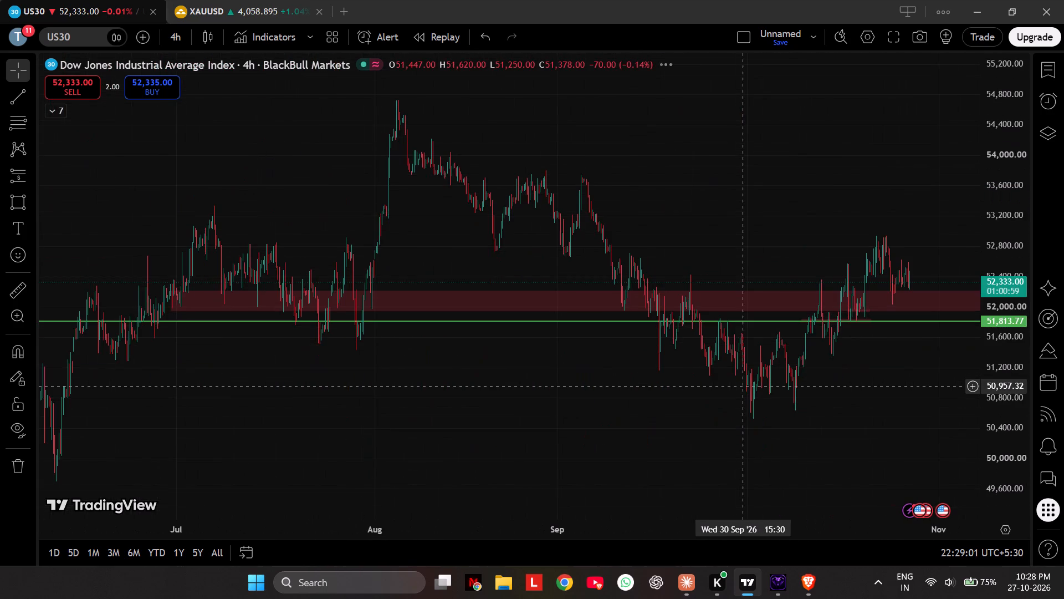
{"action": "scroll", "coordinate": [743, 386], "scroll_direction": "down", "scroll_amount": 5}
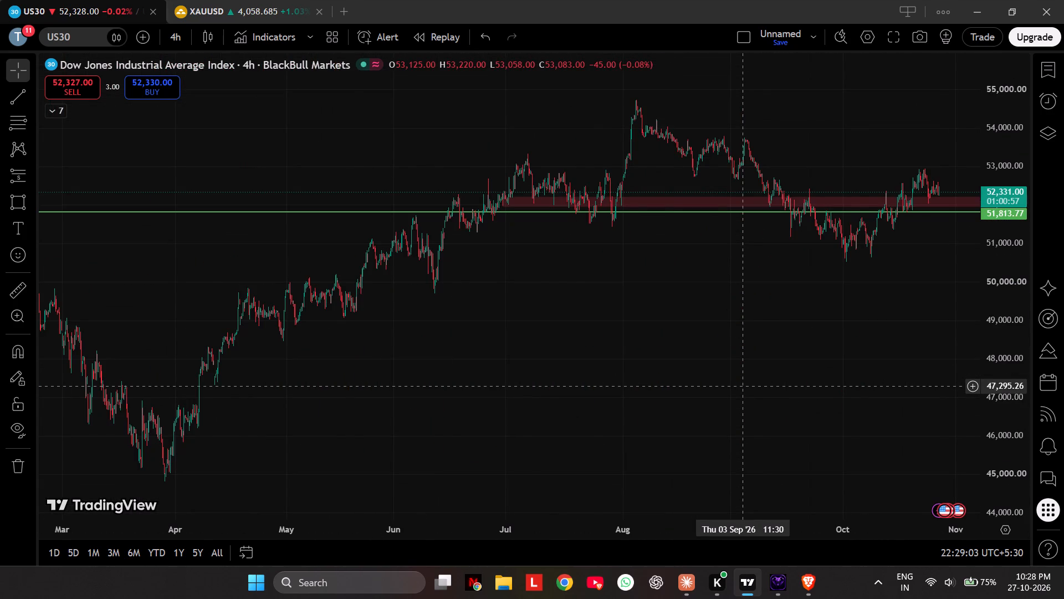
{"action": "scroll", "coordinate": [743, 386], "scroll_direction": "down", "scroll_amount": 4}
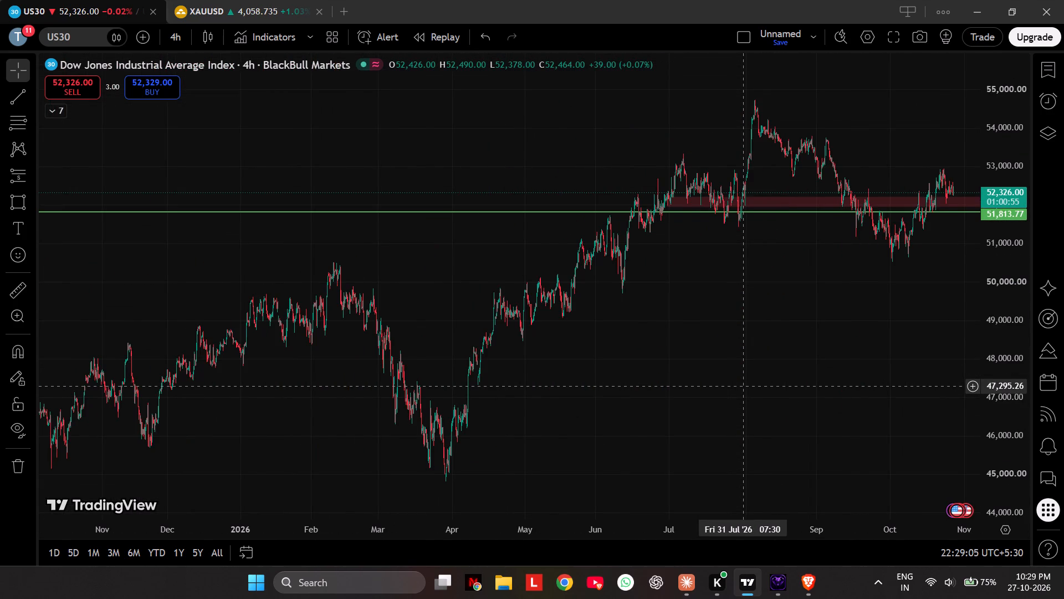
{"action": "scroll", "coordinate": [743, 386], "scroll_direction": "up", "scroll_amount": 15}
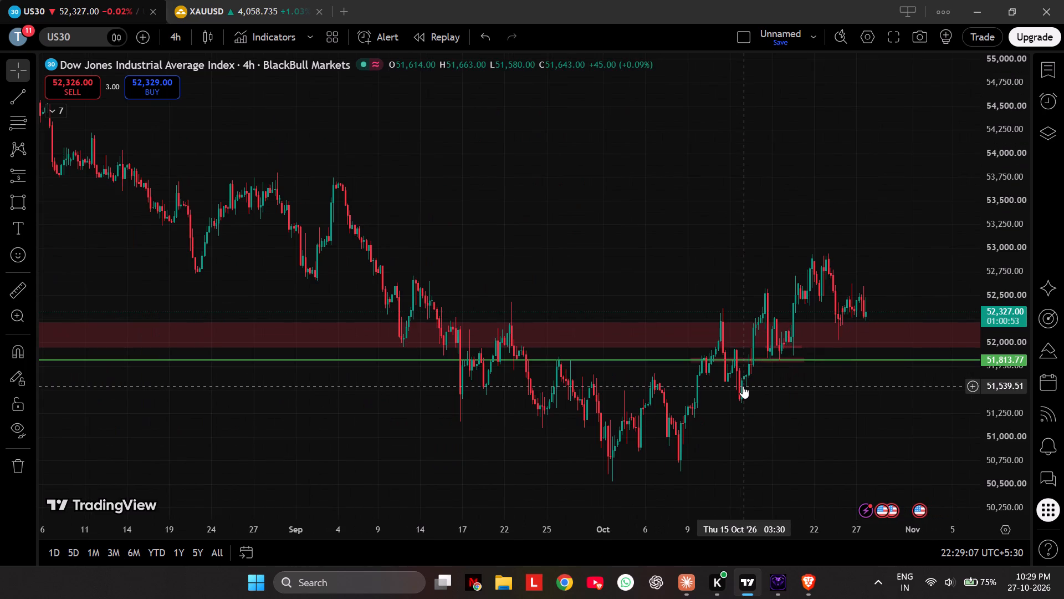
{"action": "scroll", "coordinate": [1008, 389], "scroll_direction": "up", "scroll_amount": 3}
{"action": "left_click_drag", "start_coordinate": [913, 465], "coordinate": [856, 356]}
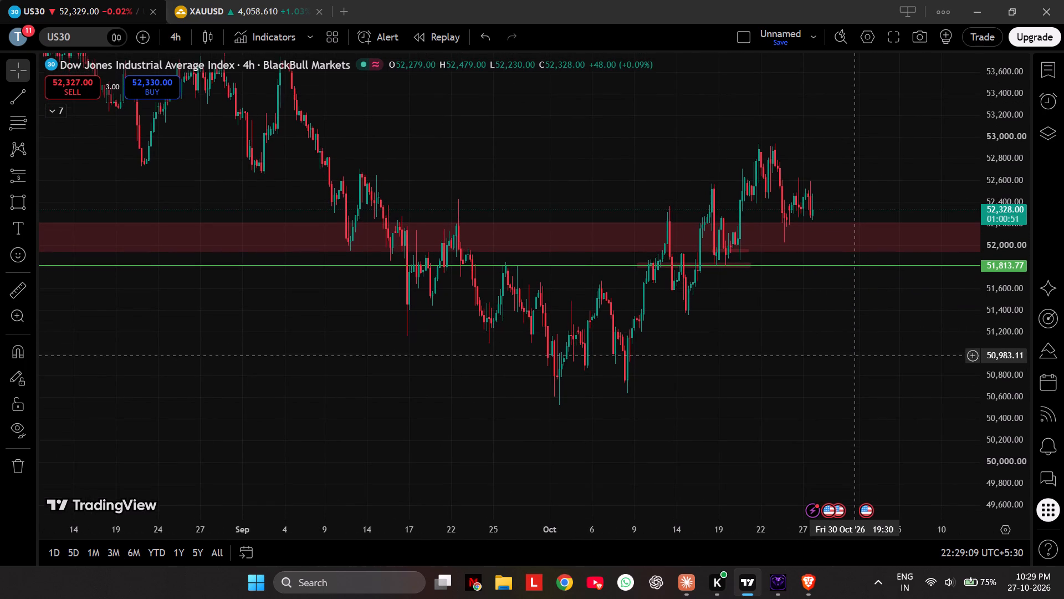
{"action": "left_click_drag", "start_coordinate": [839, 405], "coordinate": [681, 443]}
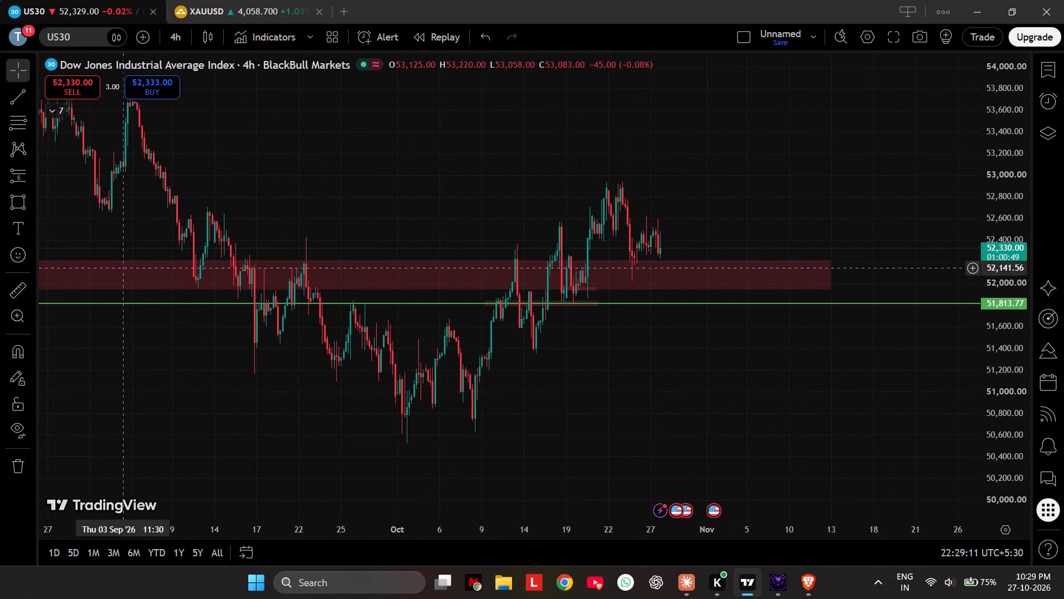
Draw a rising trend line along US30's October swing highs, from about 51,040 in late September to about 53,505 on 30 October.
{"action": "left_click", "coordinate": [16, 106]}
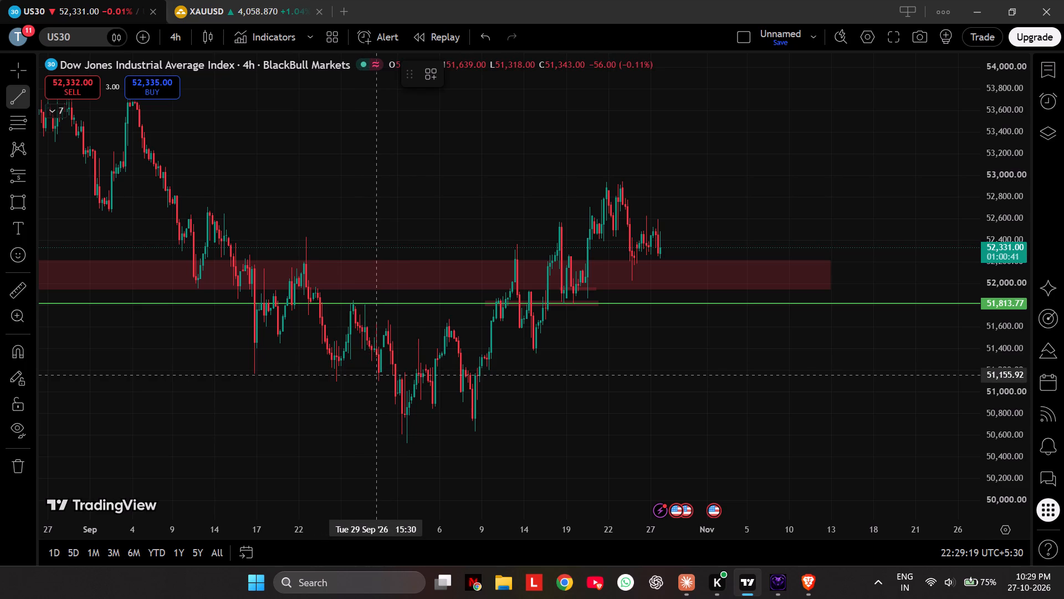
{"action": "left_click_drag", "start_coordinate": [377, 375], "coordinate": [585, 208]}
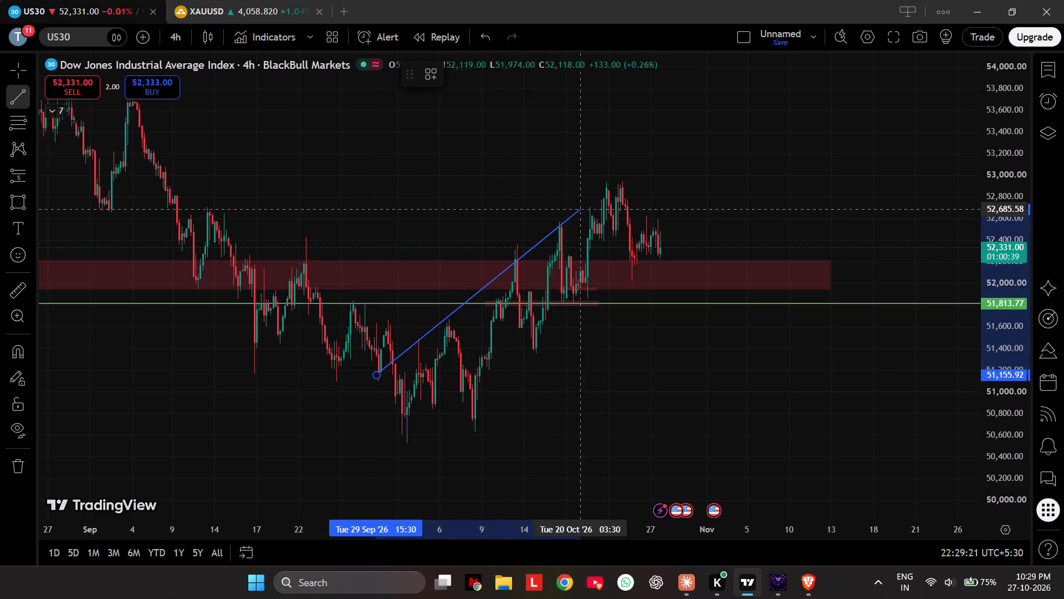
{"action": "left_click_drag", "start_coordinate": [585, 208], "coordinate": [657, 124]}
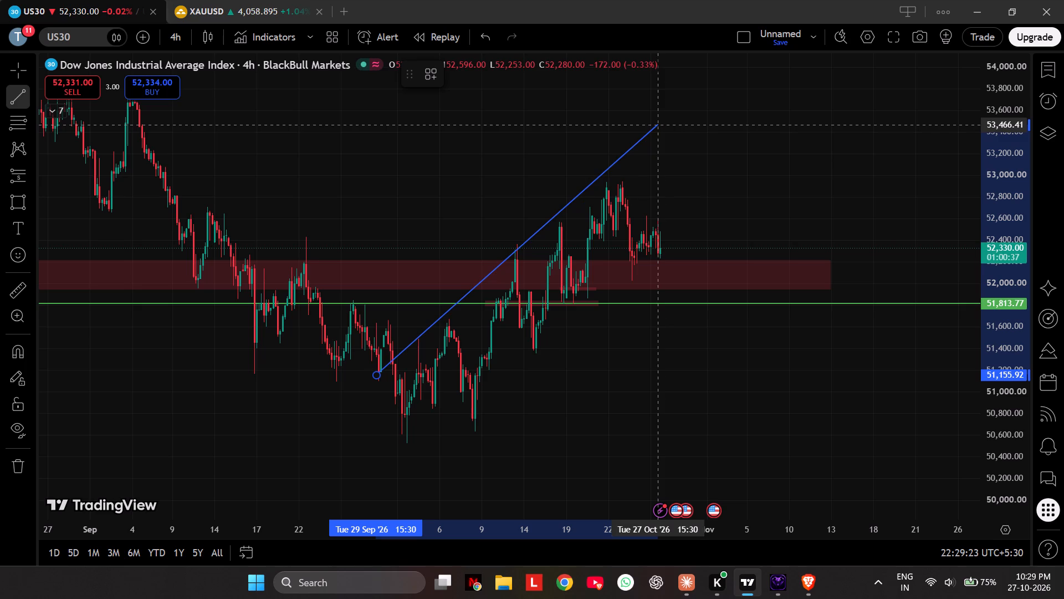
{"action": "left_click_drag", "start_coordinate": [657, 124], "coordinate": [680, 115]}
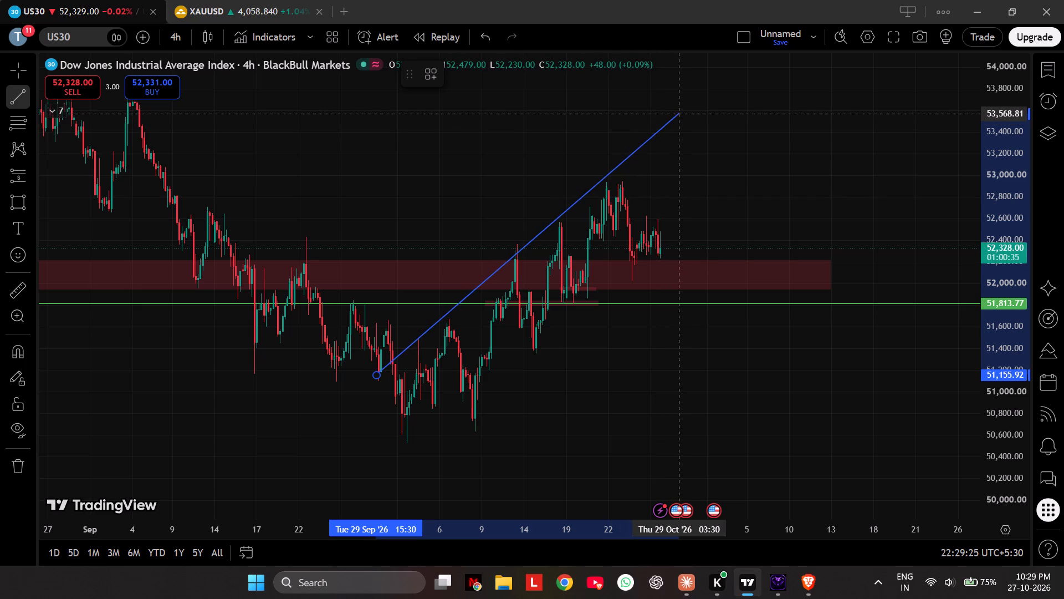
{"action": "left_click_drag", "start_coordinate": [680, 115], "coordinate": [692, 120]}
{"action": "left_click", "coordinate": [692, 120]}
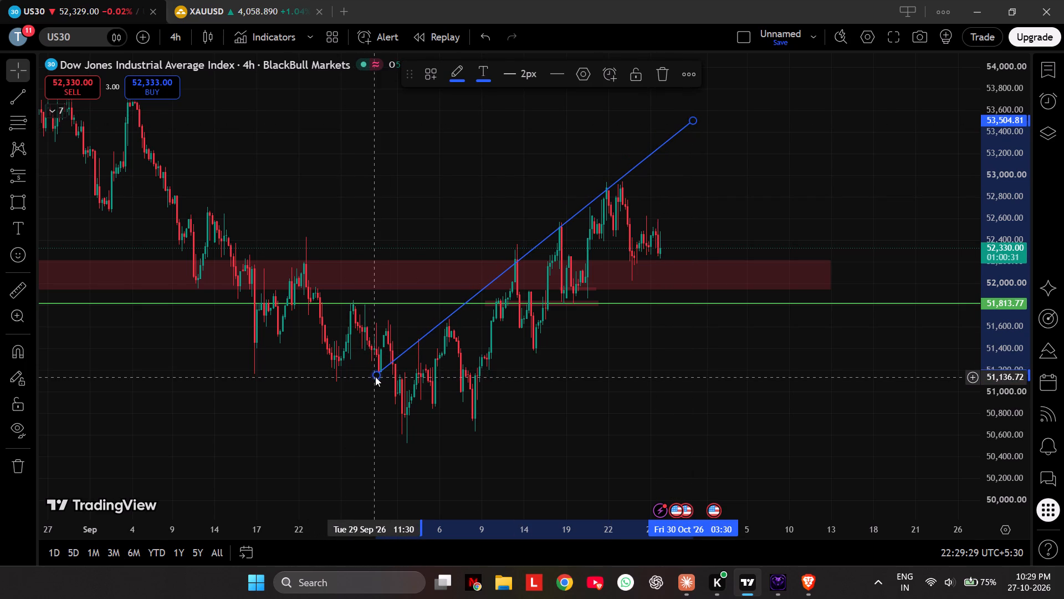
{"action": "left_click_drag", "start_coordinate": [375, 374], "coordinate": [317, 387]}
Draw a rising lower trend line along US30's swing lows, from about 50,503 on 1 October to about 52,878 in early November.
{"action": "left_click_drag", "start_coordinate": [564, 432], "coordinate": [559, 315]}
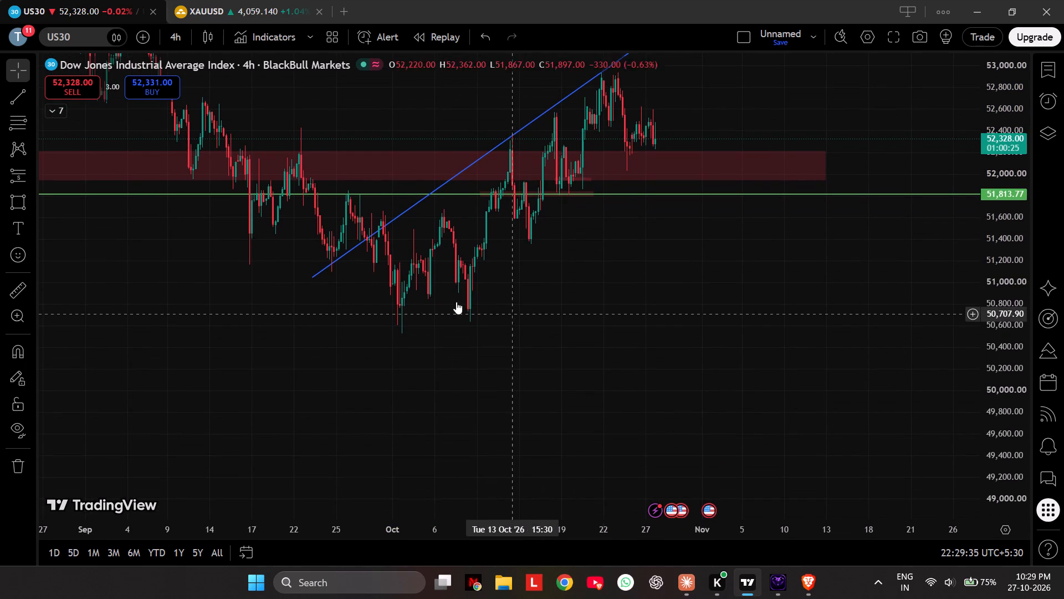
{"action": "left_click", "coordinate": [14, 94]}
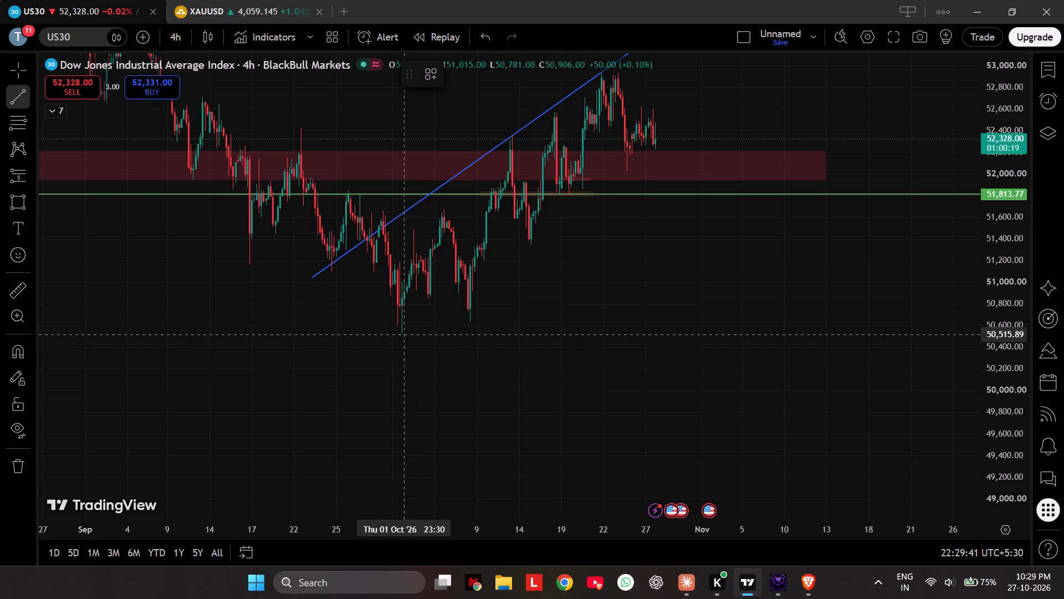
{"action": "left_click_drag", "start_coordinate": [403, 336], "coordinate": [751, 85]}
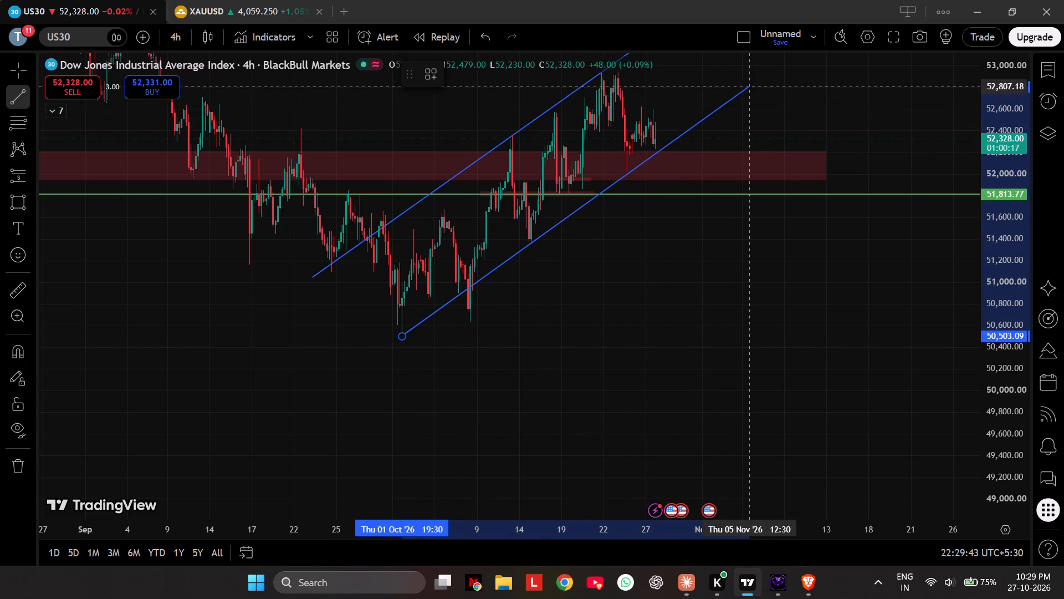
{"action": "left_click_drag", "start_coordinate": [751, 85], "coordinate": [756, 79]}
{"action": "left_click", "coordinate": [756, 79]}
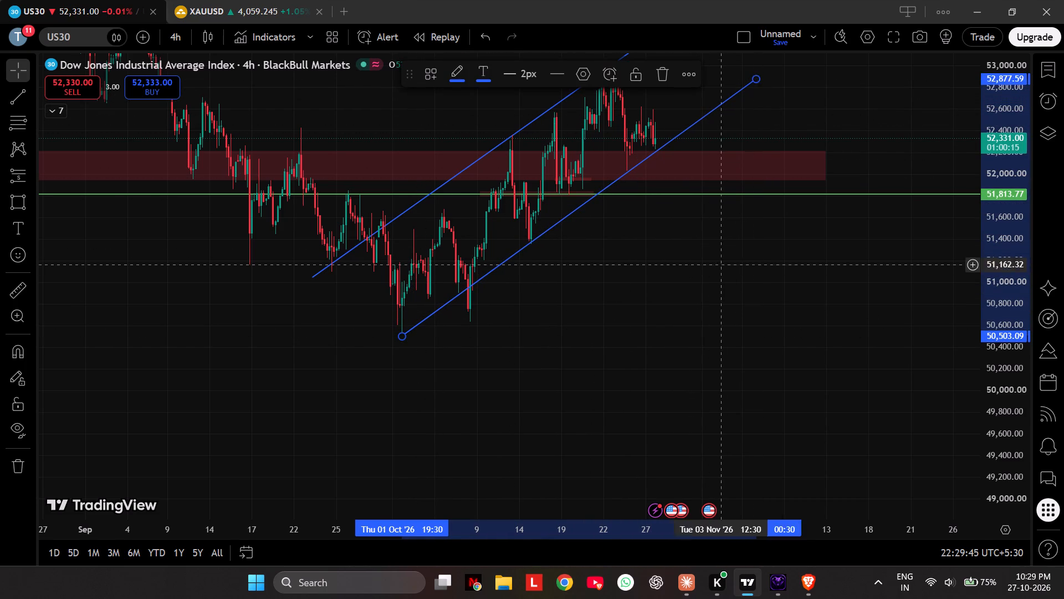
Examine US30's latest 4-hour candles against the two rising trend lines and the red zone.
{"action": "left_click_drag", "start_coordinate": [716, 265], "coordinate": [736, 418]}
{"action": "scroll", "coordinate": [727, 408], "scroll_direction": "up", "scroll_amount": 3}
{"action": "scroll", "coordinate": [727, 408], "scroll_direction": "down", "scroll_amount": 2}
{"action": "scroll", "coordinate": [727, 408], "scroll_direction": "up", "scroll_amount": 3}
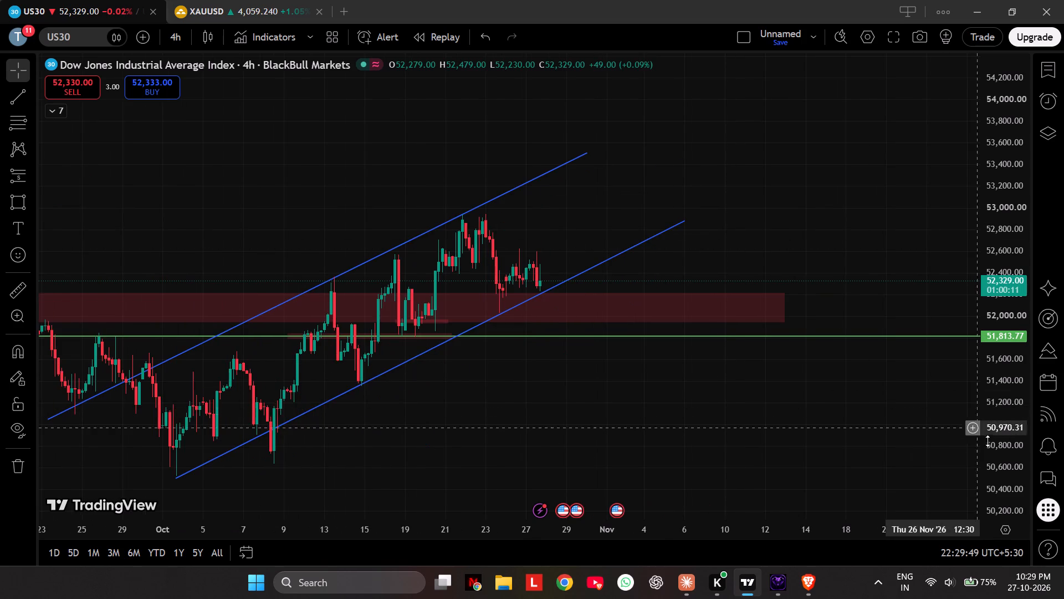
{"action": "scroll", "coordinate": [990, 443], "scroll_direction": "up", "scroll_amount": 5}
{"action": "left_click_drag", "start_coordinate": [602, 425], "coordinate": [800, 423]}
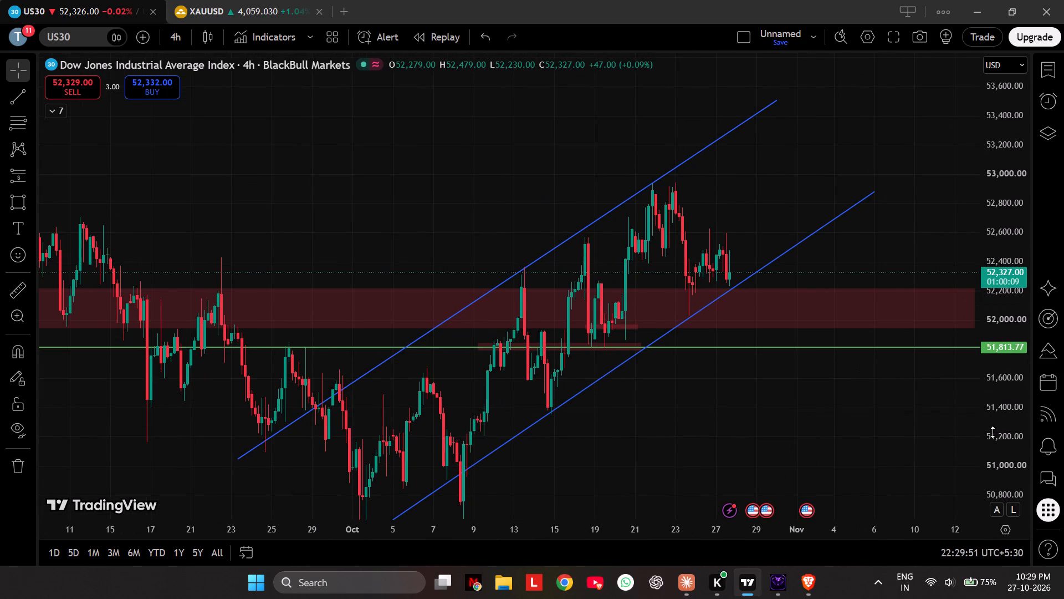
{"action": "scroll", "coordinate": [993, 432], "scroll_direction": "up", "scroll_amount": 2}
{"action": "scroll", "coordinate": [993, 432], "scroll_direction": "down", "scroll_amount": 4}
{"action": "left_click_drag", "start_coordinate": [828, 463], "coordinate": [794, 425]}
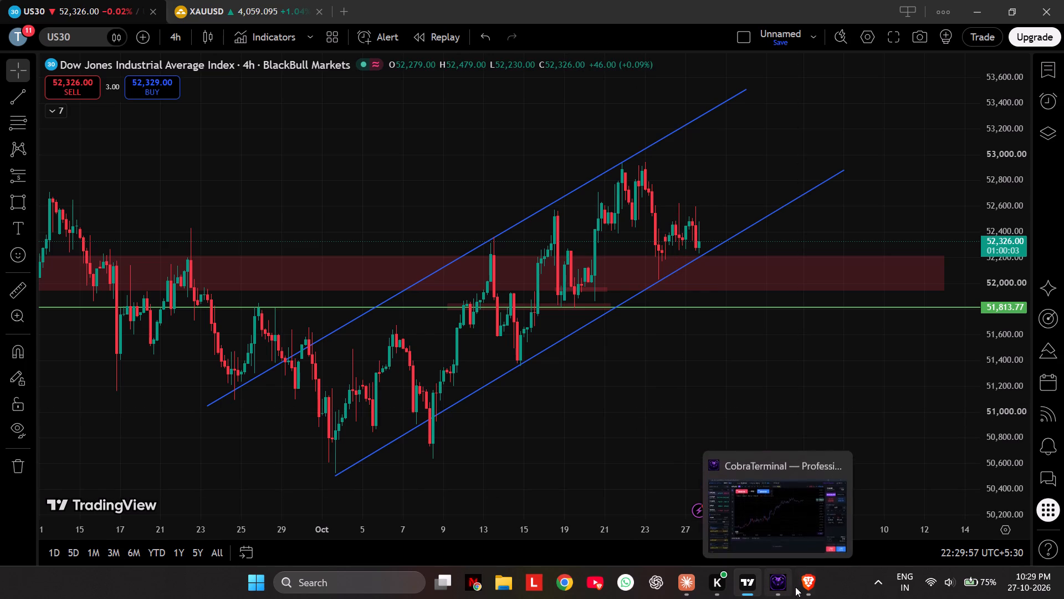
Switch to Brave and watch The Trade Room's live stream.
{"action": "left_click", "coordinate": [808, 595]}
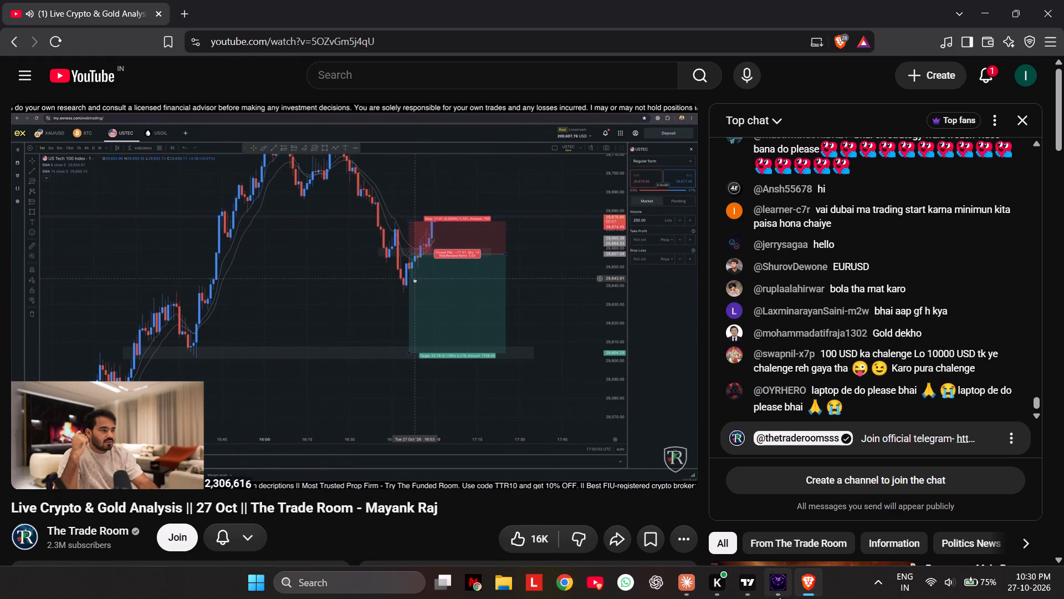
Return to TradingView and examine the XAUUSD 5-minute chart around the green zone and the planned long position.
{"action": "left_click", "coordinate": [747, 587]}
{"action": "left_click", "coordinate": [211, 0]}
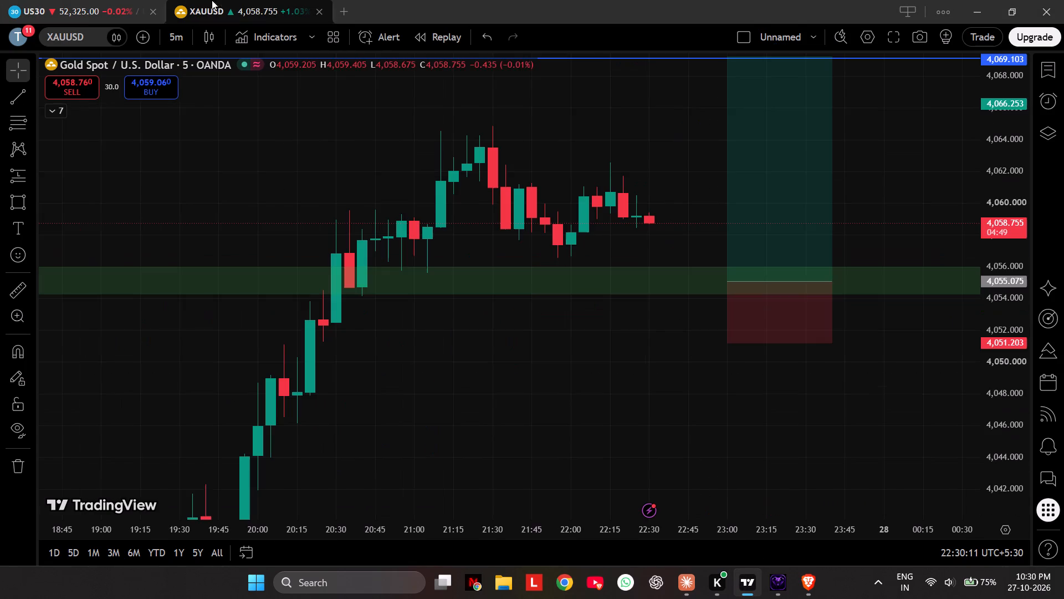
{"action": "scroll", "coordinate": [864, 441], "scroll_direction": "down", "scroll_amount": 5}
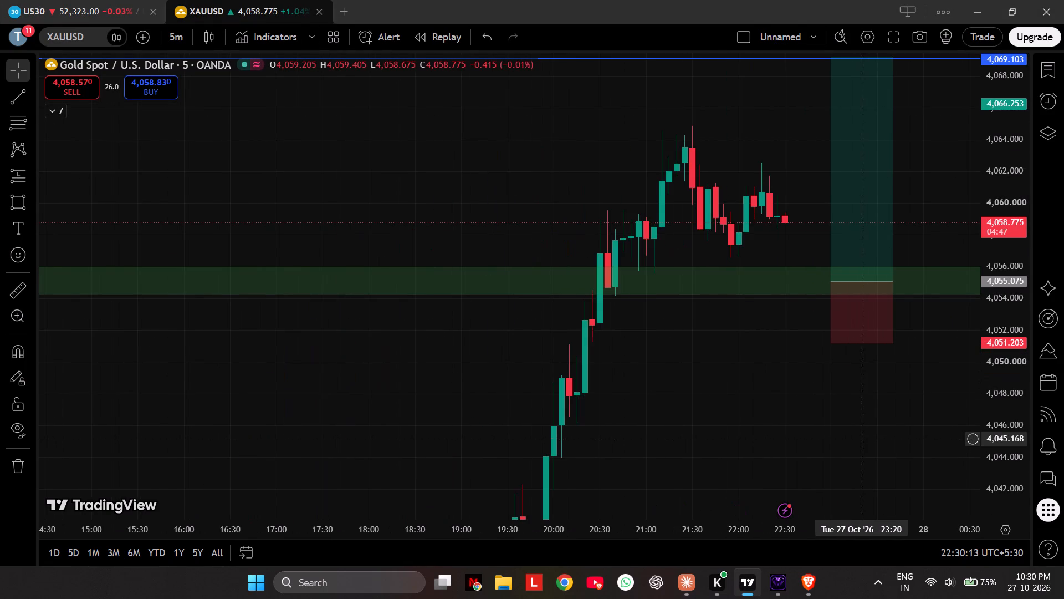
{"action": "scroll", "coordinate": [859, 438], "scroll_direction": "up", "scroll_amount": 2}
{"action": "scroll", "coordinate": [1016, 399], "scroll_direction": "up", "scroll_amount": 5}
{"action": "left_click_drag", "start_coordinate": [944, 398], "coordinate": [940, 439]}
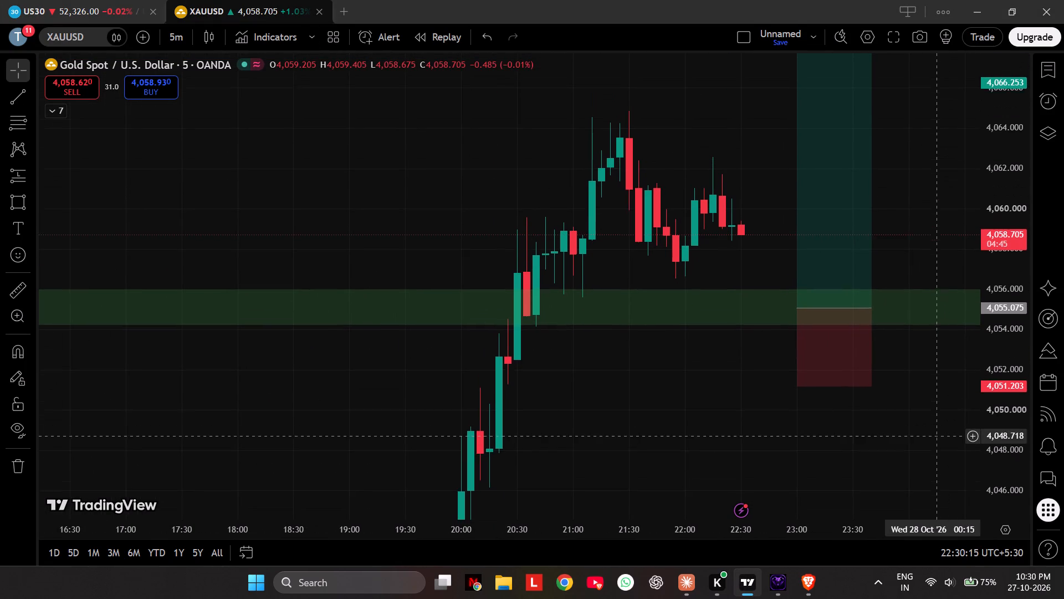
Switch XAUUSD to the 4-hour timeframe and examine the latest candles around the green zone and the blue and red levels.
{"action": "left_click_drag", "start_coordinate": [940, 439], "coordinate": [940, 441]}
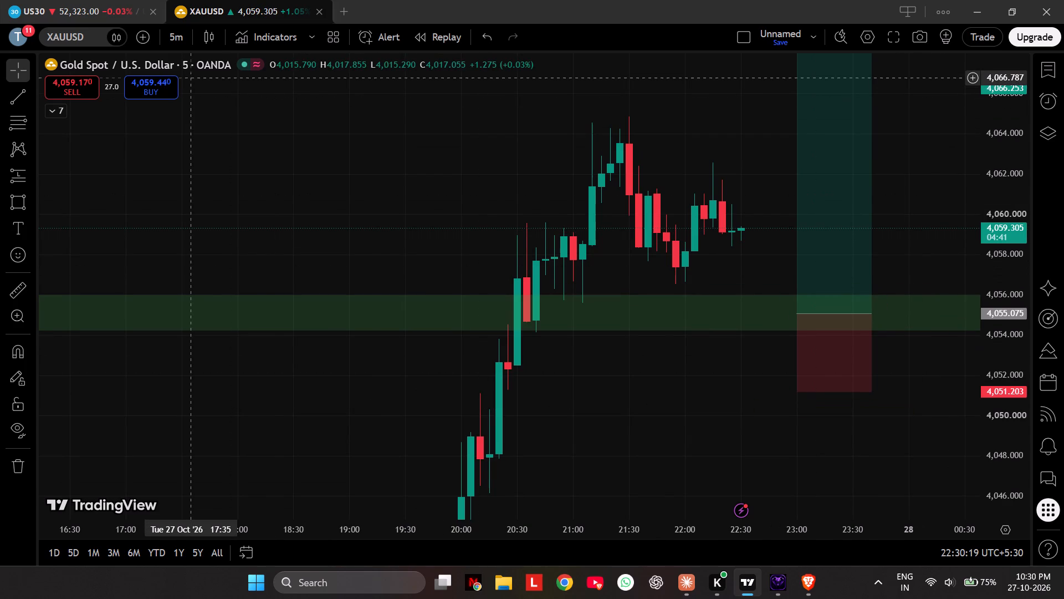
{"action": "left_click", "coordinate": [179, 42]}
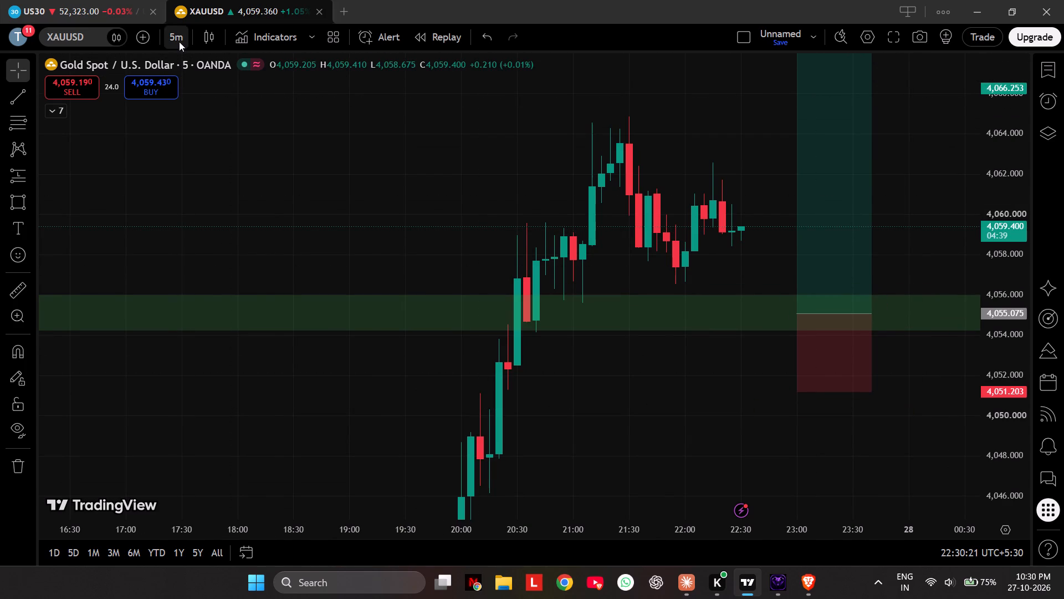
{"action": "scroll", "coordinate": [196, 459], "scroll_direction": "down", "scroll_amount": 4}
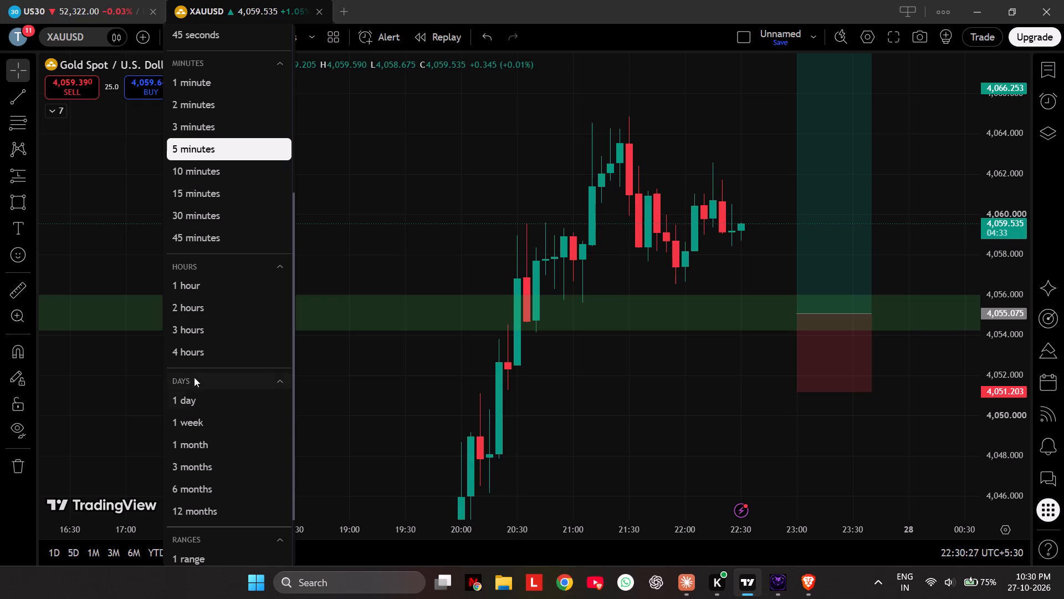
{"action": "left_click", "coordinate": [229, 357]}
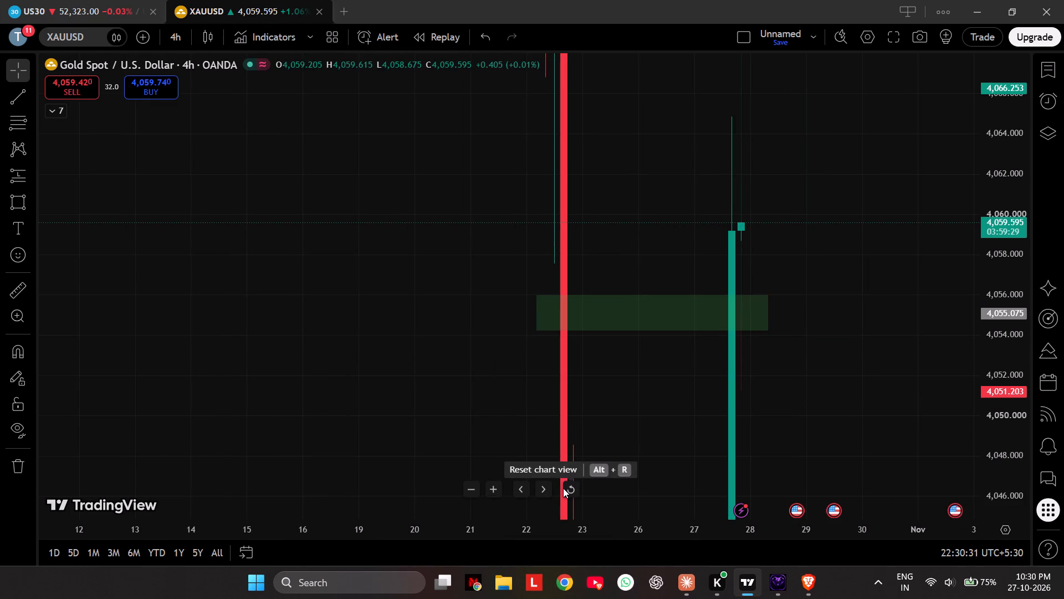
{"action": "left_click", "coordinate": [569, 491]}
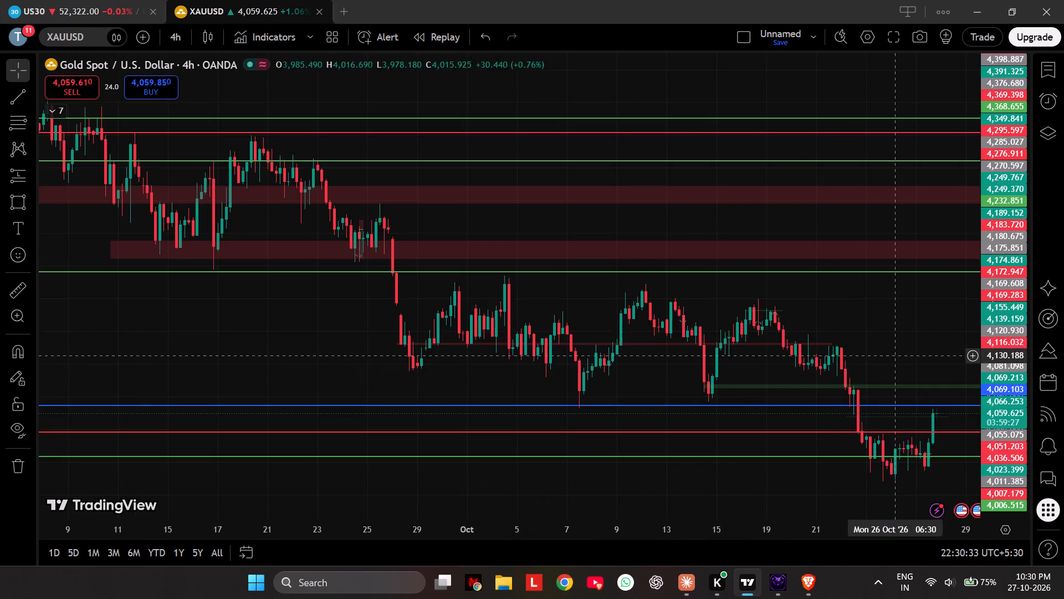
{"action": "scroll", "coordinate": [896, 356], "scroll_direction": "up", "scroll_amount": 19}
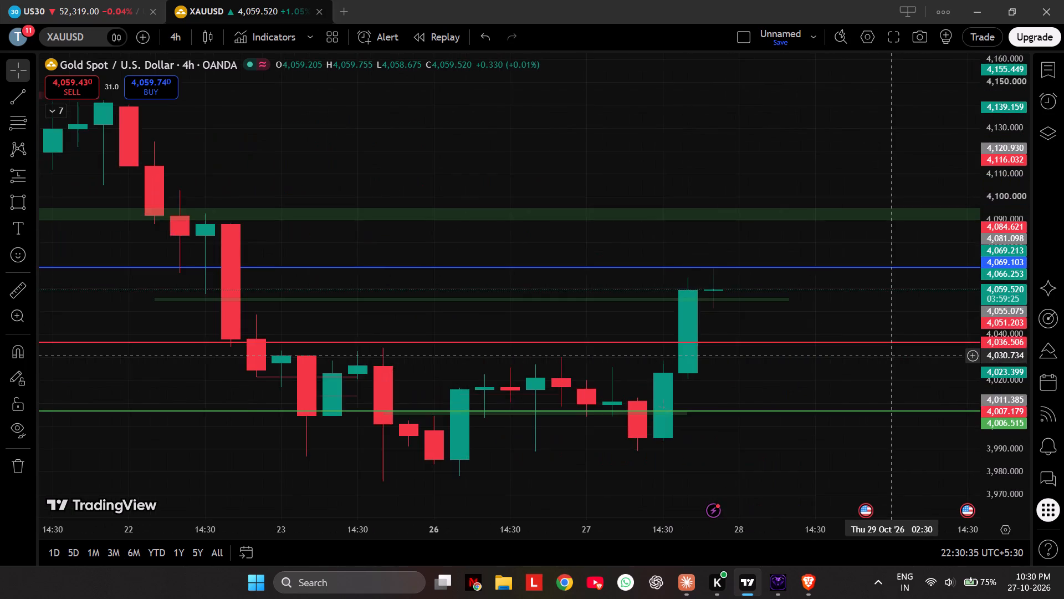
{"action": "scroll", "coordinate": [897, 356], "scroll_direction": "up", "scroll_amount": 5}
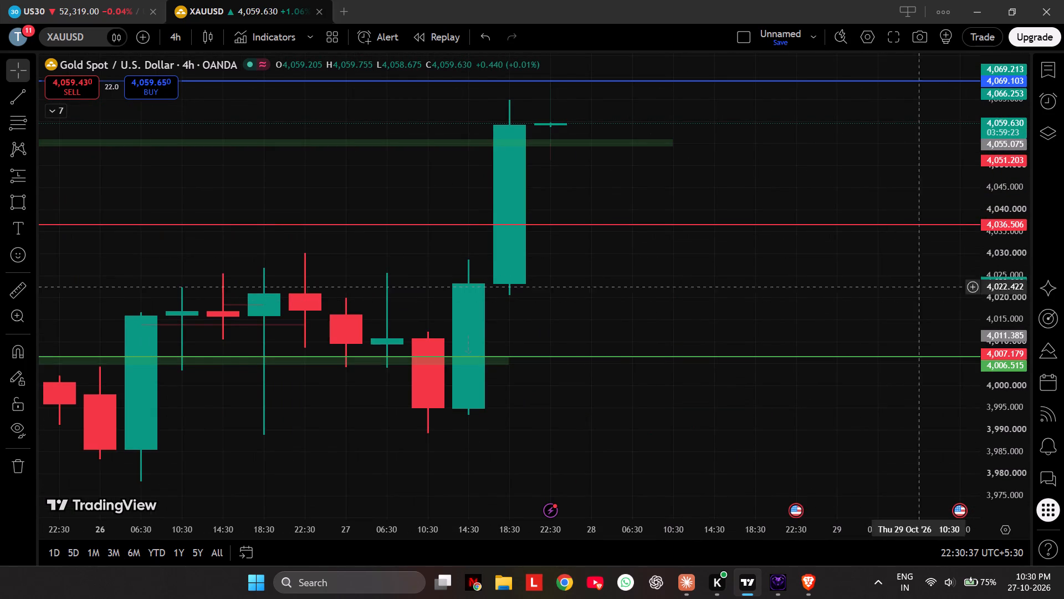
{"action": "scroll", "coordinate": [990, 417], "scroll_direction": "up", "scroll_amount": 5}
{"action": "left_click_drag", "start_coordinate": [811, 293], "coordinate": [850, 468]}
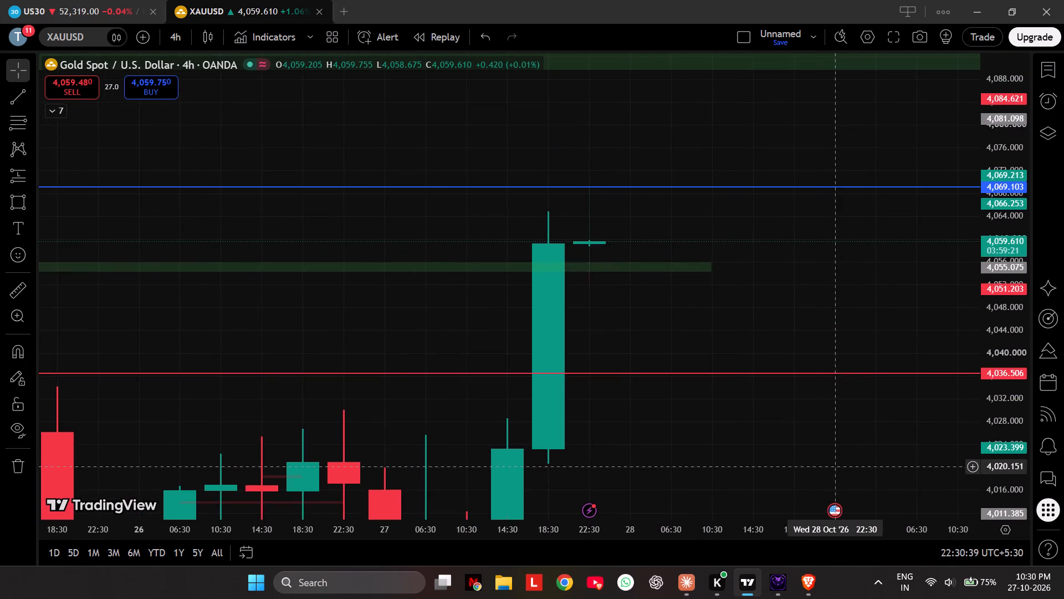
{"action": "scroll", "coordinate": [849, 466], "scroll_direction": "down", "scroll_amount": 10}
{"action": "scroll", "coordinate": [849, 466], "scroll_direction": "up", "scroll_amount": 4}
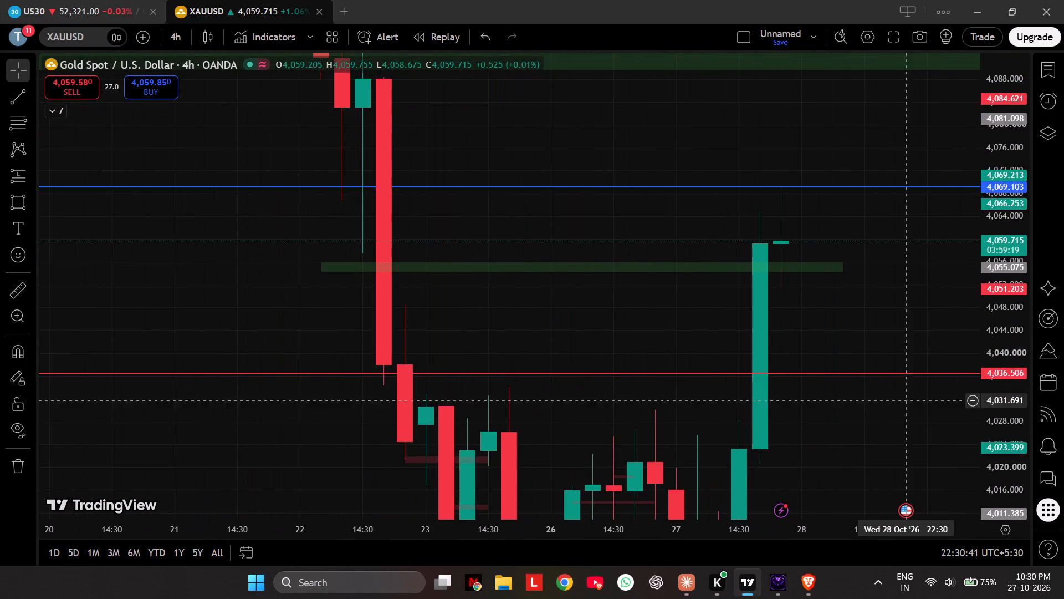
{"action": "scroll", "coordinate": [1007, 458], "scroll_direction": "up", "scroll_amount": 9}
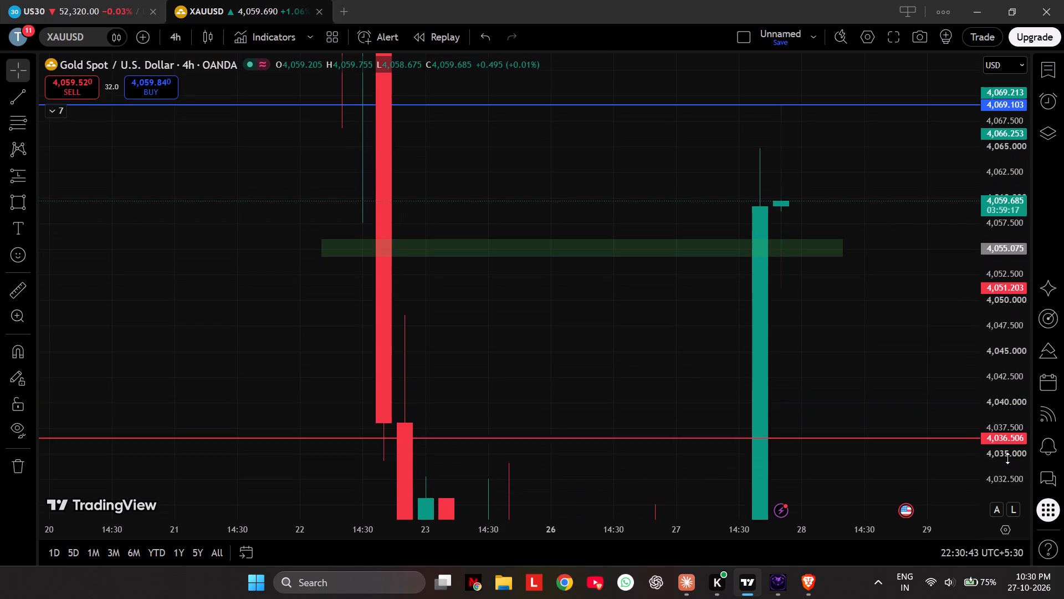
{"action": "scroll", "coordinate": [1007, 458], "scroll_direction": "up", "scroll_amount": 4}
{"action": "scroll", "coordinate": [529, 297], "scroll_direction": "up", "scroll_amount": 4}
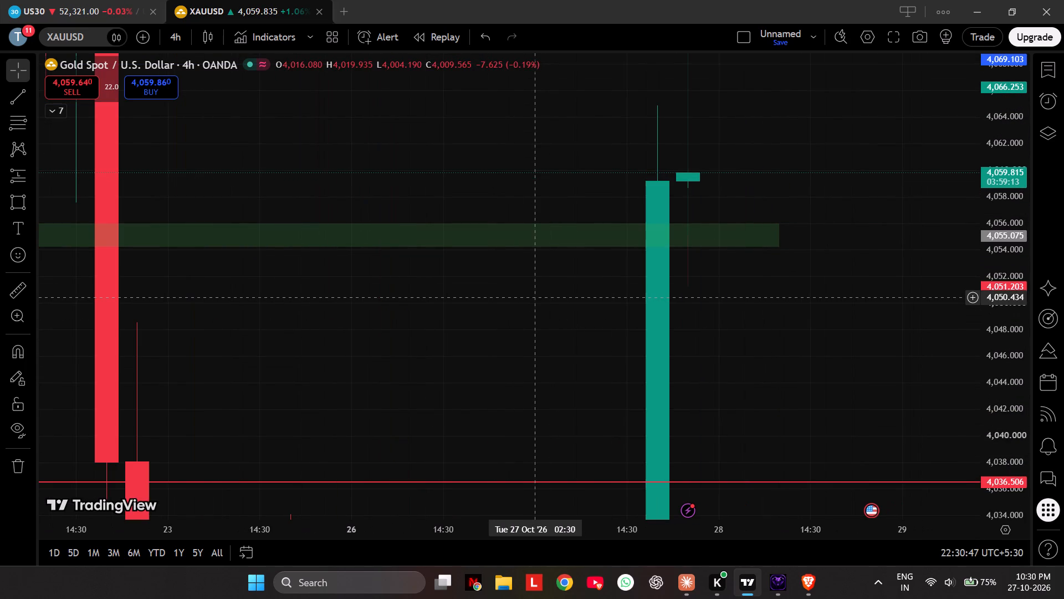
{"action": "scroll", "coordinate": [529, 297], "scroll_direction": "down", "scroll_amount": 4}
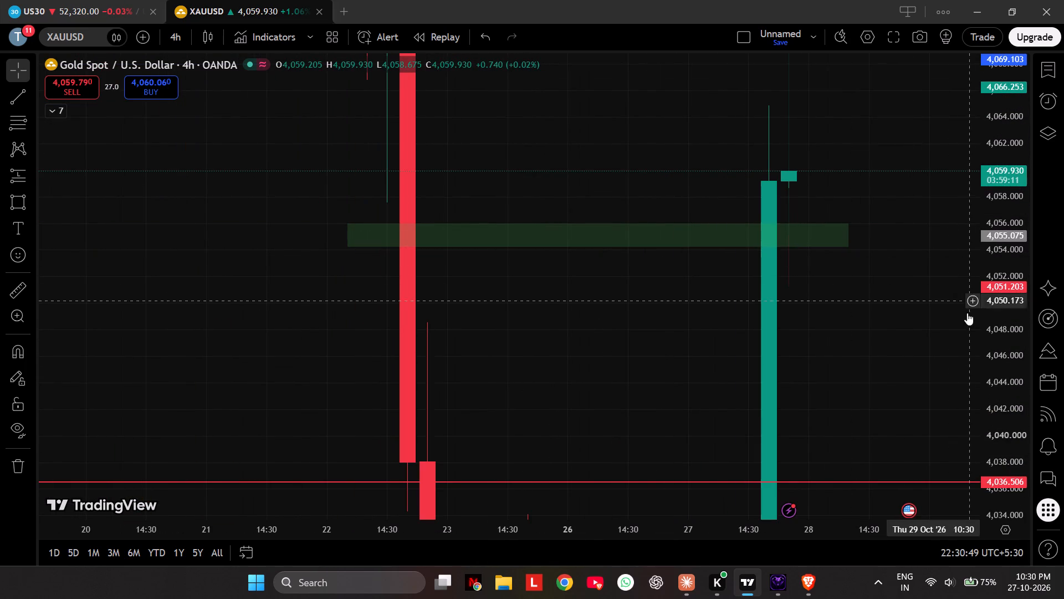
{"action": "scroll", "coordinate": [986, 338], "scroll_direction": "down", "scroll_amount": 5}
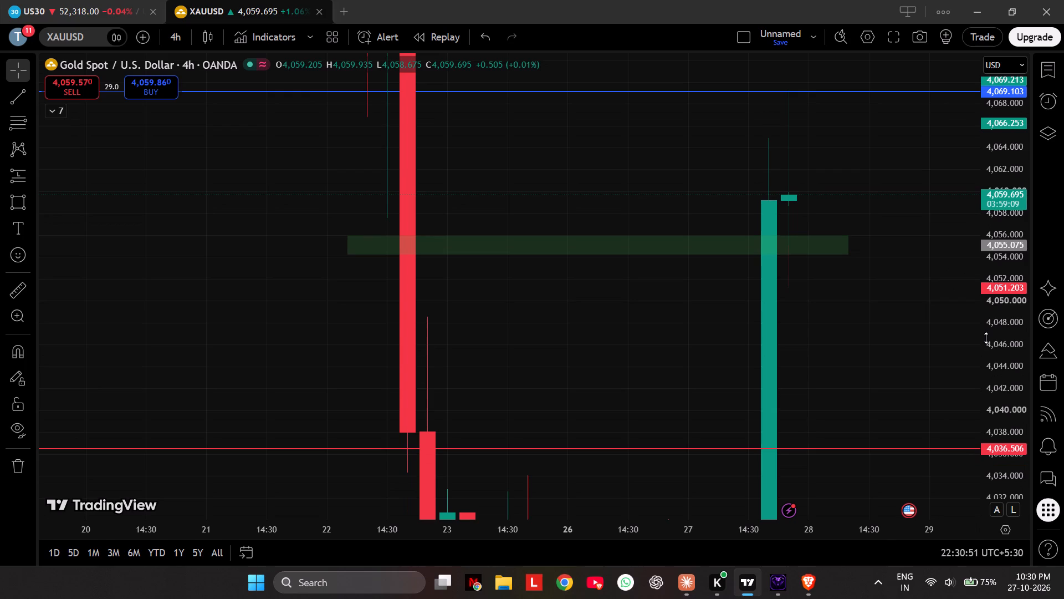
Return XAUUSD to the 5-minute timeframe and examine the rally against the green zone and the planned long position.
{"action": "left_click", "coordinate": [182, 44]}
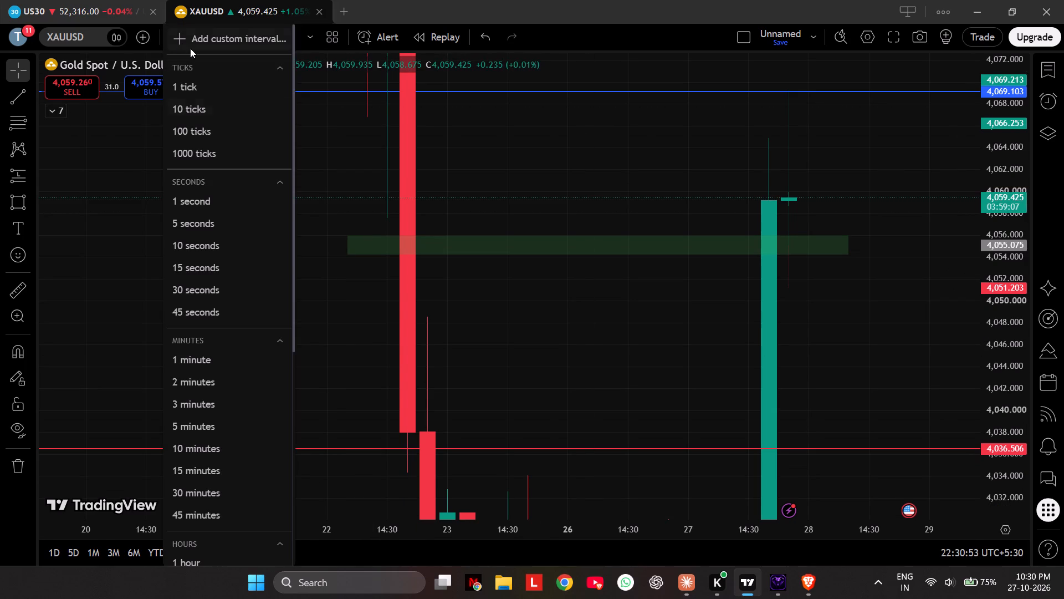
{"action": "left_click", "coordinate": [198, 423]}
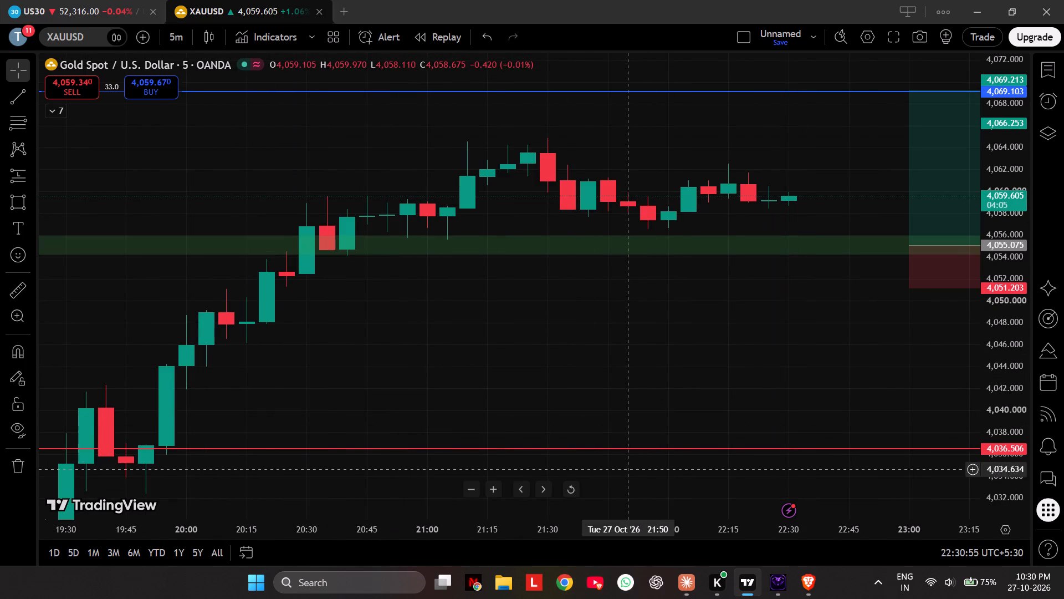
{"action": "left_click", "coordinate": [566, 490]}
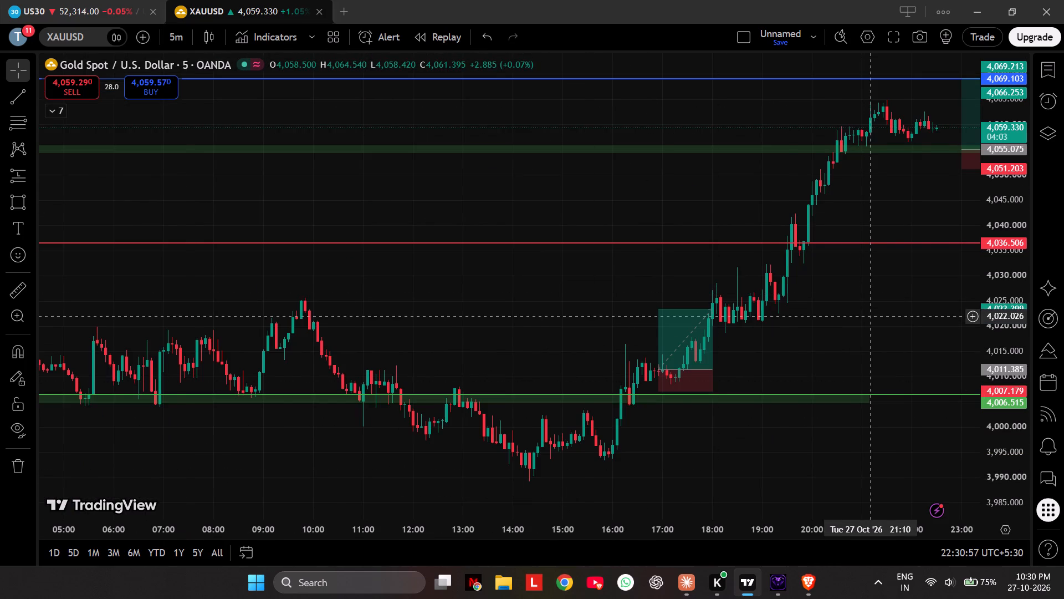
{"action": "left_click_drag", "start_coordinate": [869, 319], "coordinate": [789, 371]}
{"action": "scroll", "coordinate": [1001, 351], "scroll_direction": "up", "scroll_amount": 2}
{"action": "left_click_drag", "start_coordinate": [915, 349], "coordinate": [857, 468]}
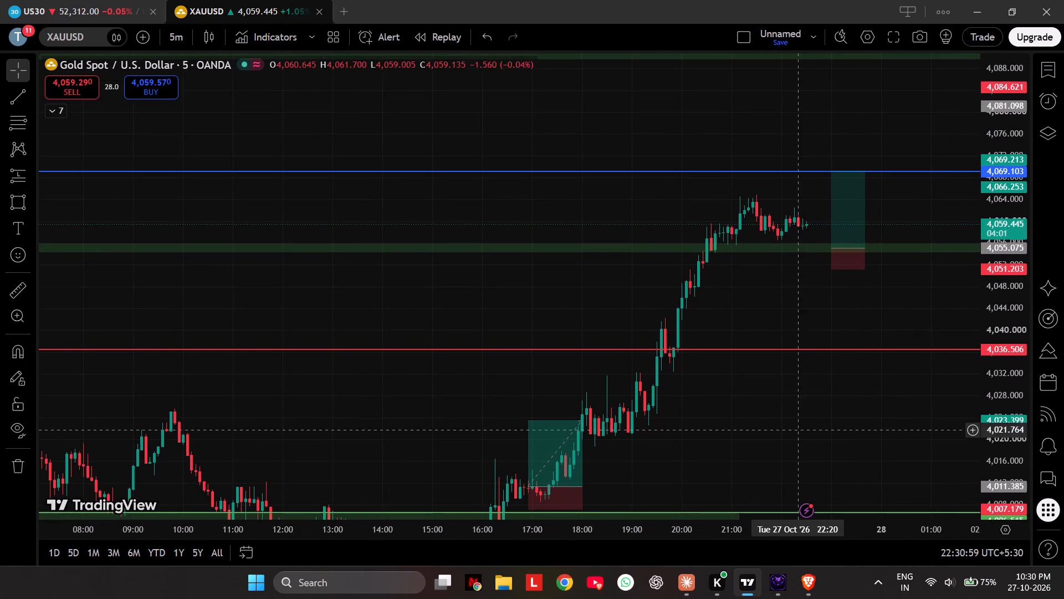
{"action": "left_click_drag", "start_coordinate": [799, 303], "coordinate": [786, 358]}
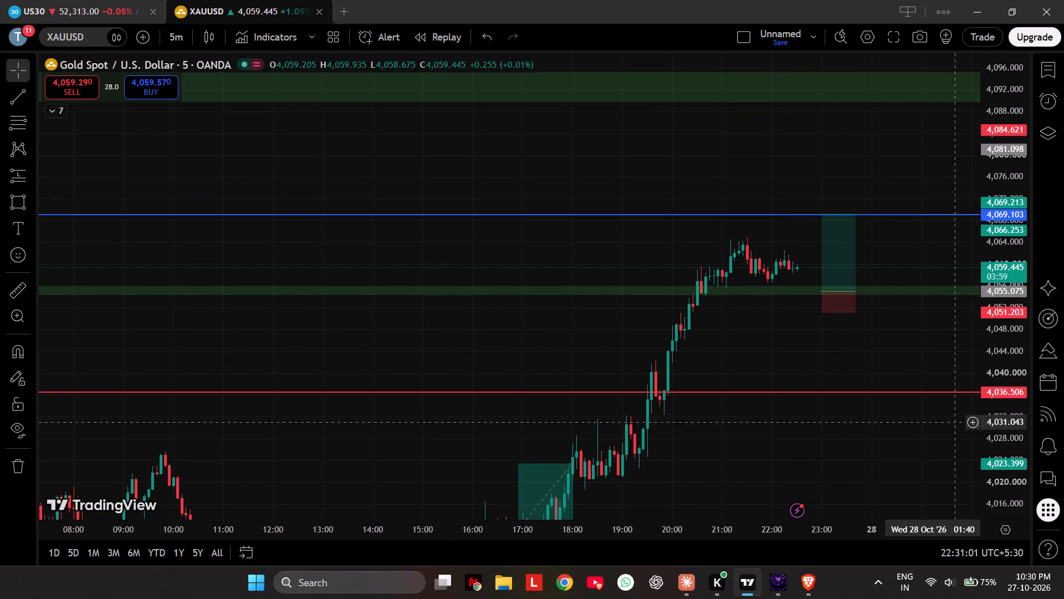
Switch to Brave and check The Trade Room's live stream.
{"action": "left_click", "coordinate": [814, 579]}
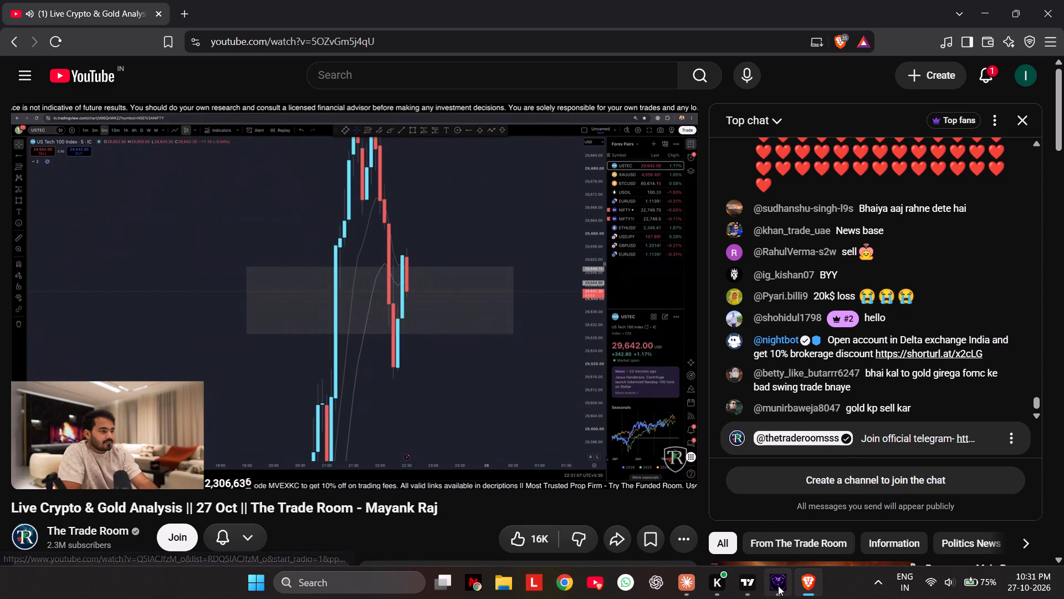
Return to TradingView and examine XAUUSD's latest 5-minute candles between the green zone and the blue level.
{"action": "left_click", "coordinate": [740, 592]}
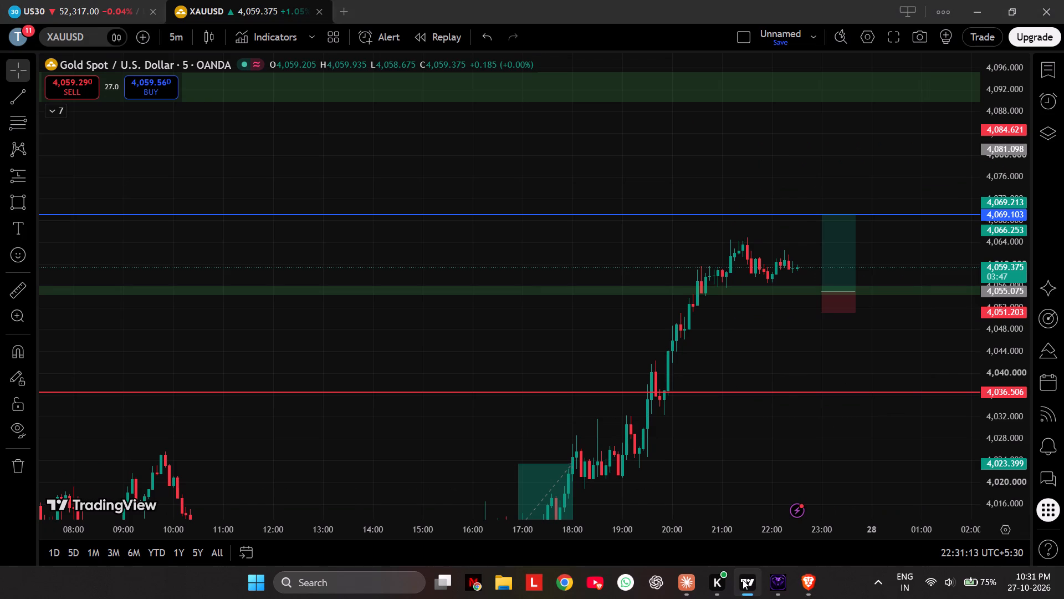
{"action": "left_click_drag", "start_coordinate": [844, 425], "coordinate": [823, 408]}
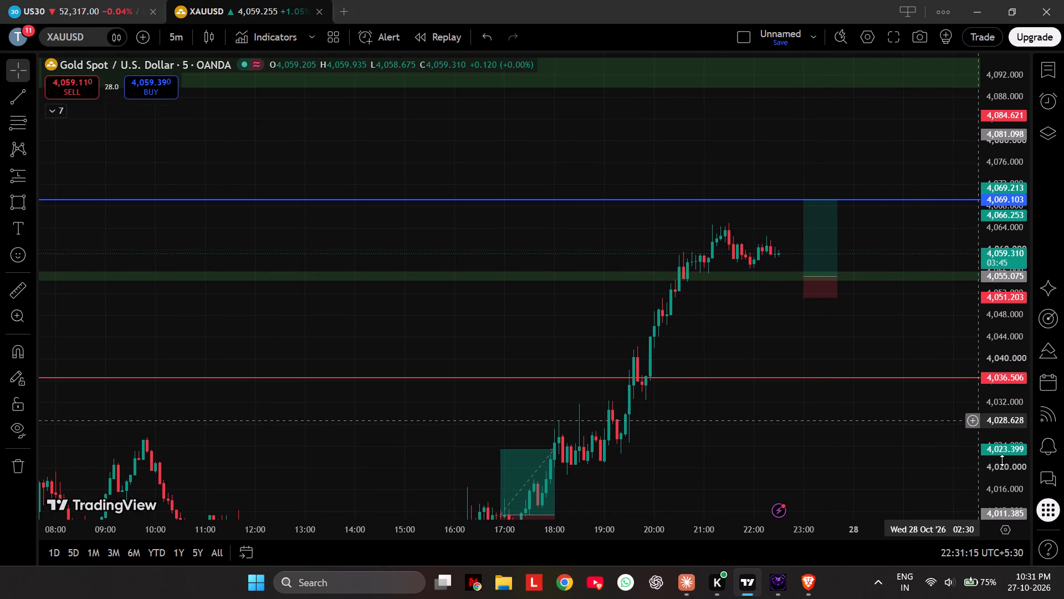
{"action": "scroll", "coordinate": [1002, 460], "scroll_direction": "up", "scroll_amount": 4}
{"action": "left_click_drag", "start_coordinate": [855, 463], "coordinate": [817, 399]}
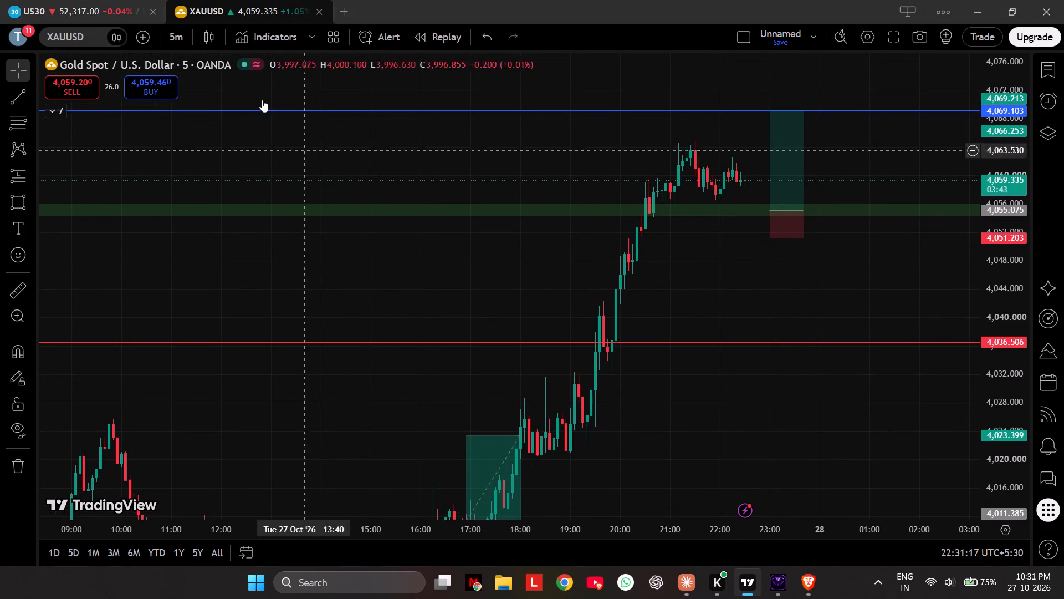
Bring up the US30 4-hour chart and examine price against the rising channel lines and the red zone.
{"action": "left_click_drag", "start_coordinate": [104, 0], "coordinate": [82, 0]}
{"action": "scroll", "coordinate": [755, 410], "scroll_direction": "down", "scroll_amount": 5}
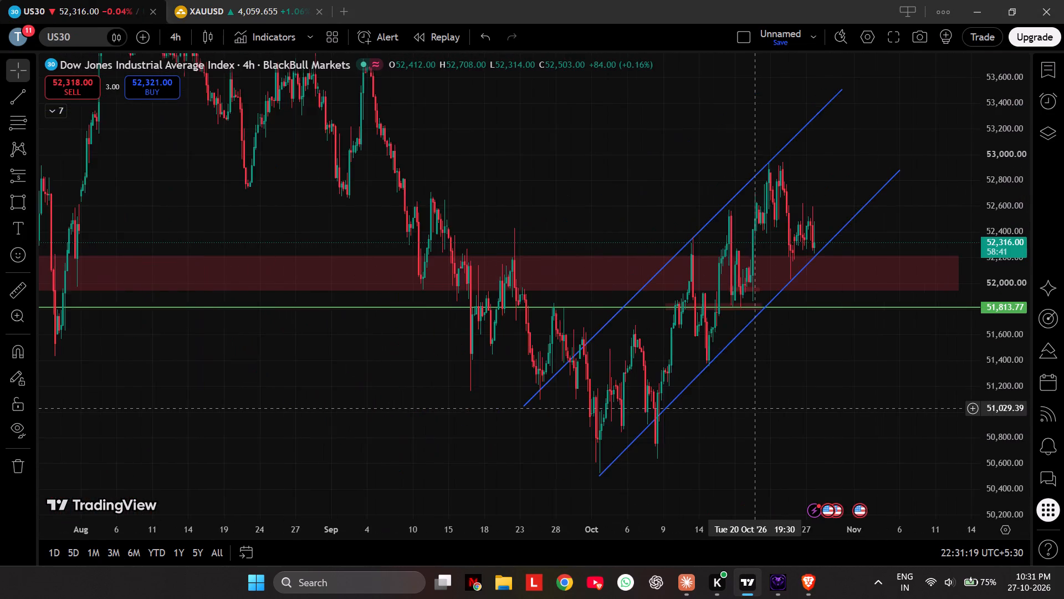
{"action": "scroll", "coordinate": [754, 408], "scroll_direction": "up", "scroll_amount": 4}
{"action": "left_click_drag", "start_coordinate": [769, 425], "coordinate": [751, 366]}
{"action": "left_click_drag", "start_coordinate": [752, 366], "coordinate": [771, 391]}
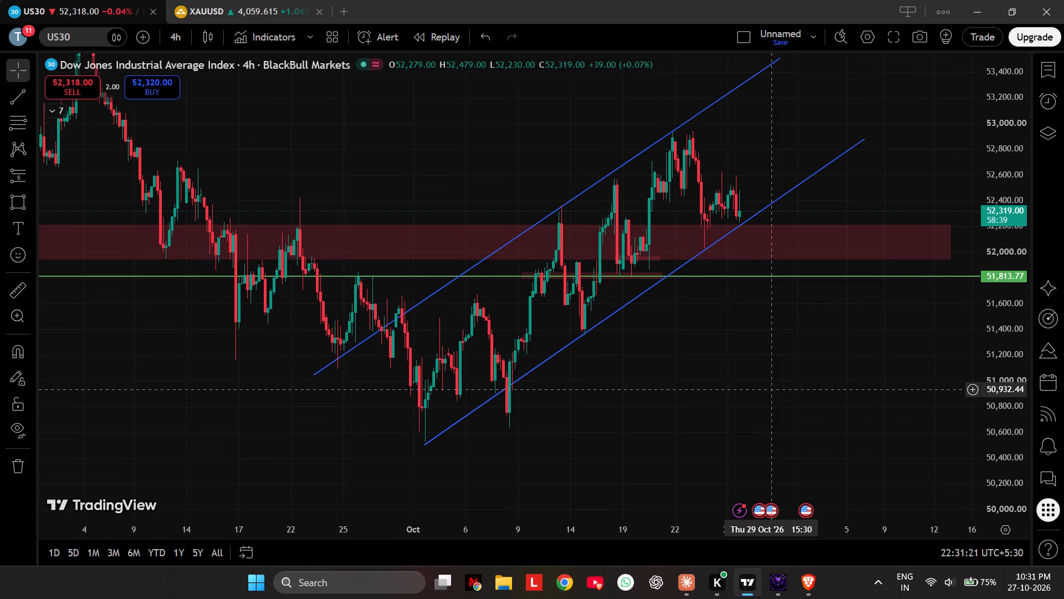
{"action": "left_click_drag", "start_coordinate": [771, 391], "coordinate": [766, 391]}
{"action": "left_click_drag", "start_coordinate": [766, 391], "coordinate": [754, 390]}
{"action": "left_click_drag", "start_coordinate": [756, 378], "coordinate": [772, 379]}
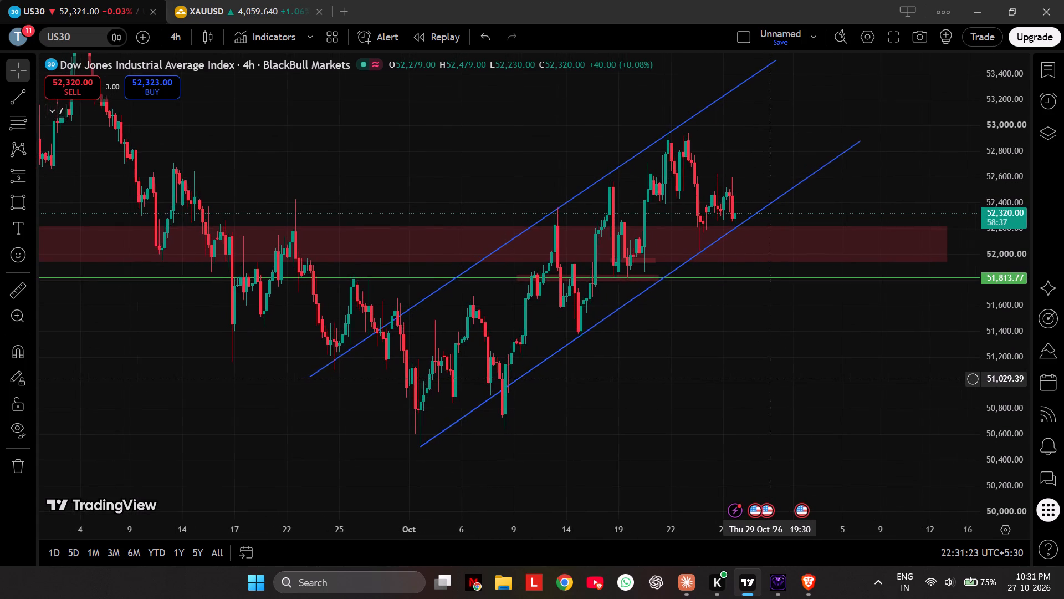
{"action": "left_click_drag", "start_coordinate": [772, 379], "coordinate": [780, 380]}
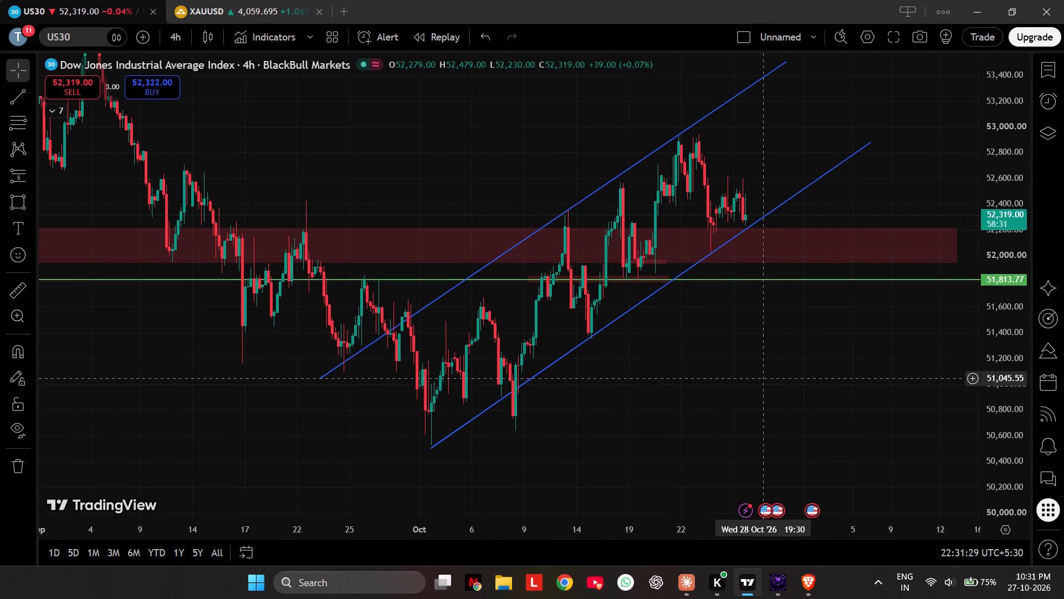
{"action": "left_click_drag", "start_coordinate": [596, 375], "coordinate": [618, 374]}
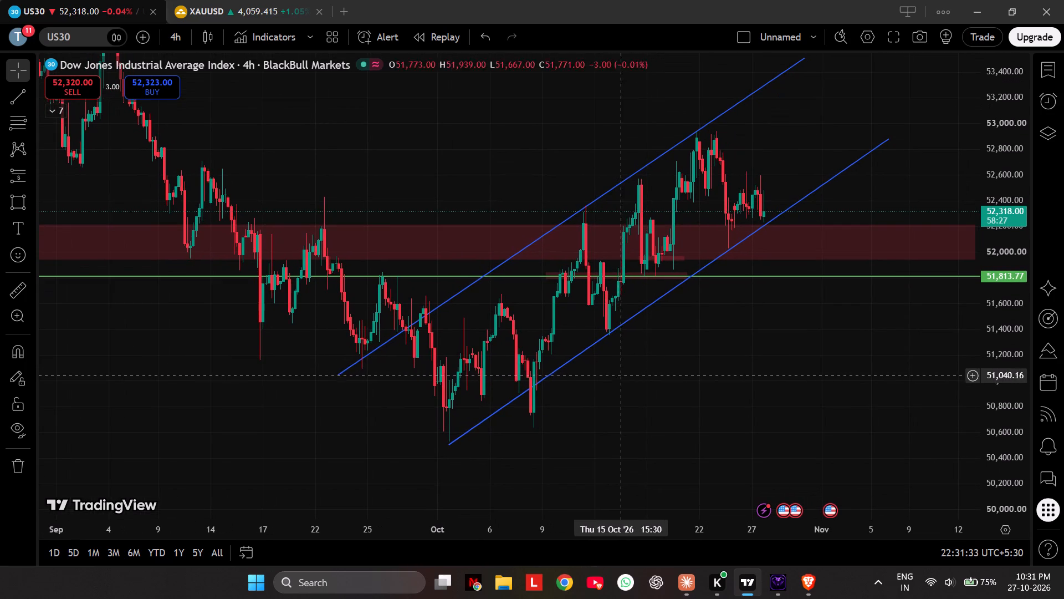
Switch to Brave and watch the live stream's USTEC short setup in full screen, leaving full screen when done.
{"action": "left_click", "coordinate": [798, 577]}
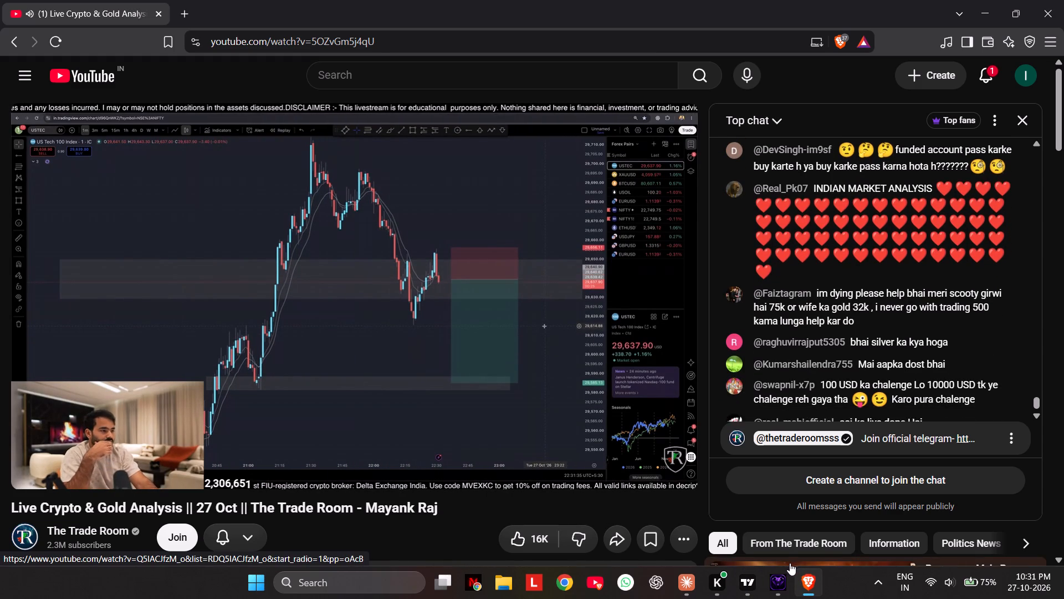
{"action": "left_click", "coordinate": [672, 466]}
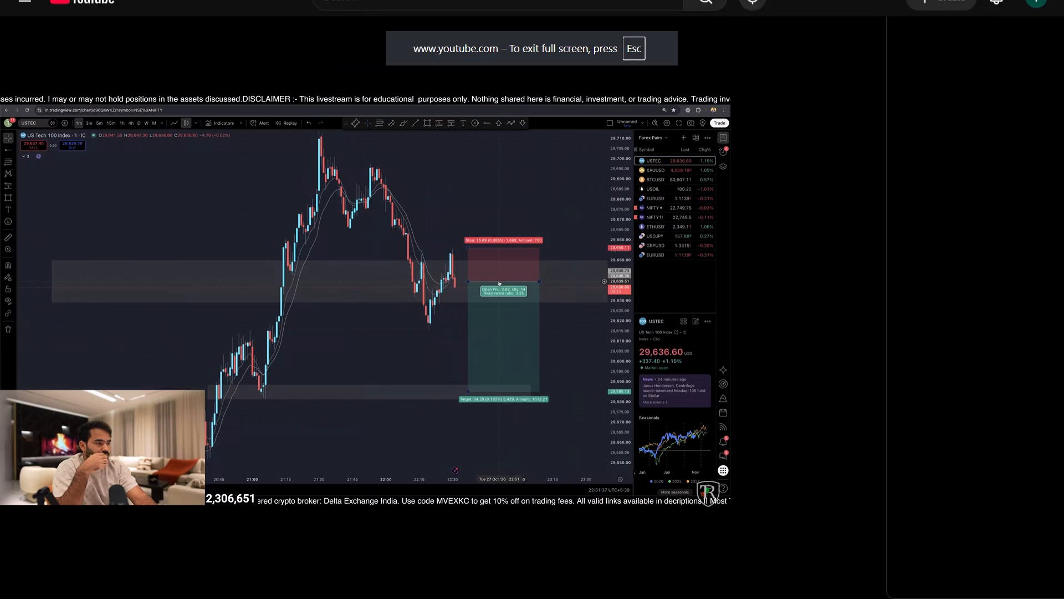
{"action": "left_click", "coordinate": [1041, 11]}
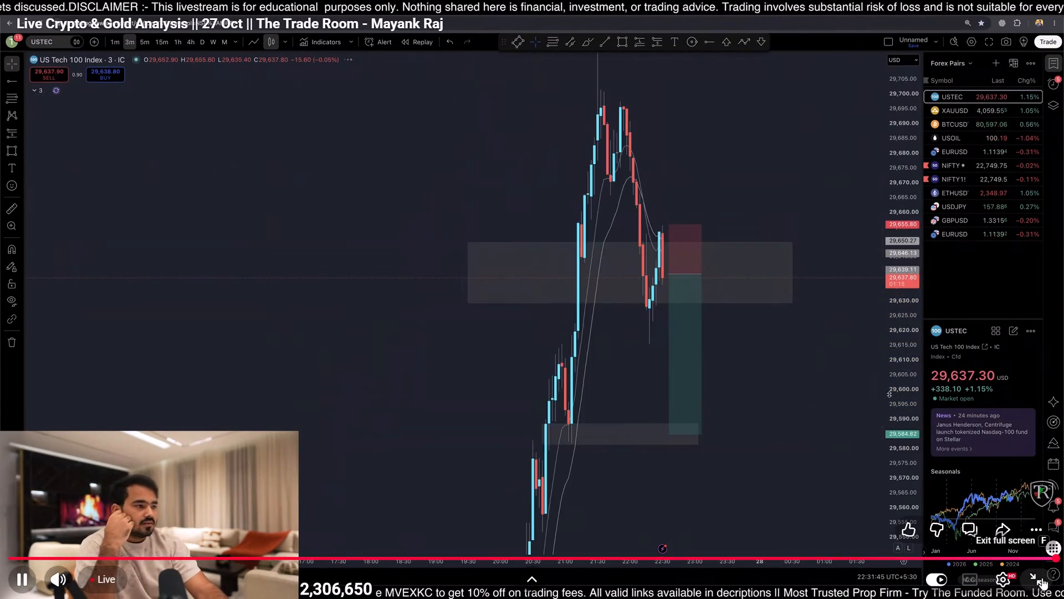
{"action": "left_click", "coordinate": [1042, 578]}
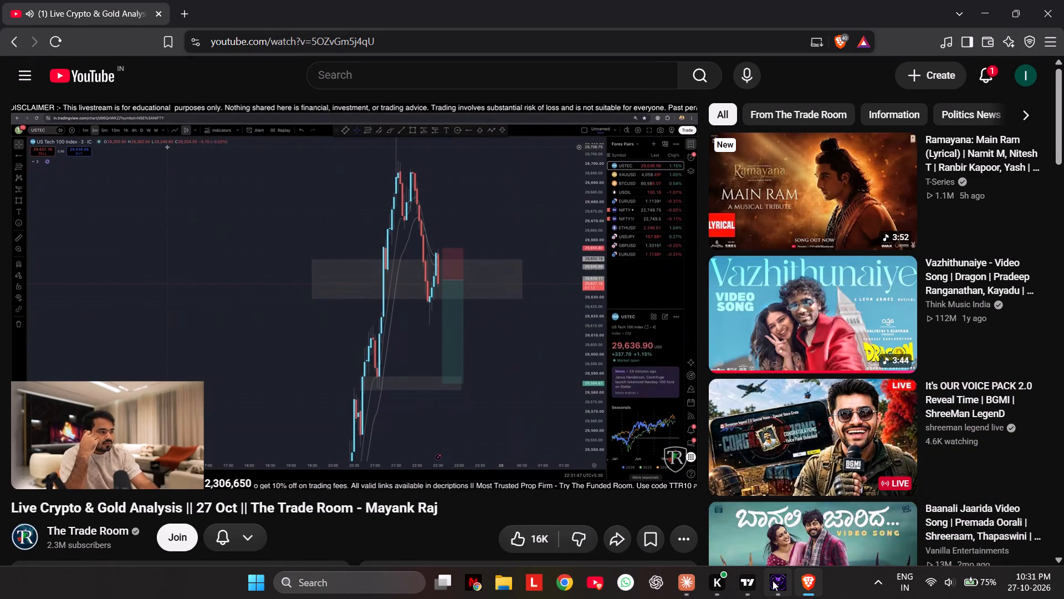
Return to TradingView, load US100 from the watchlist and set its chart to the 5-minute timeframe.
{"action": "left_click", "coordinate": [751, 578]}
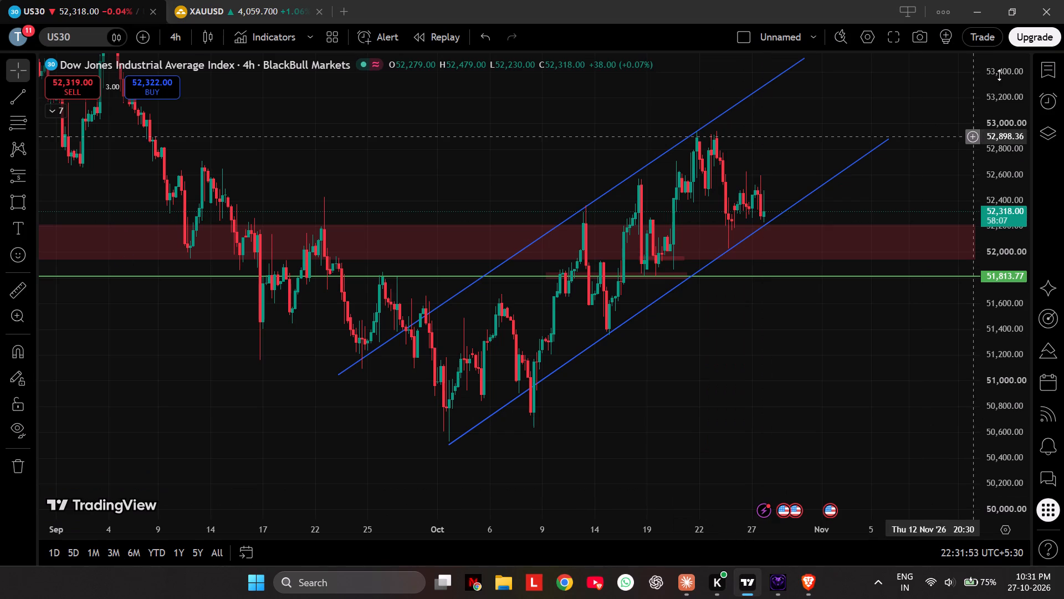
{"action": "left_click", "coordinate": [1041, 78]}
{"action": "left_click", "coordinate": [882, 257]}
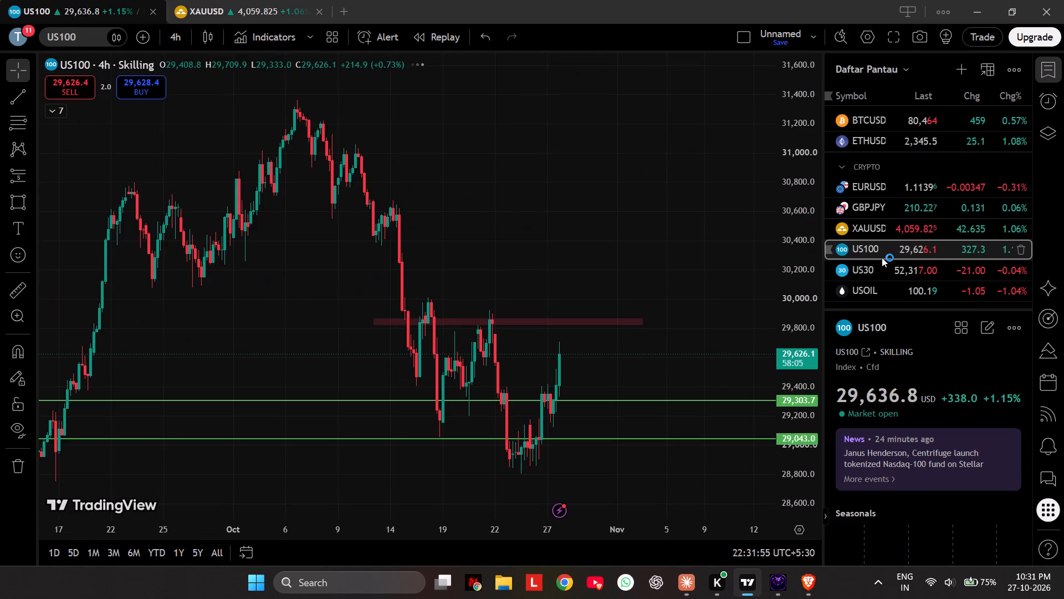
{"action": "left_click", "coordinate": [177, 29]}
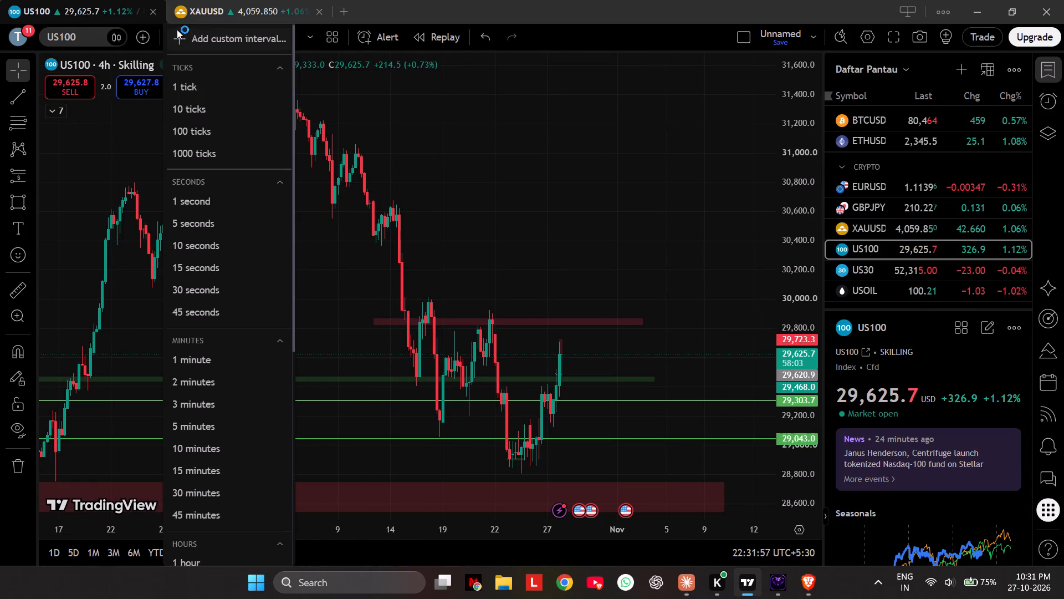
{"action": "left_click", "coordinate": [216, 425]}
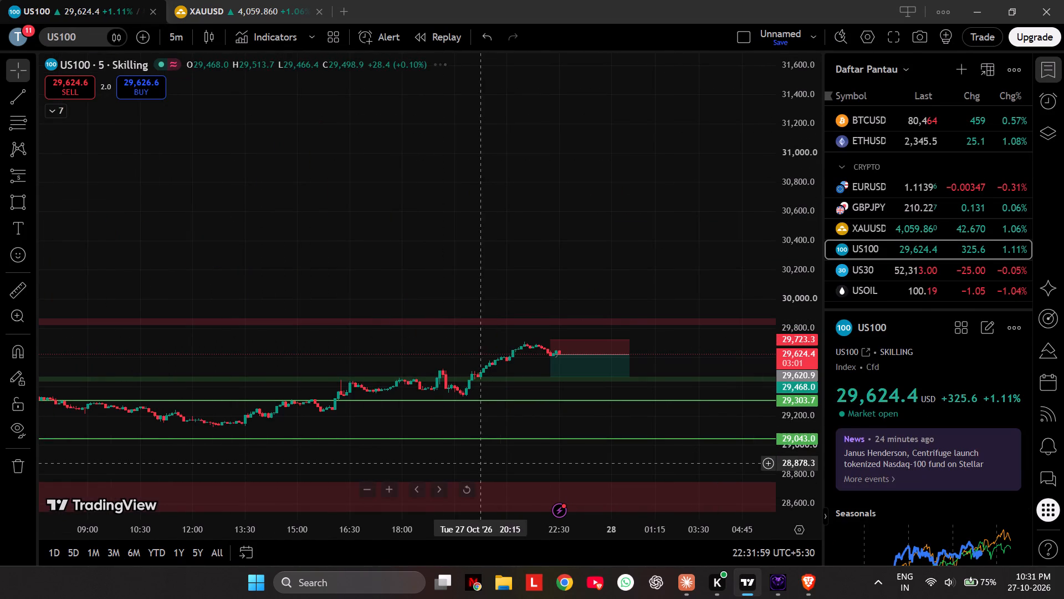
Reset the US100 chart view and examine the 5-minute candles around the short position and the green zone.
{"action": "left_click", "coordinate": [467, 489]}
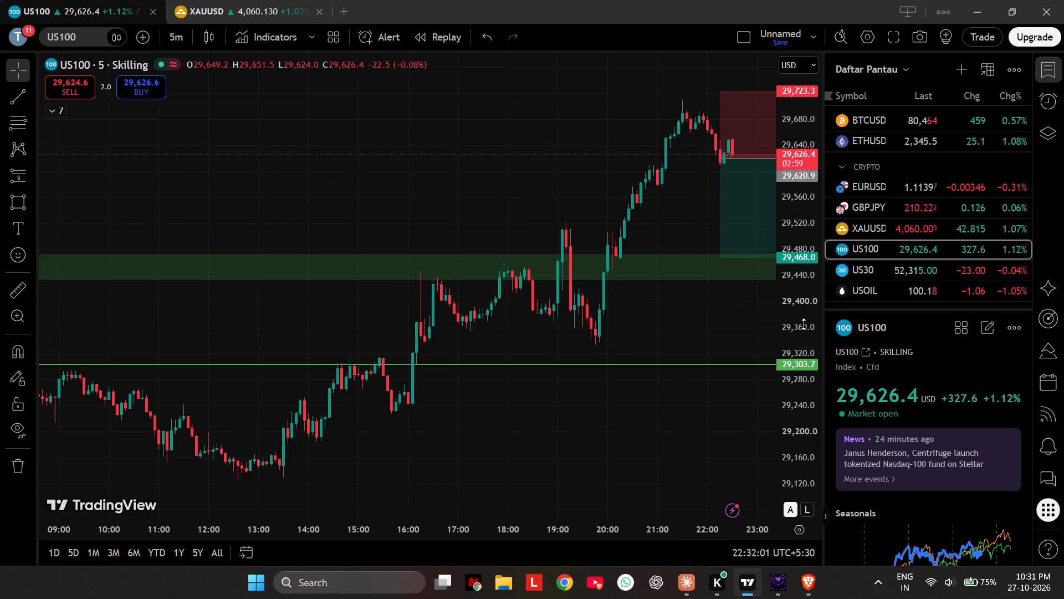
{"action": "scroll", "coordinate": [789, 337], "scroll_direction": "up", "scroll_amount": 5}
{"action": "scroll", "coordinate": [641, 322], "scroll_direction": "up", "scroll_amount": 5}
{"action": "left_click_drag", "start_coordinate": [641, 322], "coordinate": [565, 346]}
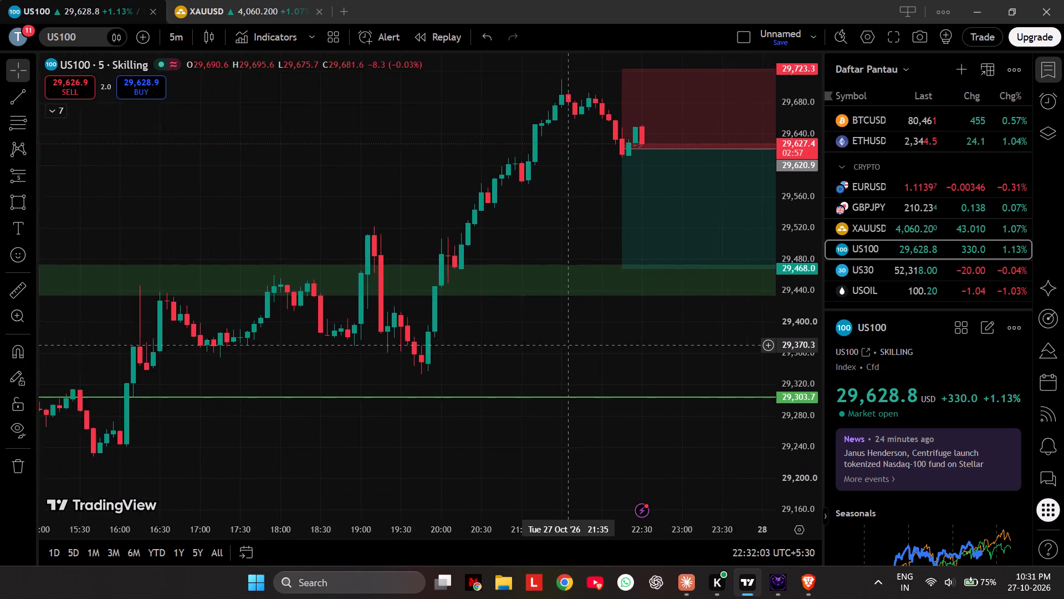
{"action": "left_click_drag", "start_coordinate": [565, 346], "coordinate": [487, 373]}
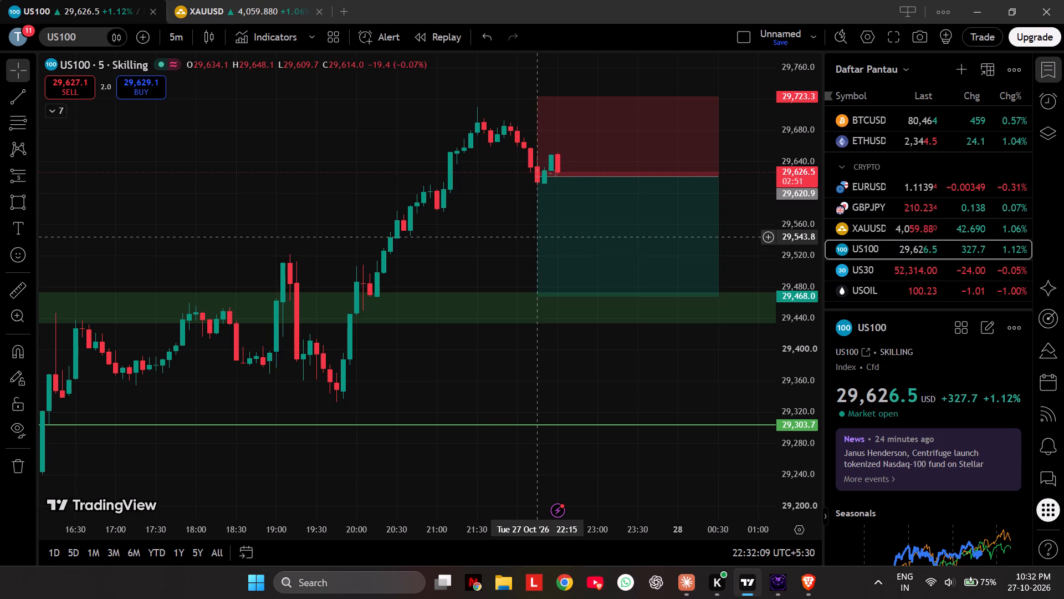
{"action": "left_click", "coordinate": [481, 210]}
{"action": "left_click_drag", "start_coordinate": [505, 215], "coordinate": [530, 222]}
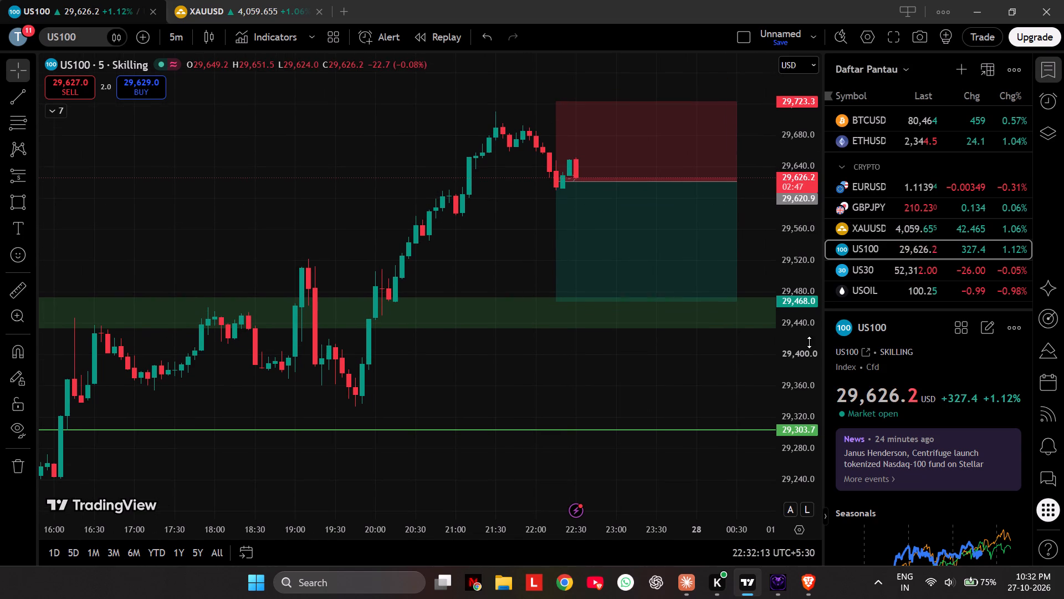
{"action": "scroll", "coordinate": [809, 342], "scroll_direction": "up", "scroll_amount": 5}
{"action": "left_click_drag", "start_coordinate": [482, 222], "coordinate": [492, 302]}
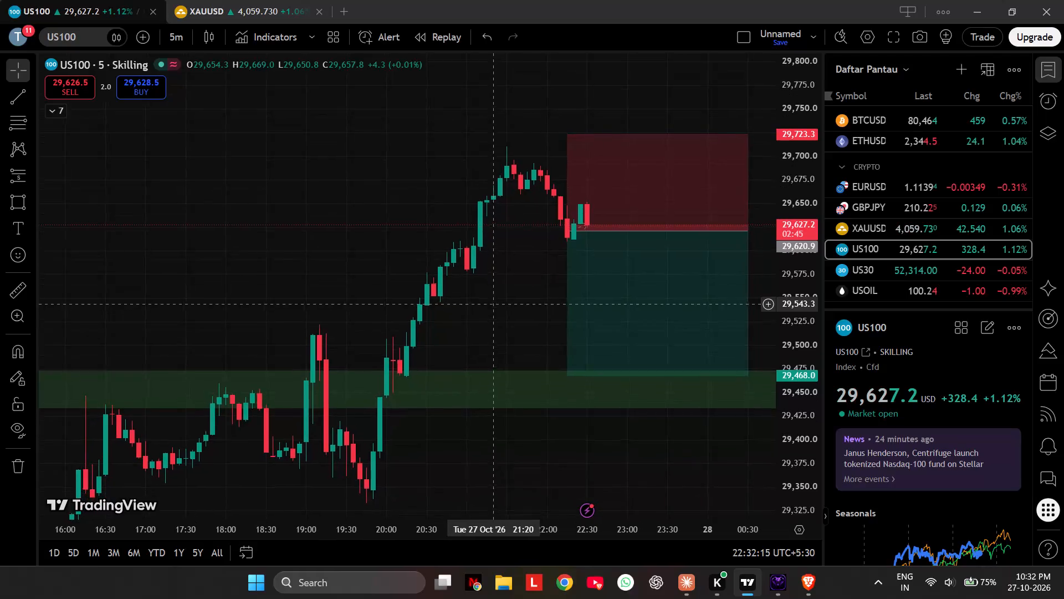
{"action": "left_click_drag", "start_coordinate": [492, 302], "coordinate": [479, 268]}
{"action": "left_click_drag", "start_coordinate": [479, 268], "coordinate": [498, 269]}
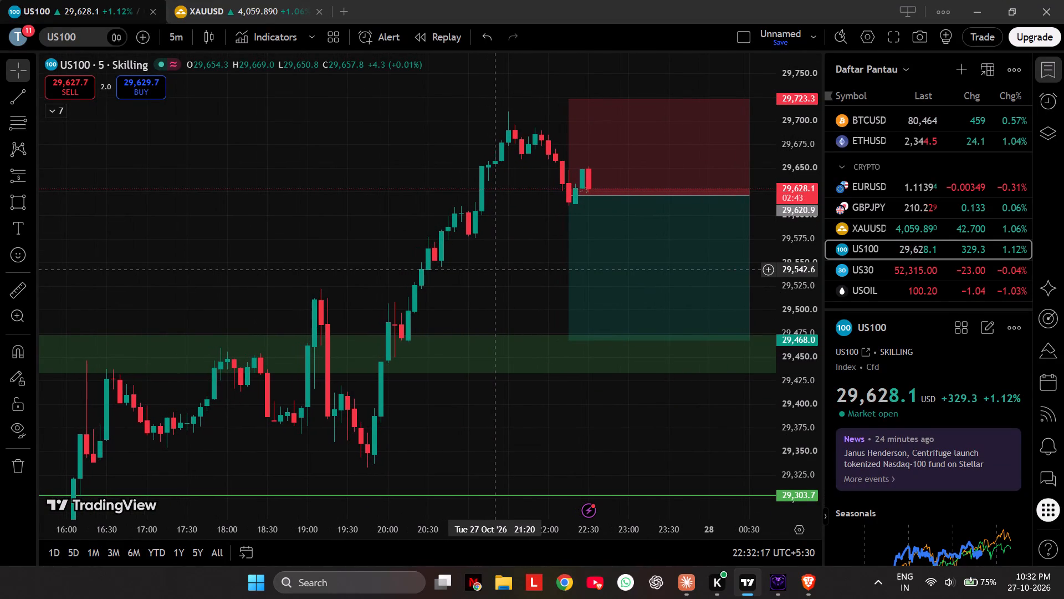
{"action": "left_click_drag", "start_coordinate": [498, 269], "coordinate": [487, 270]}
{"action": "left_click_drag", "start_coordinate": [487, 272], "coordinate": [494, 272]}
{"action": "left_click_drag", "start_coordinate": [494, 272], "coordinate": [472, 259]}
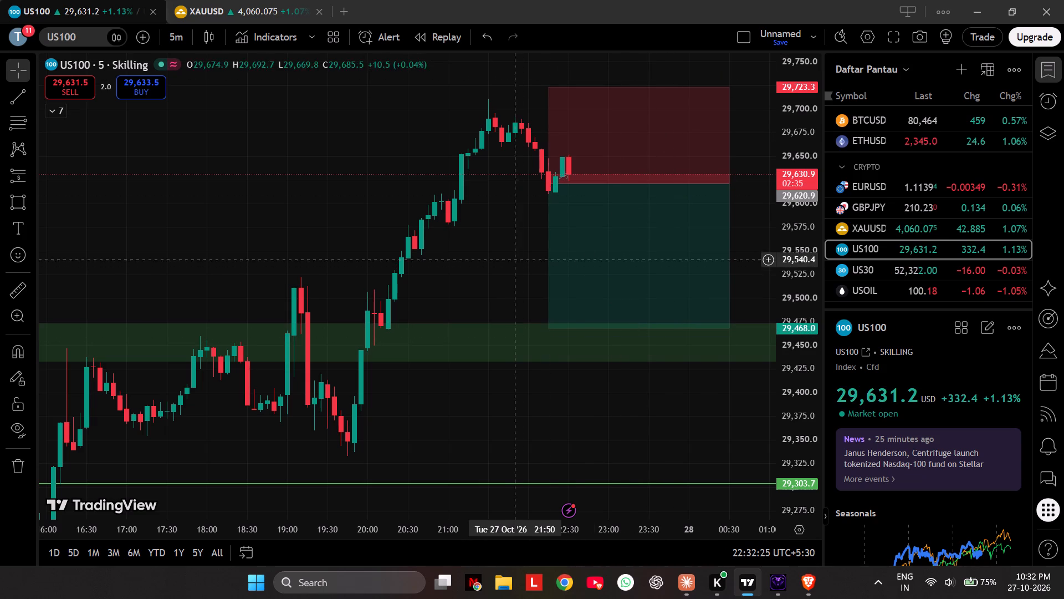
{"action": "left_click_drag", "start_coordinate": [503, 256], "coordinate": [484, 237]}
{"action": "left_click_drag", "start_coordinate": [497, 237], "coordinate": [528, 247]}
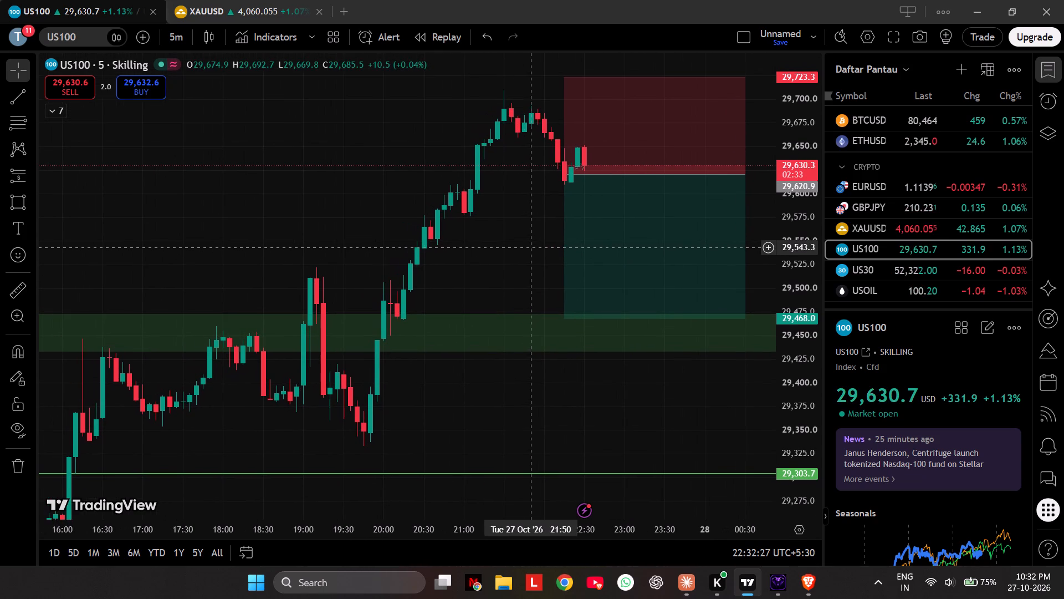
{"action": "left_click_drag", "start_coordinate": [514, 250], "coordinate": [549, 243]}
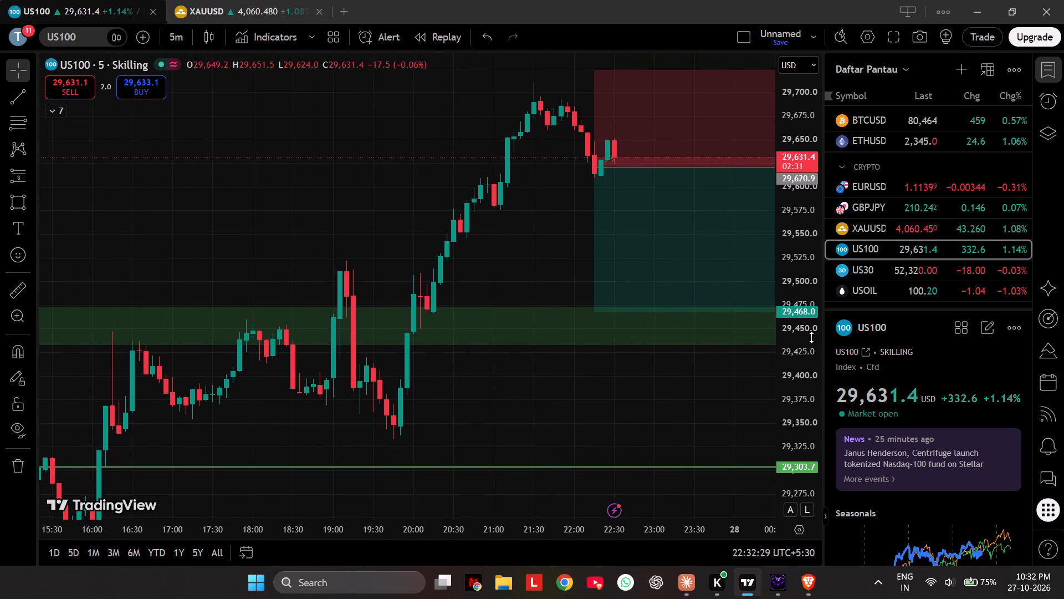
{"action": "scroll", "coordinate": [810, 337], "scroll_direction": "down", "scroll_amount": 4}
{"action": "left_click_drag", "start_coordinate": [713, 394], "coordinate": [656, 402]}
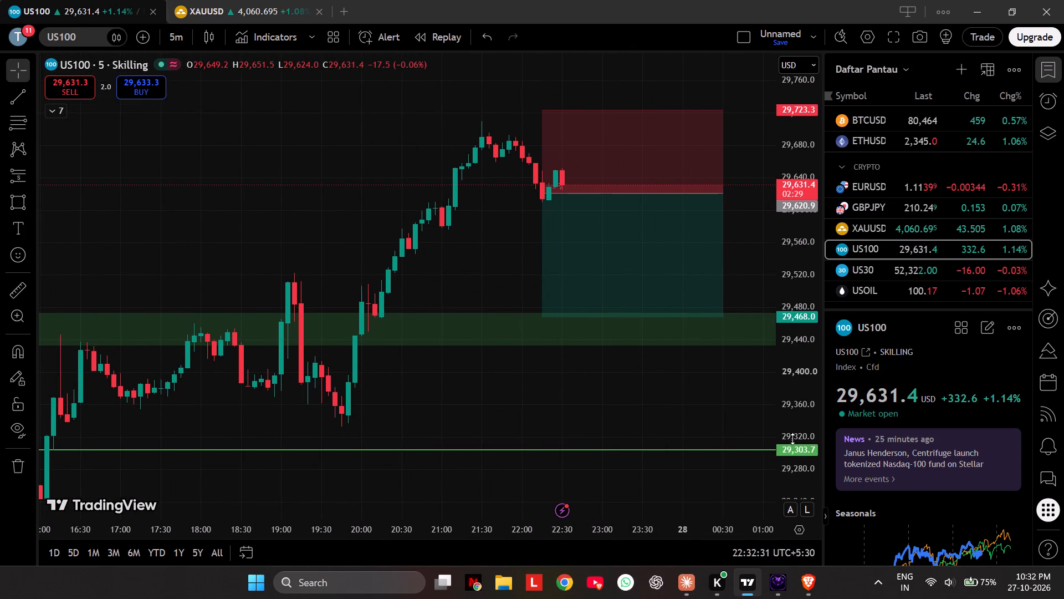
{"action": "scroll", "coordinate": [794, 440], "scroll_direction": "up", "scroll_amount": 4}
{"action": "left_click_drag", "start_coordinate": [638, 407], "coordinate": [649, 435]}
{"action": "left_click_drag", "start_coordinate": [648, 435], "coordinate": [639, 429]}
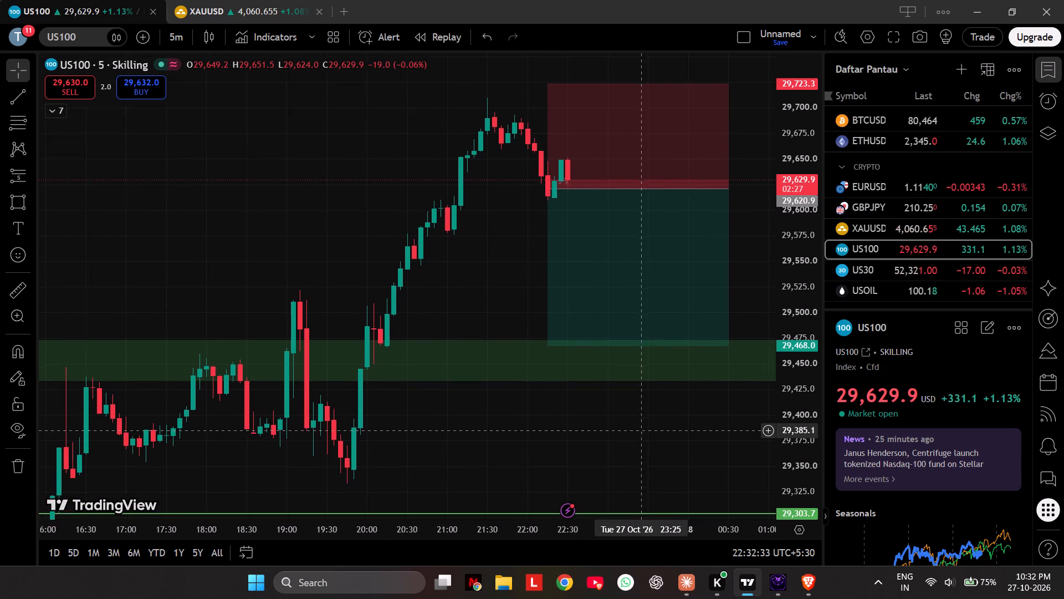
{"action": "left_click_drag", "start_coordinate": [639, 429], "coordinate": [629, 414]}
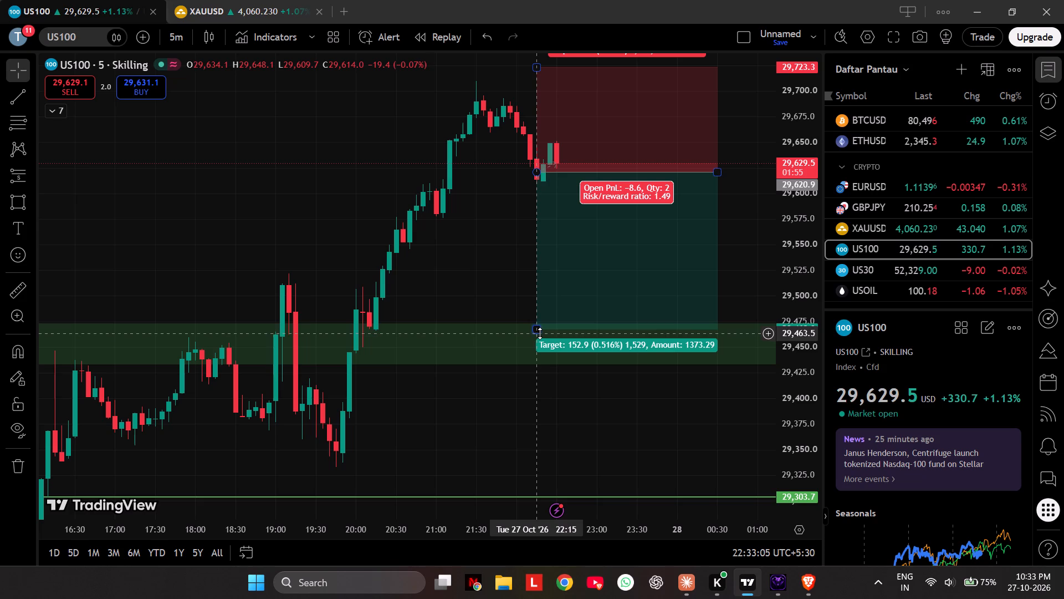
Lower the US100 short position's target to about 29,454, inside the green zone.
{"action": "left_click_drag", "start_coordinate": [536, 331], "coordinate": [544, 343]}
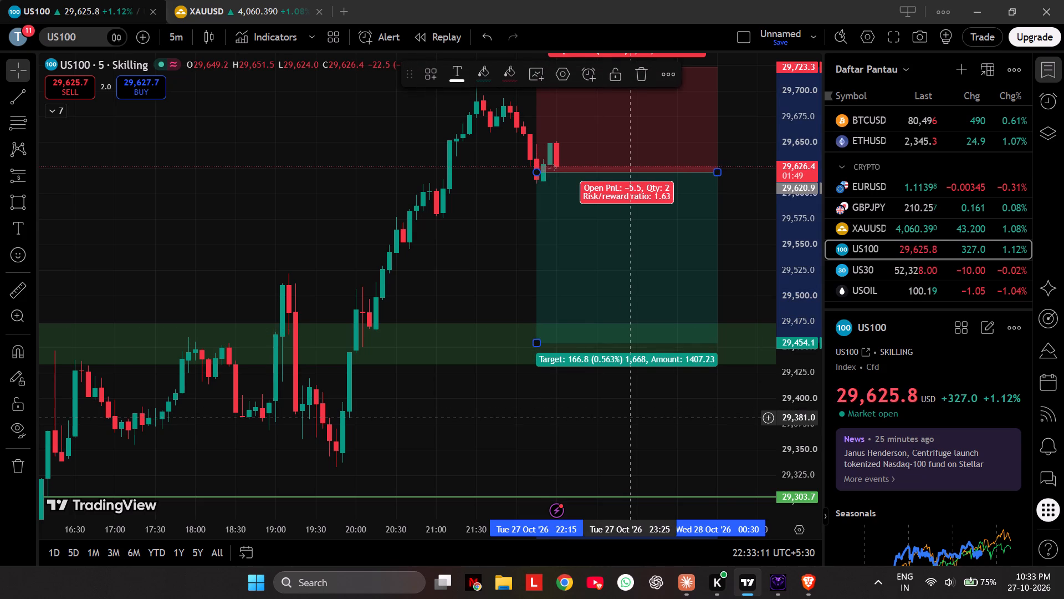
{"action": "left_click", "coordinate": [629, 418]}
{"action": "left_click_drag", "start_coordinate": [629, 418], "coordinate": [658, 434]}
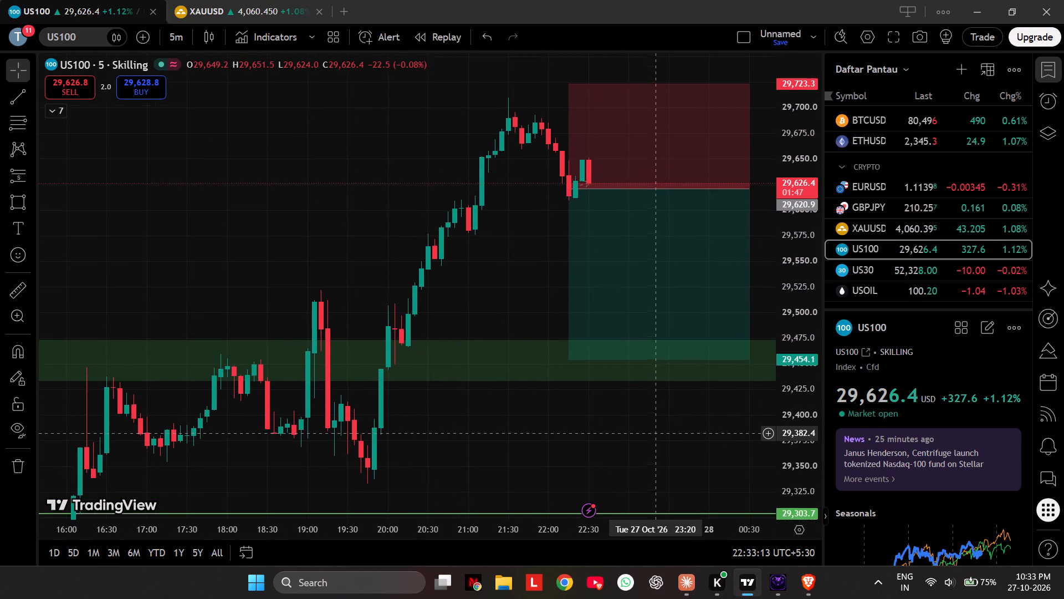
{"action": "left_click_drag", "start_coordinate": [658, 434], "coordinate": [616, 418]}
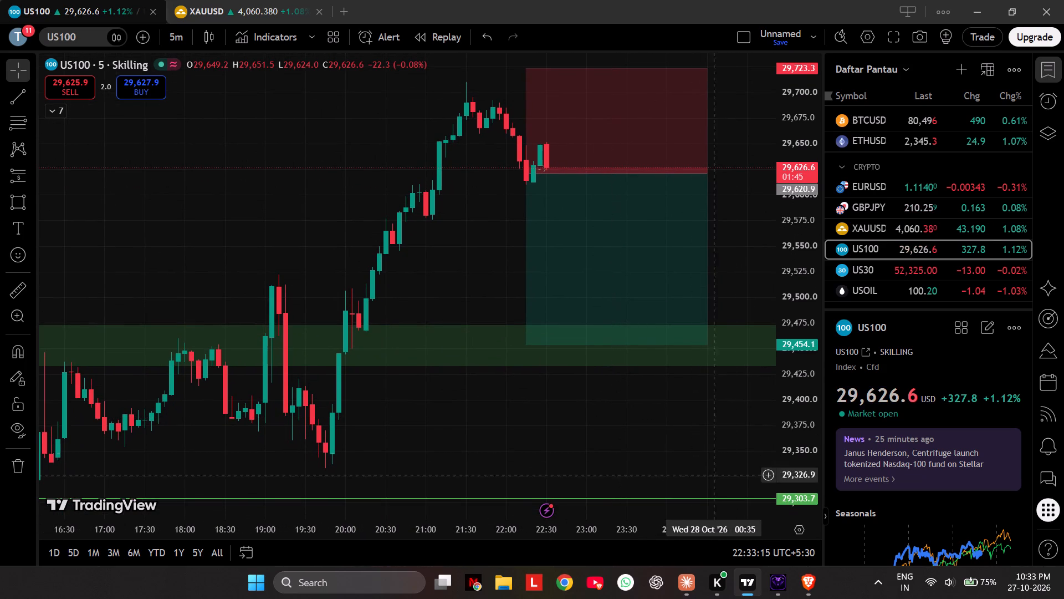
Switch to Brave and watch the live stream's USTEC short trade in full screen, leaving full screen when done.
{"action": "left_click", "coordinate": [806, 583]}
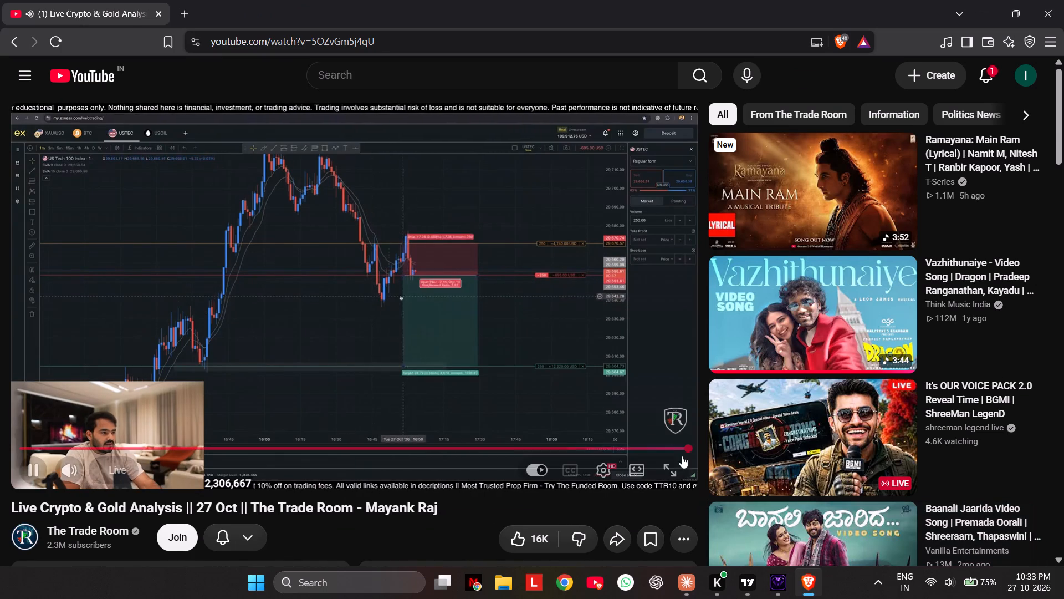
{"action": "left_click", "coordinate": [681, 464]}
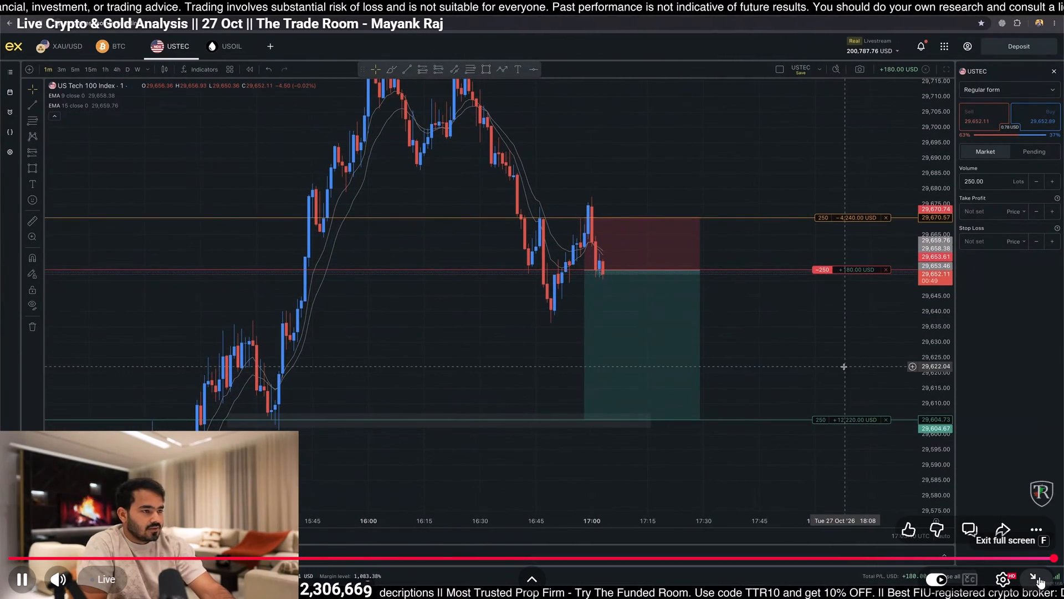
{"action": "left_click", "coordinate": [1041, 577]}
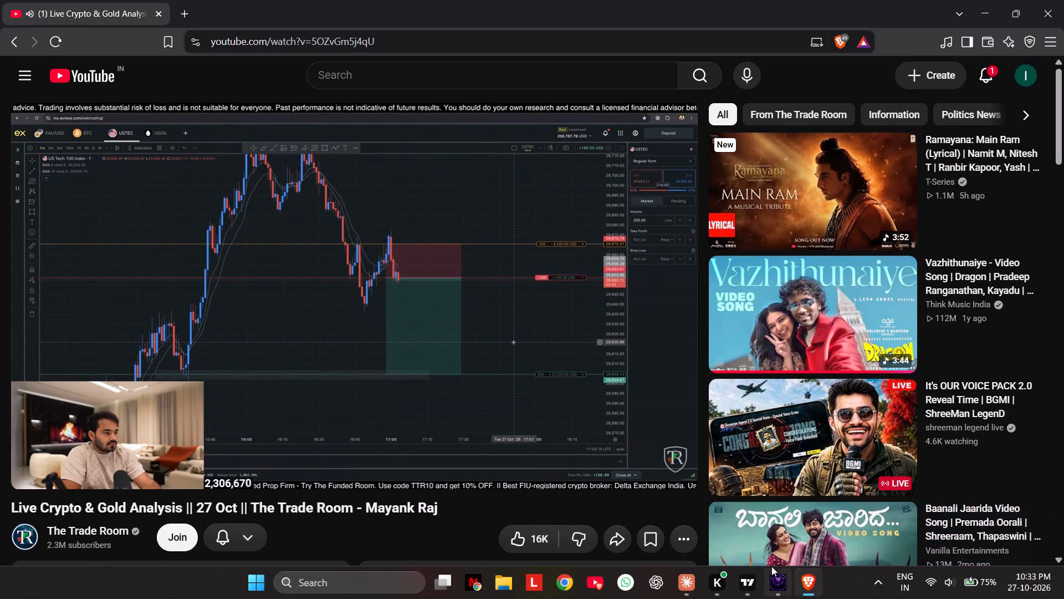
Check the XAUUSD chart in CobraTerminal, then return to TradingView's US100 5-minute chart.
{"action": "left_click", "coordinate": [769, 584]}
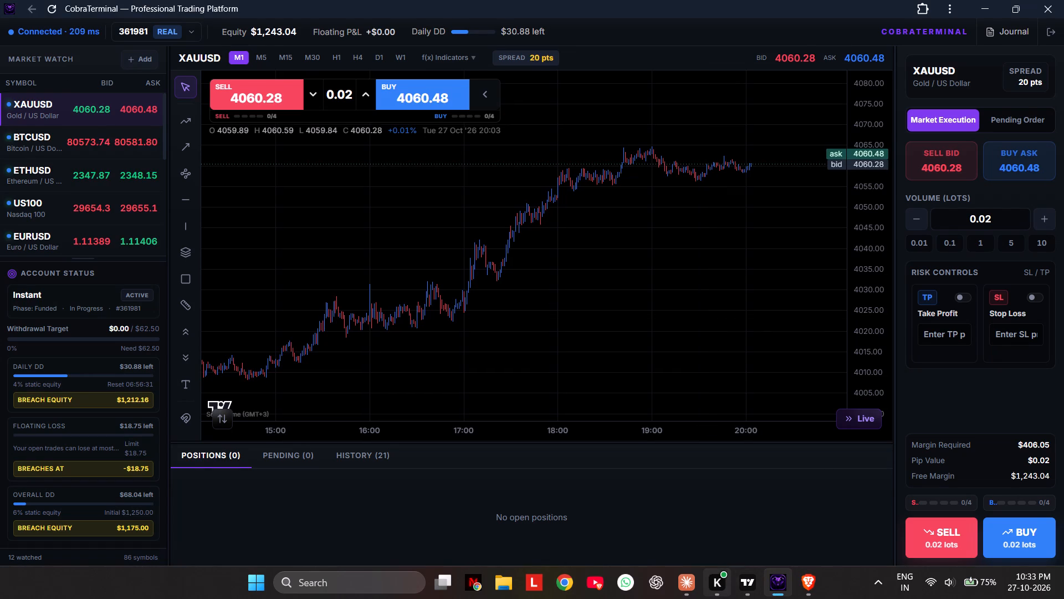
{"action": "left_click", "coordinate": [743, 586]}
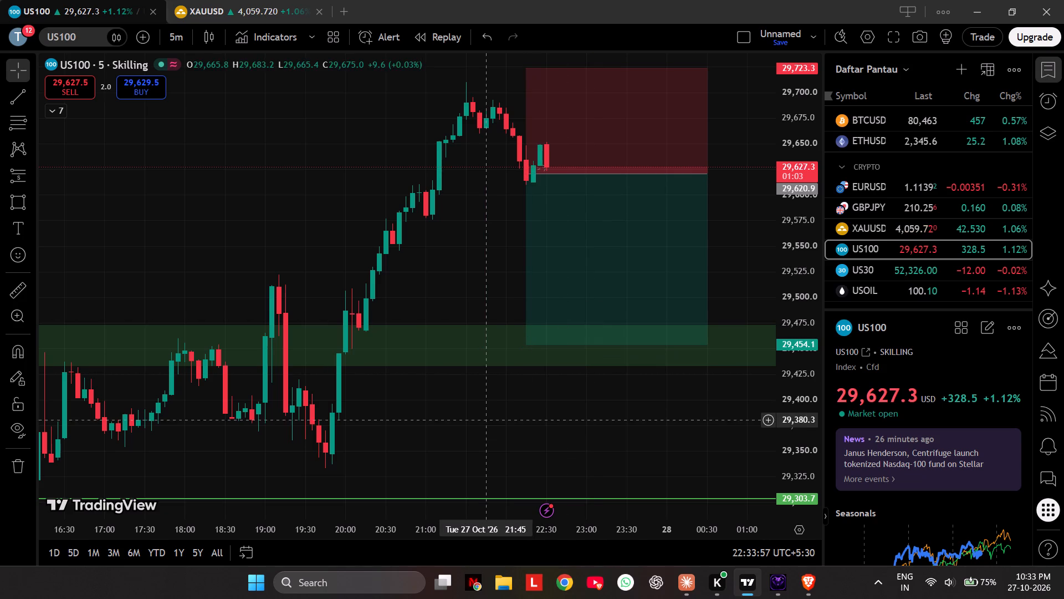
{"action": "scroll", "coordinate": [799, 366], "scroll_direction": "down", "scroll_amount": 4}
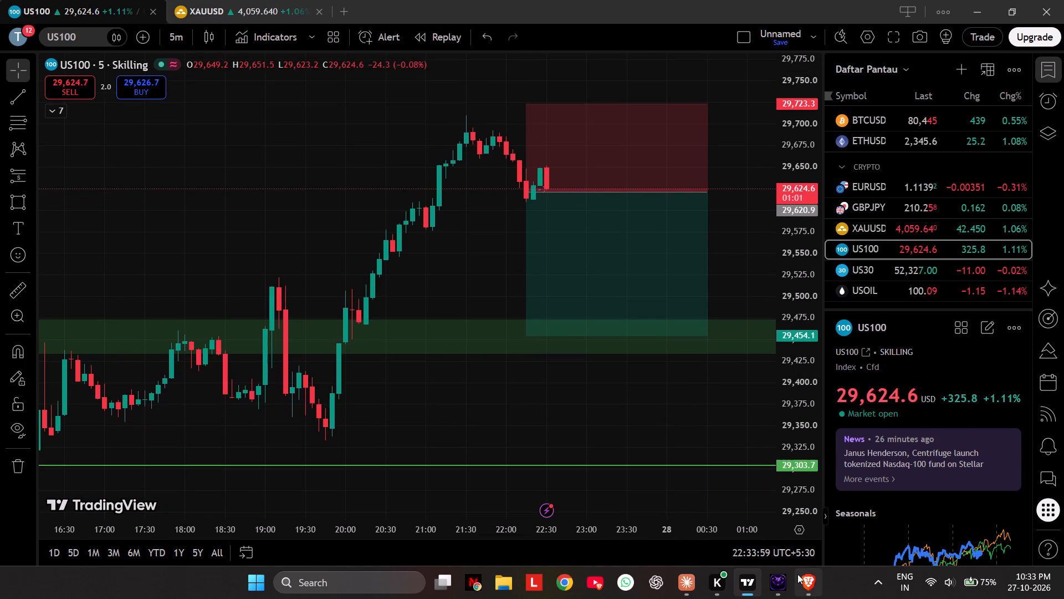
Switch to Brave and check the live stream's USTEC short setup.
{"action": "left_click", "coordinate": [797, 574]}
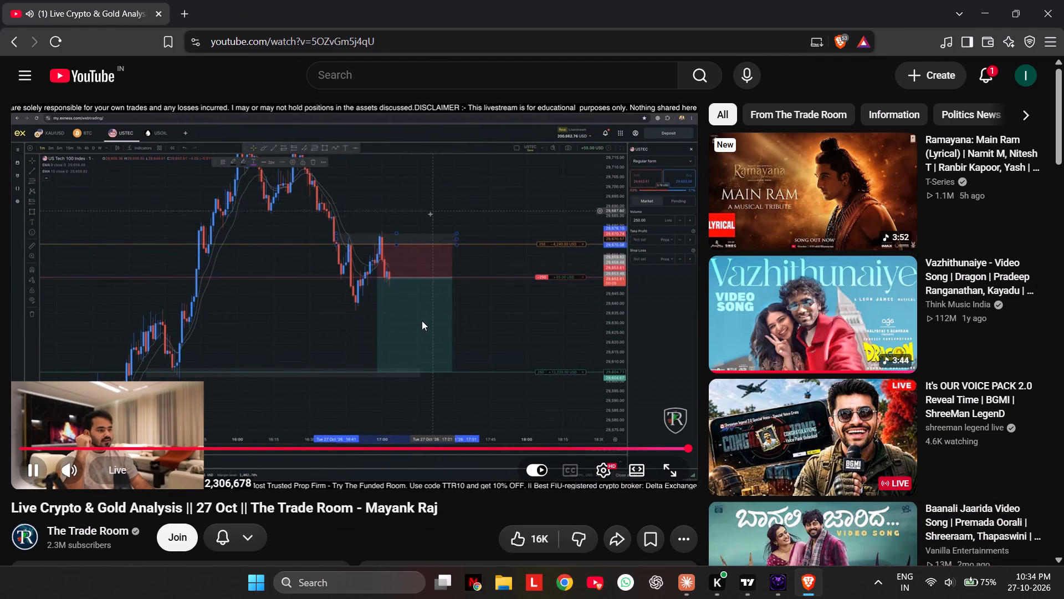
Return to TradingView, set US100 to the 1-minute timeframe and frame the latest candles beside the short position's entry.
{"action": "left_click", "coordinate": [758, 581]}
{"action": "left_click", "coordinate": [176, 36]}
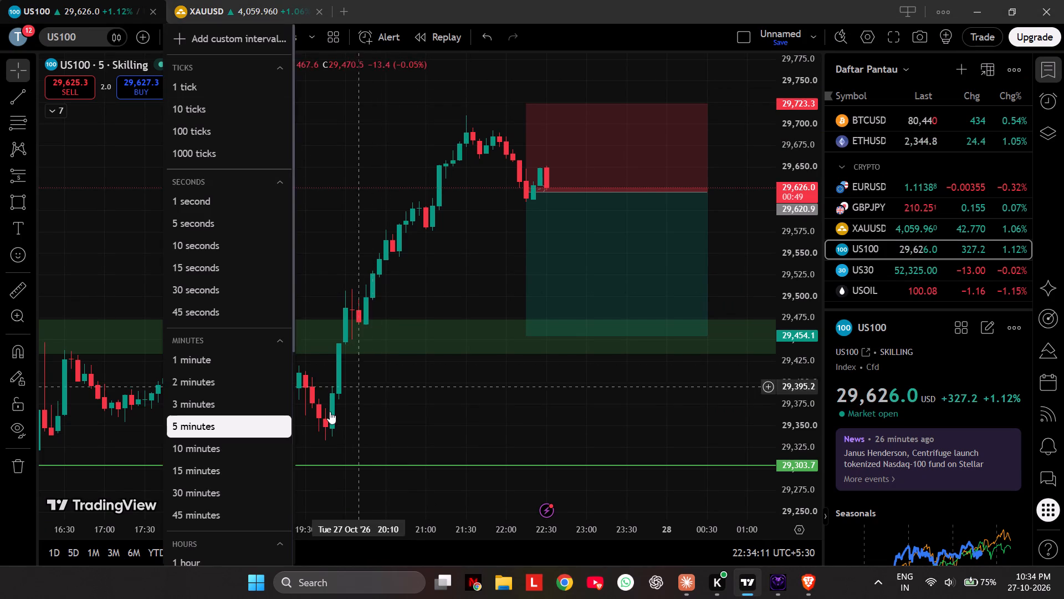
{"action": "left_click", "coordinate": [219, 363]}
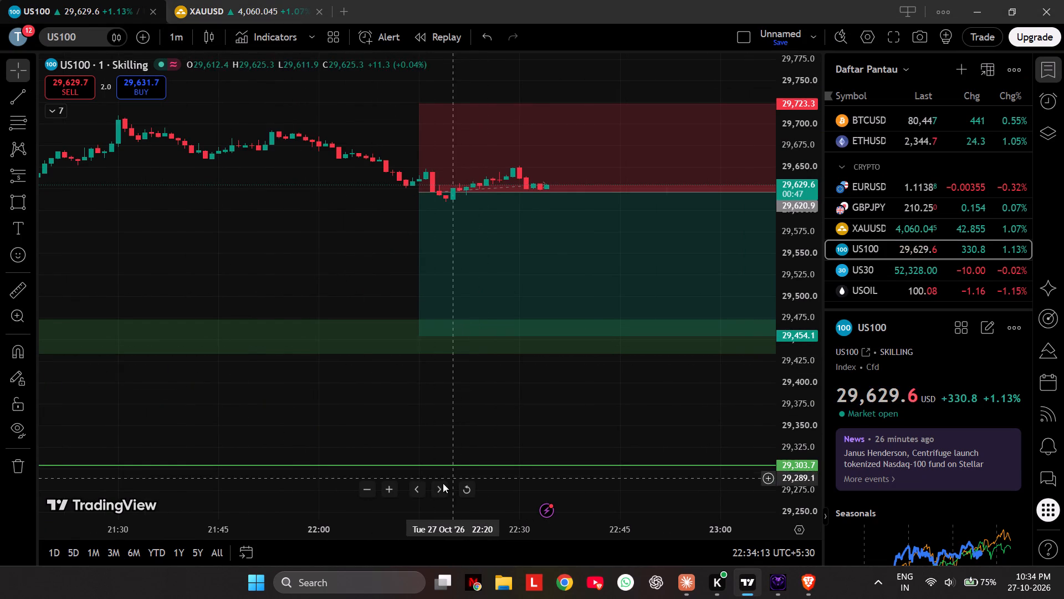
{"action": "left_click", "coordinate": [463, 484]}
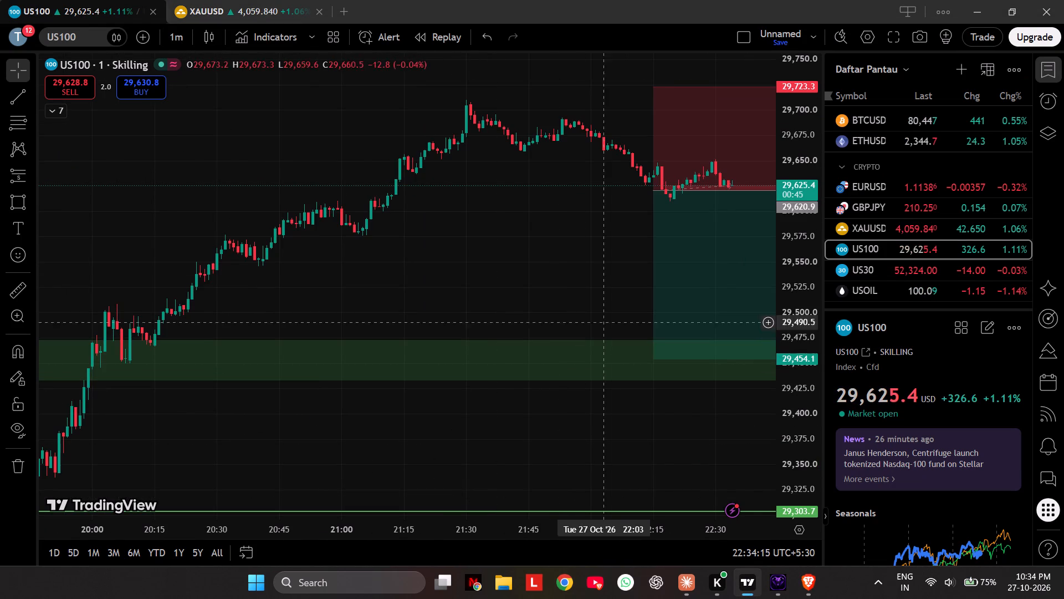
{"action": "scroll", "coordinate": [785, 392], "scroll_direction": "up", "scroll_amount": 12}
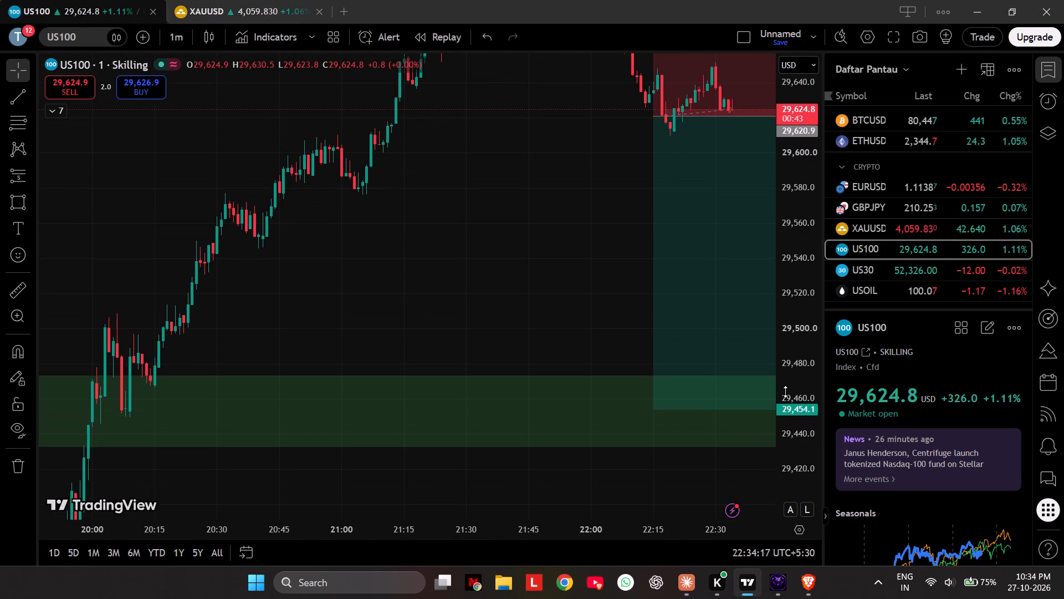
{"action": "left_click_drag", "start_coordinate": [548, 246], "coordinate": [473, 384]}
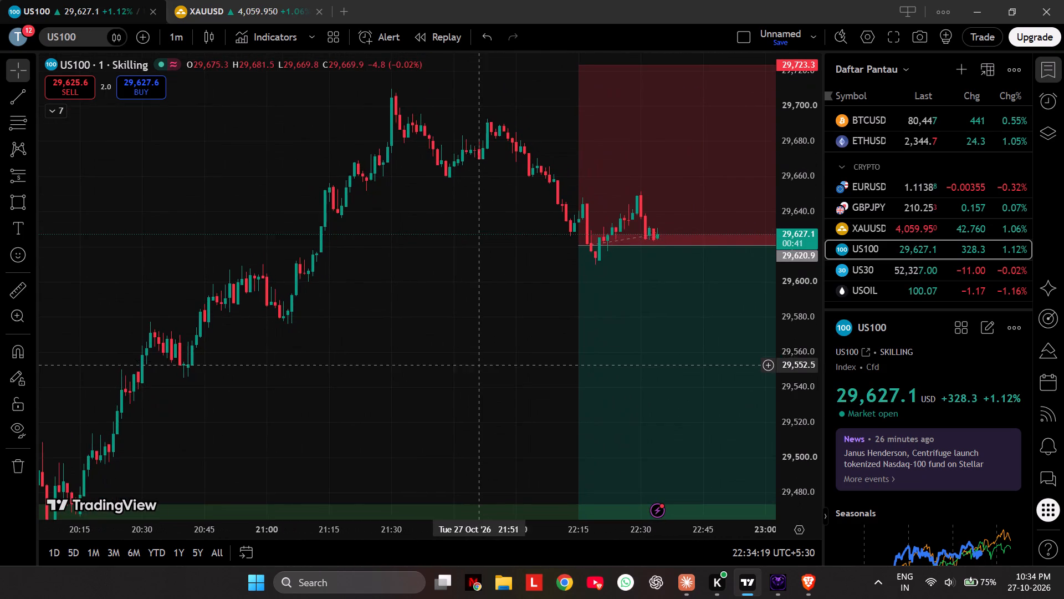
{"action": "scroll", "coordinate": [480, 367], "scroll_direction": "up", "scroll_amount": 1}
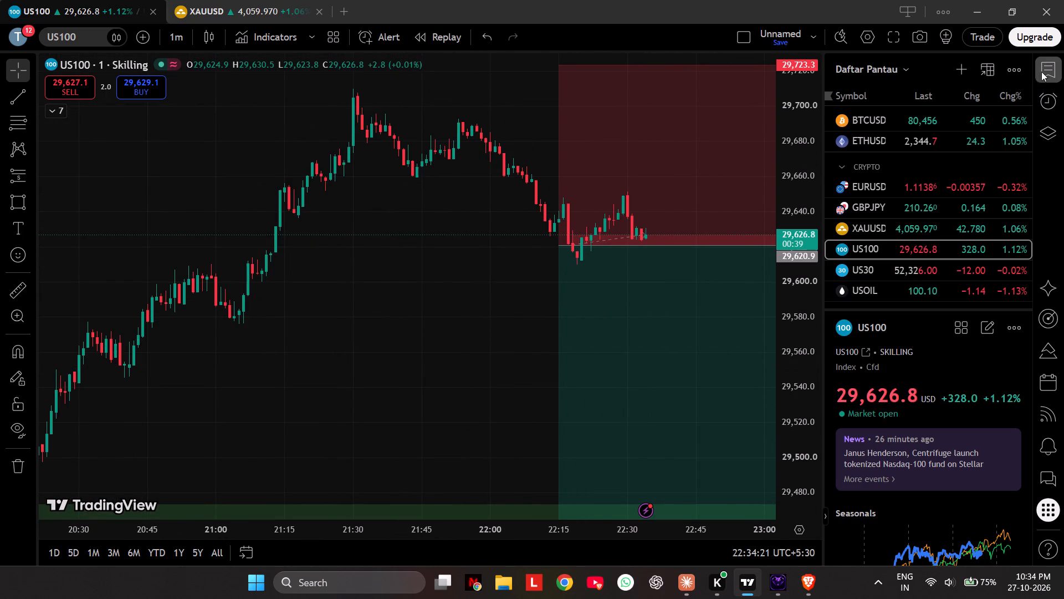
Hide the watchlist to widen the US100 chart.
{"action": "left_click", "coordinate": [1043, 68]}
Examine US100's 1-minute candles around the short position's entry level and the preceding rise.
{"action": "scroll", "coordinate": [1010, 403], "scroll_direction": "up", "scroll_amount": 4}
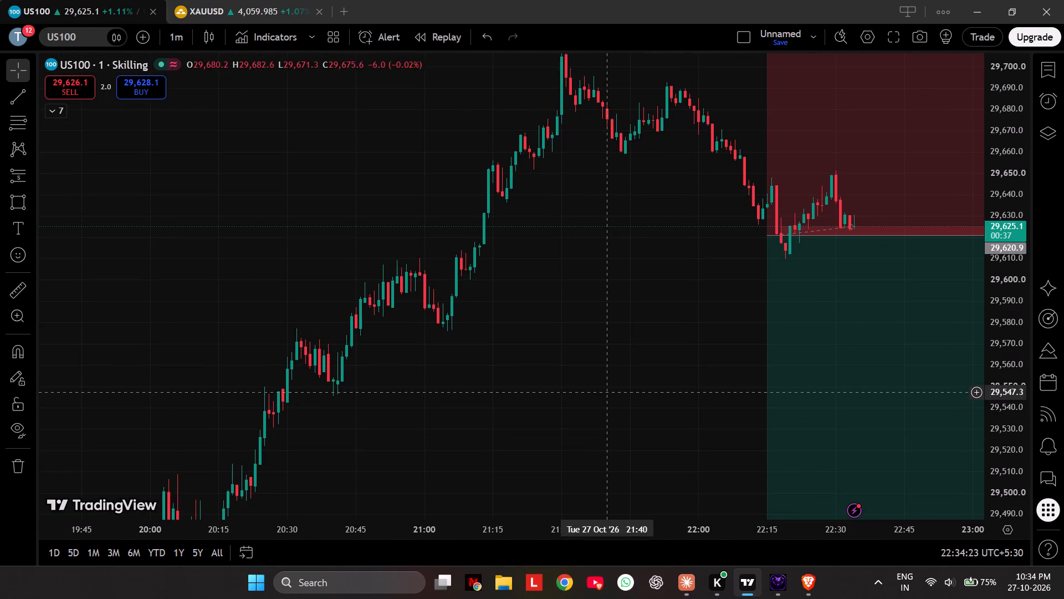
{"action": "left_click_drag", "start_coordinate": [607, 392], "coordinate": [408, 370]}
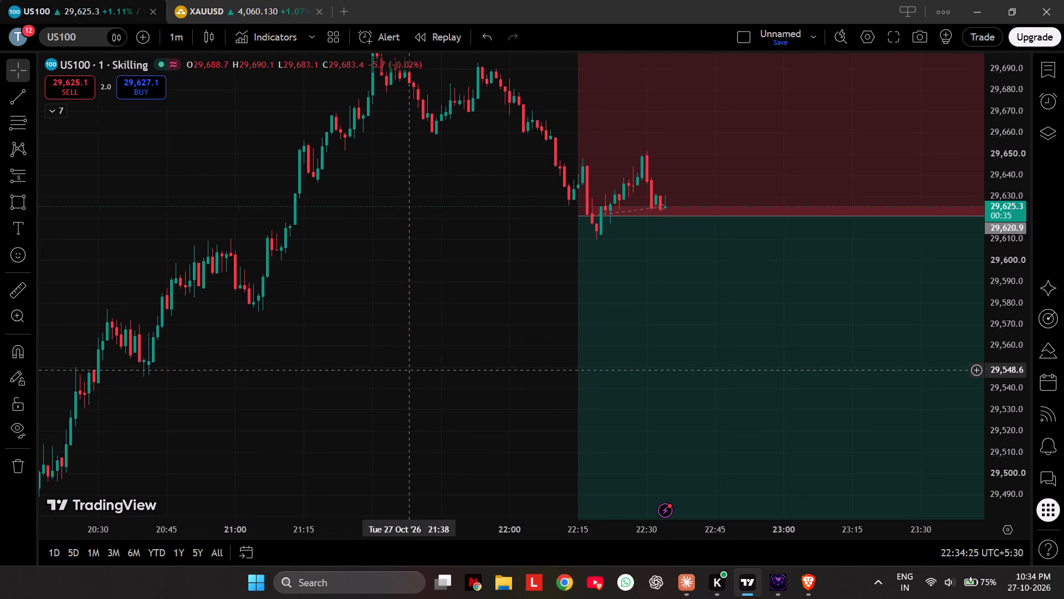
{"action": "left_click_drag", "start_coordinate": [408, 370], "coordinate": [407, 383]}
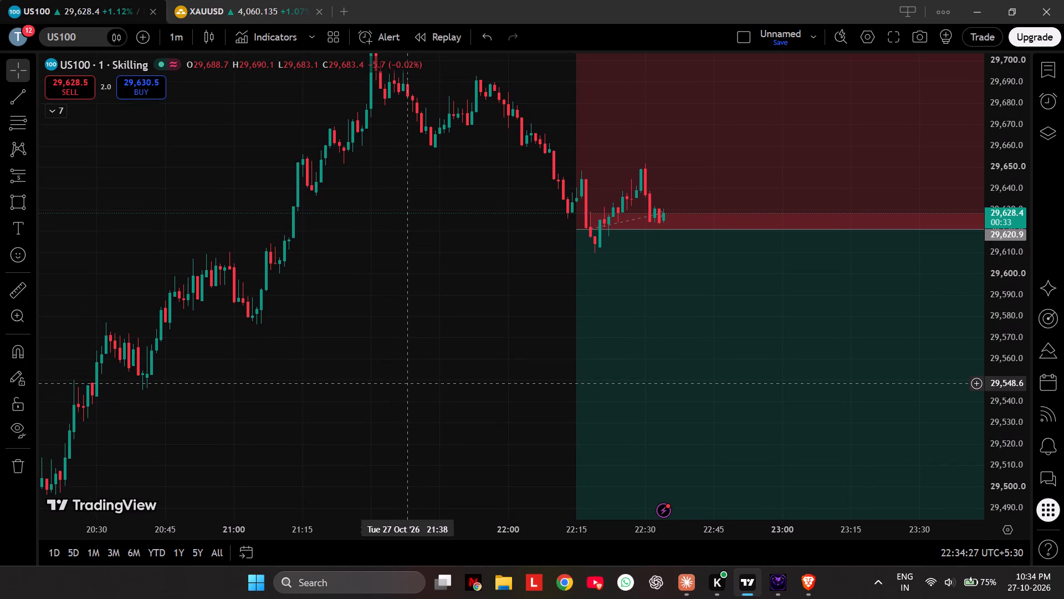
{"action": "scroll", "coordinate": [345, 304], "scroll_direction": "down", "scroll_amount": 1}
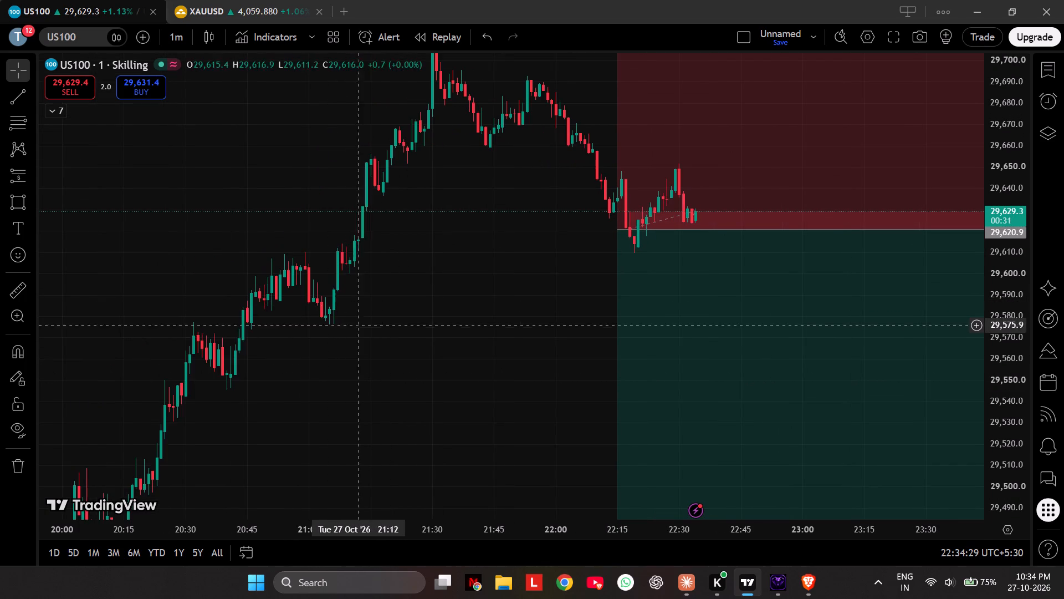
{"action": "left_click_drag", "start_coordinate": [390, 373], "coordinate": [402, 322]}
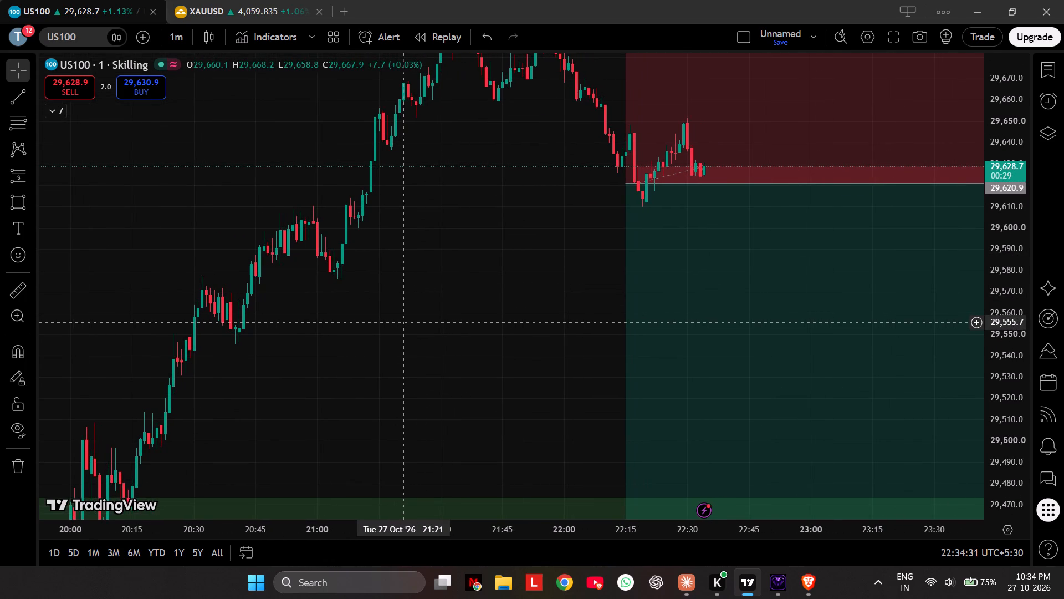
{"action": "left_click_drag", "start_coordinate": [402, 322], "coordinate": [417, 331]}
{"action": "left_click_drag", "start_coordinate": [415, 331], "coordinate": [372, 334]}
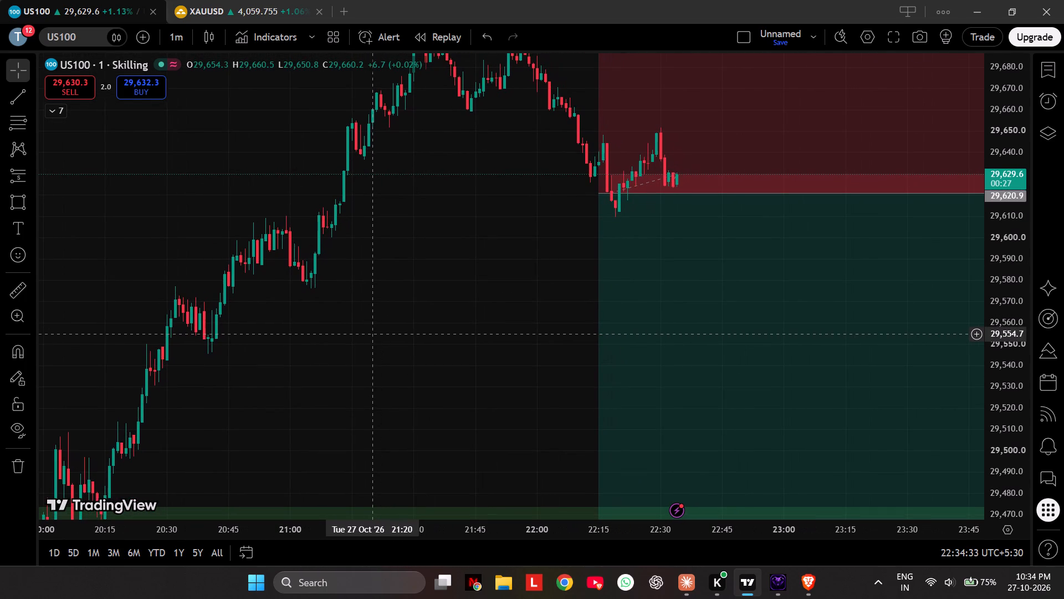
{"action": "left_click_drag", "start_coordinate": [373, 334], "coordinate": [326, 333]}
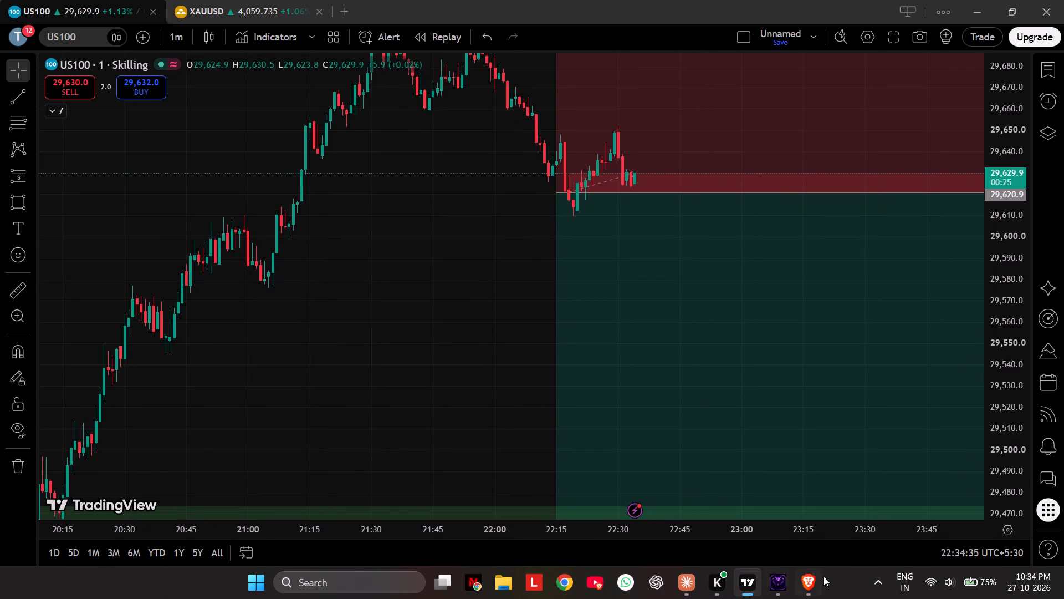
Switch to Brave and check the live stream's USTEC short trade in full screen, leaving full screen when done.
{"action": "left_click", "coordinate": [812, 587]}
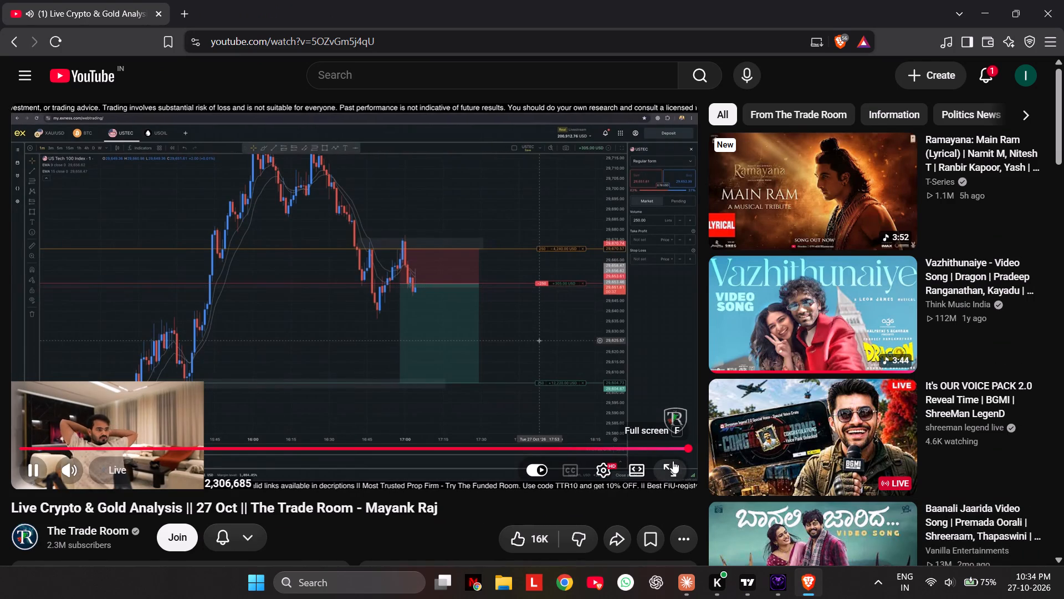
{"action": "left_click", "coordinate": [672, 462]}
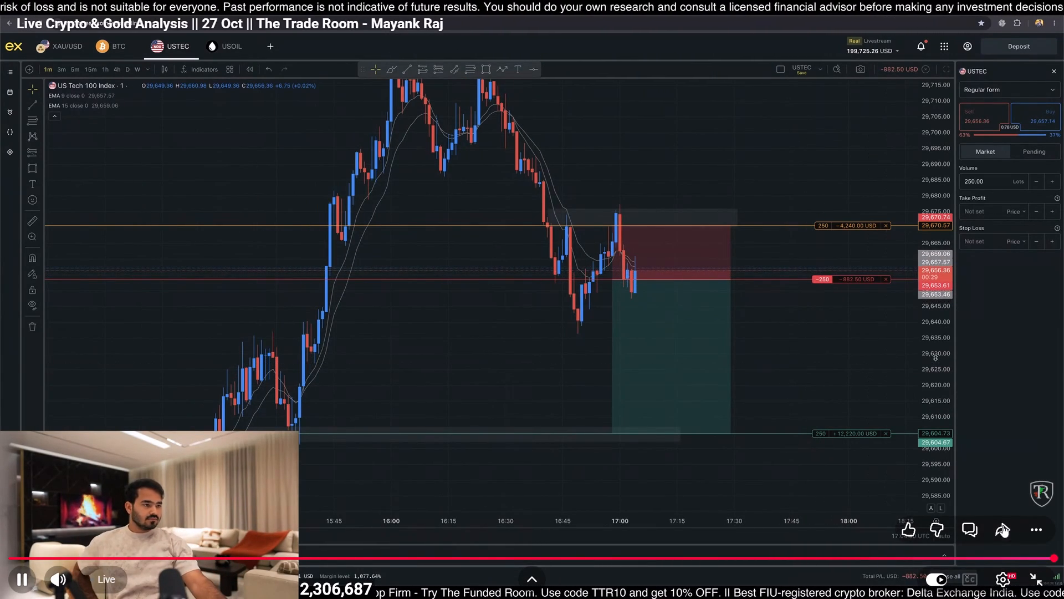
{"action": "left_click", "coordinate": [1043, 574]}
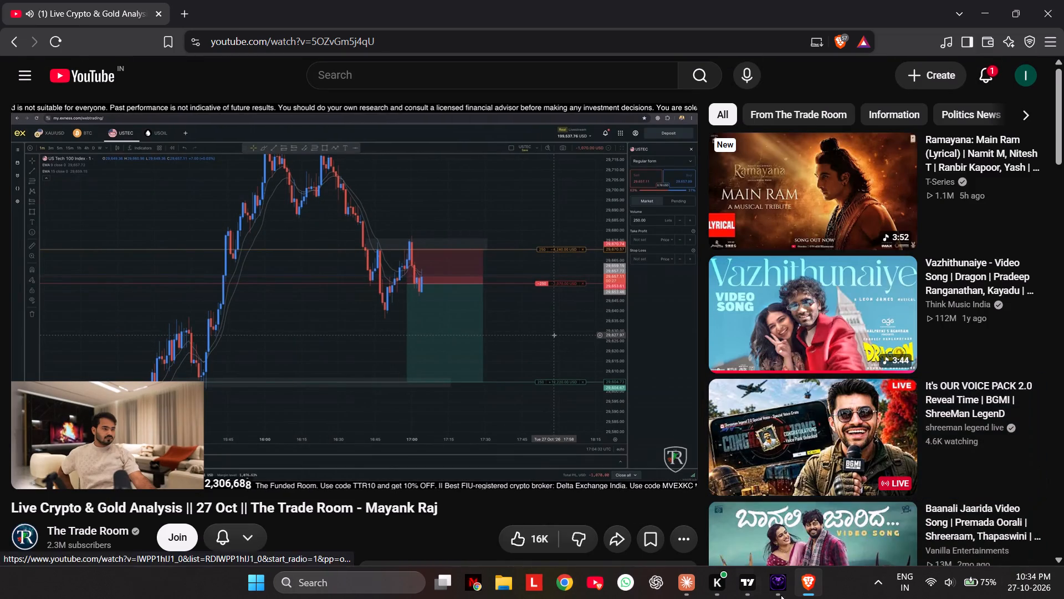
Return to TradingView and check US100's latest 1-minute candles against the short position's entry.
{"action": "left_click", "coordinate": [746, 583]}
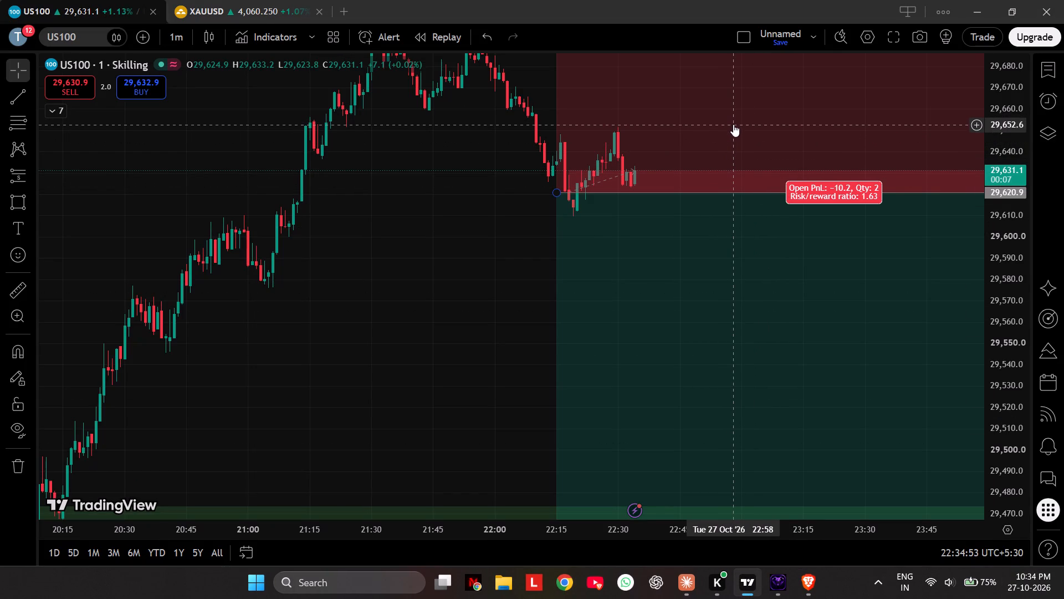
{"action": "left_click_drag", "start_coordinate": [482, 299], "coordinate": [474, 299]}
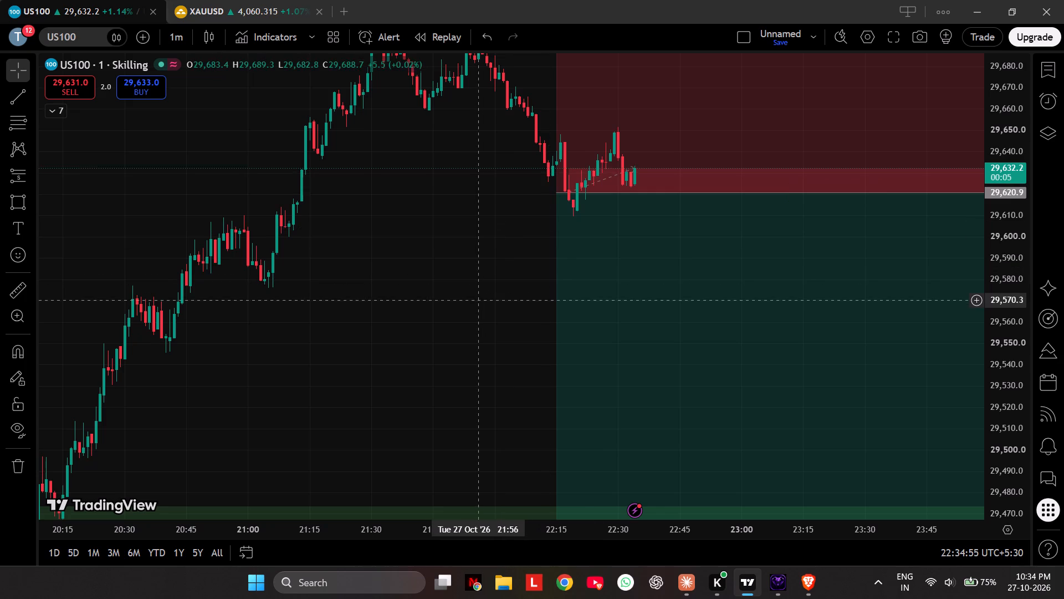
{"action": "left_click_drag", "start_coordinate": [474, 299], "coordinate": [401, 304]}
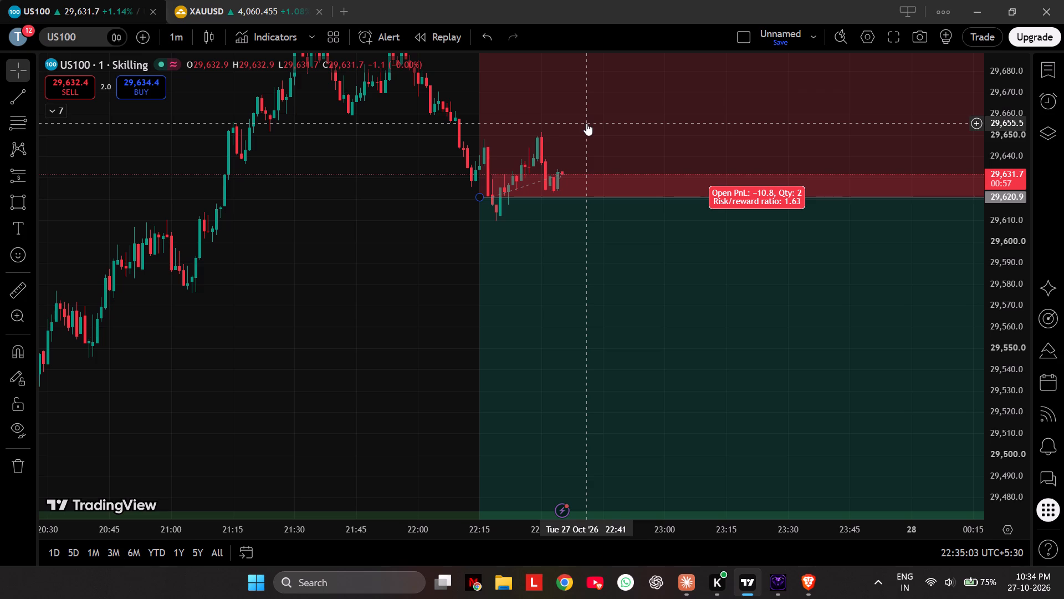
Switch to CobraTerminal, open the US100 M1 chart and frame its latest candles with room beside them.
{"action": "left_click", "coordinate": [769, 586]}
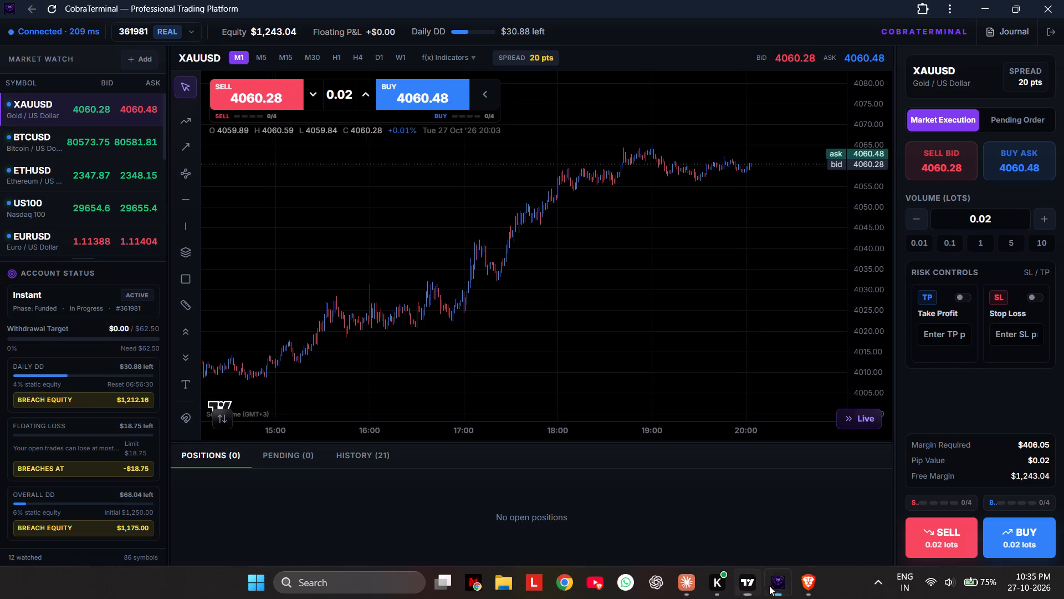
{"action": "left_click", "coordinate": [36, 205]}
{"action": "scroll", "coordinate": [688, 290], "scroll_direction": "up", "scroll_amount": 4}
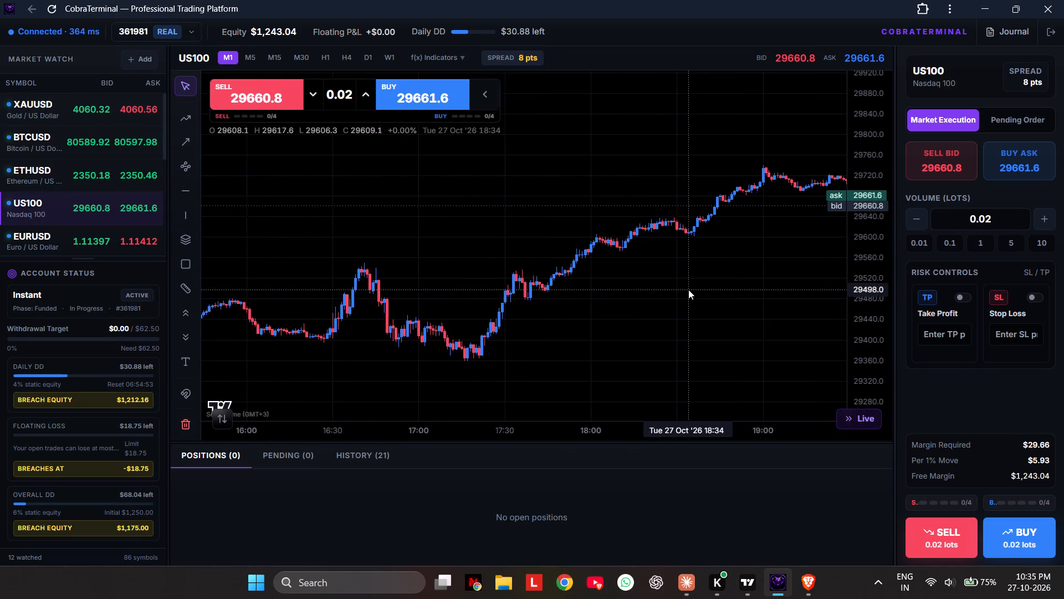
{"action": "left_click_drag", "start_coordinate": [672, 293], "coordinate": [445, 312]}
{"action": "left_click_drag", "start_coordinate": [719, 261], "coordinate": [576, 340]}
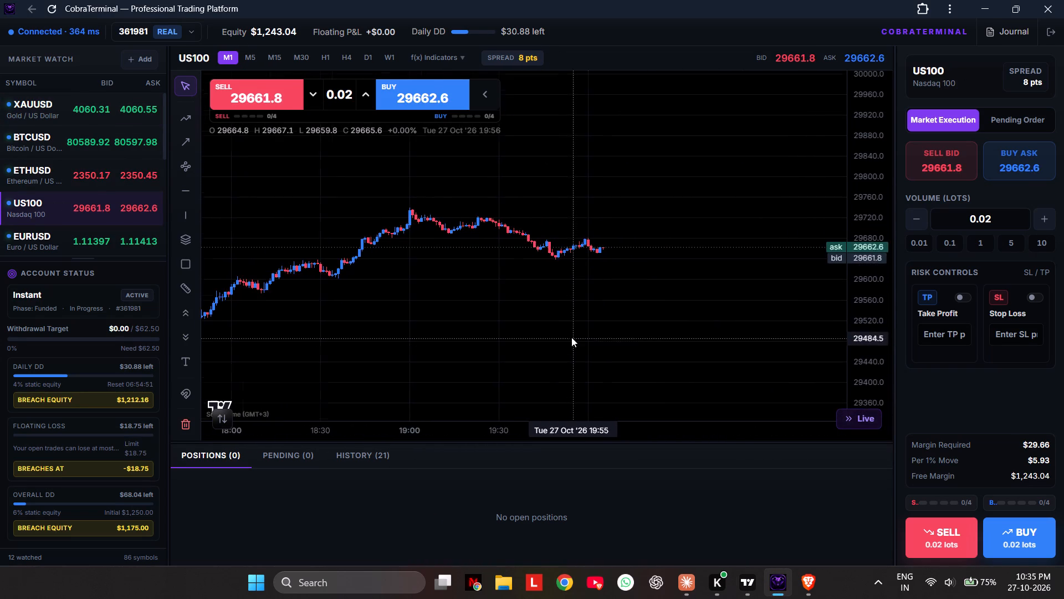
{"action": "scroll", "coordinate": [569, 330], "scroll_direction": "up", "scroll_amount": 8}
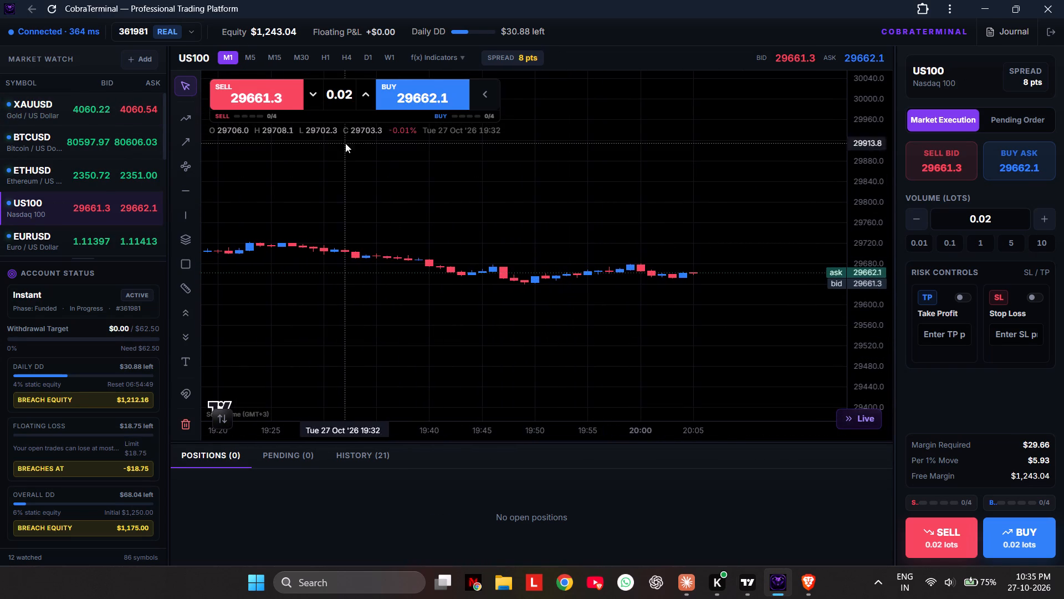
{"action": "scroll", "coordinate": [677, 307], "scroll_direction": "down", "scroll_amount": 4}
{"action": "scroll", "coordinate": [851, 288], "scroll_direction": "up", "scroll_amount": 5}
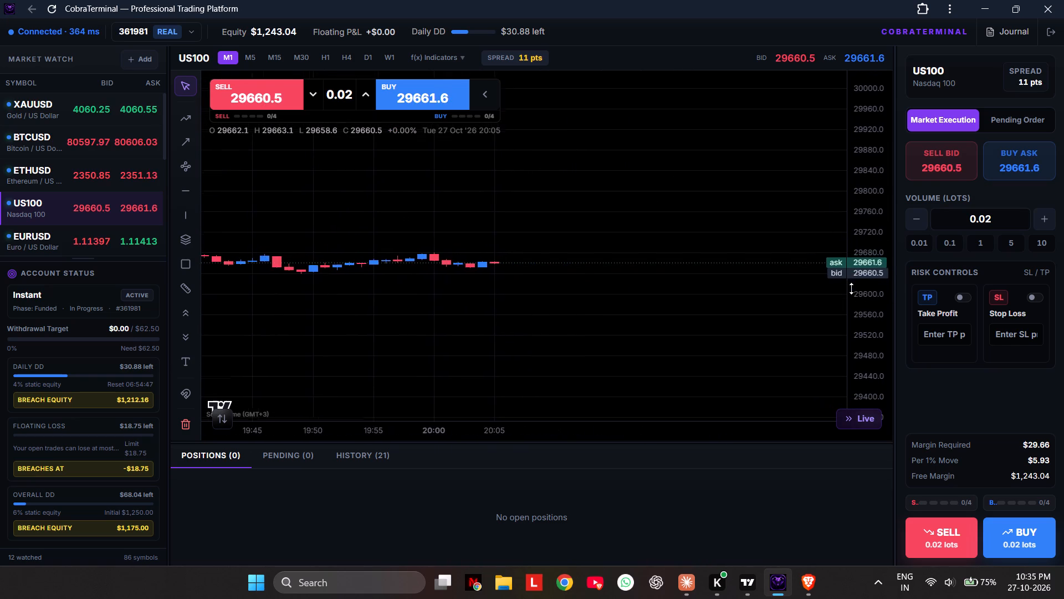
{"action": "left_click_drag", "start_coordinate": [431, 323], "coordinate": [534, 365]}
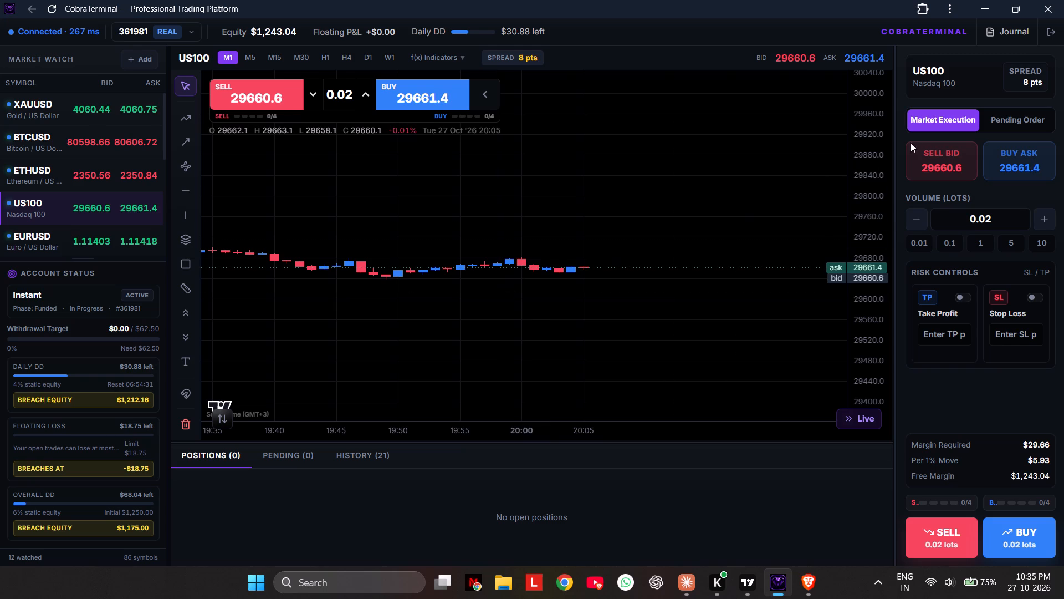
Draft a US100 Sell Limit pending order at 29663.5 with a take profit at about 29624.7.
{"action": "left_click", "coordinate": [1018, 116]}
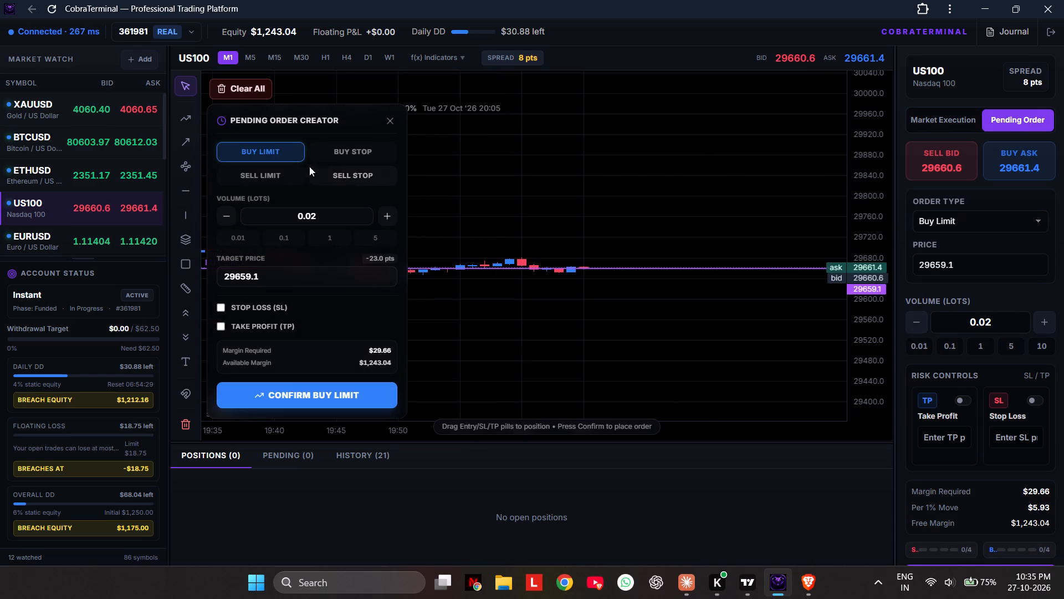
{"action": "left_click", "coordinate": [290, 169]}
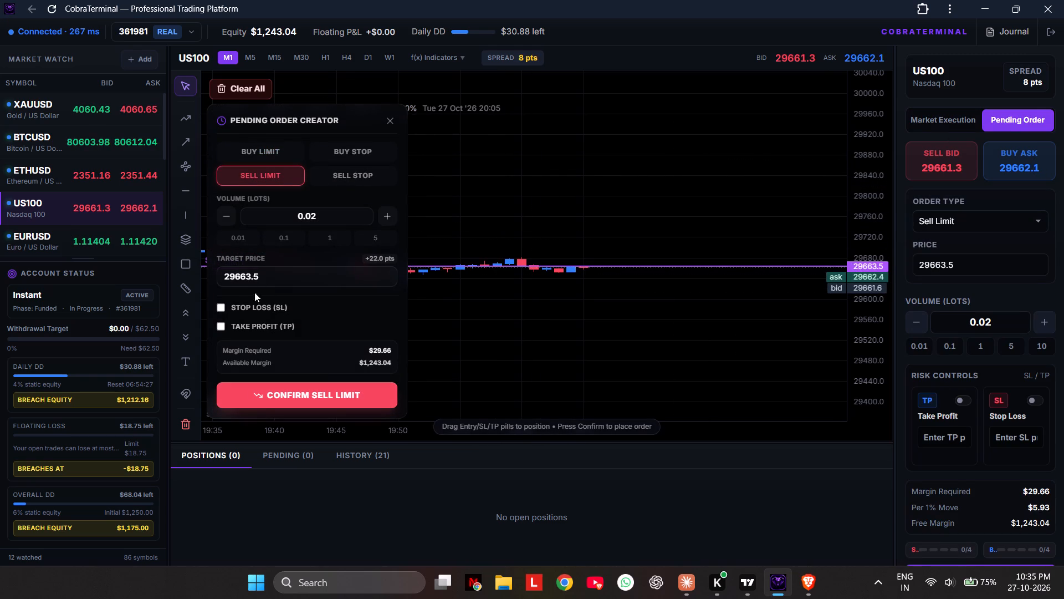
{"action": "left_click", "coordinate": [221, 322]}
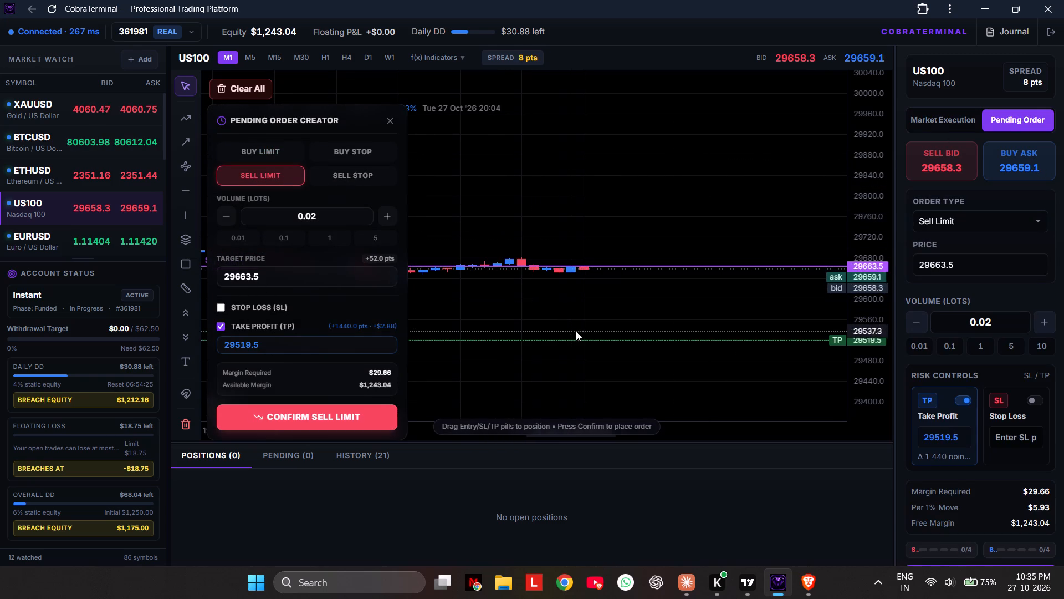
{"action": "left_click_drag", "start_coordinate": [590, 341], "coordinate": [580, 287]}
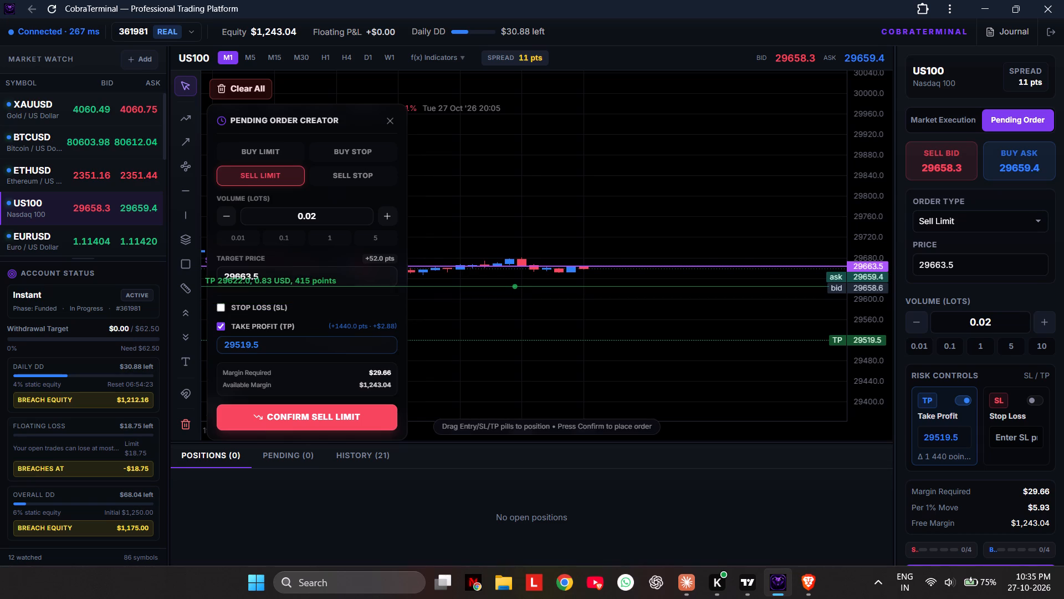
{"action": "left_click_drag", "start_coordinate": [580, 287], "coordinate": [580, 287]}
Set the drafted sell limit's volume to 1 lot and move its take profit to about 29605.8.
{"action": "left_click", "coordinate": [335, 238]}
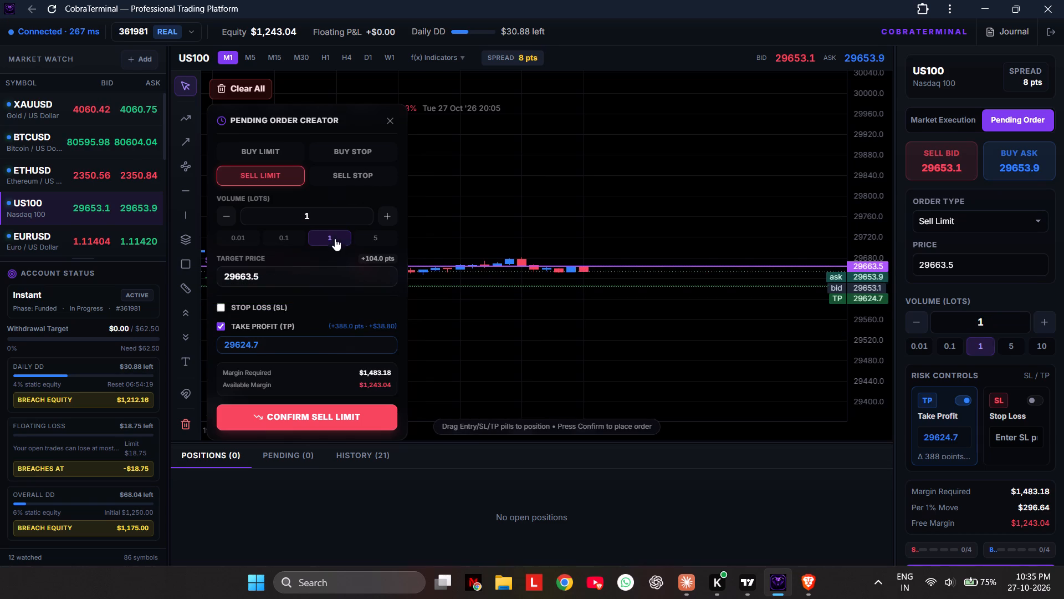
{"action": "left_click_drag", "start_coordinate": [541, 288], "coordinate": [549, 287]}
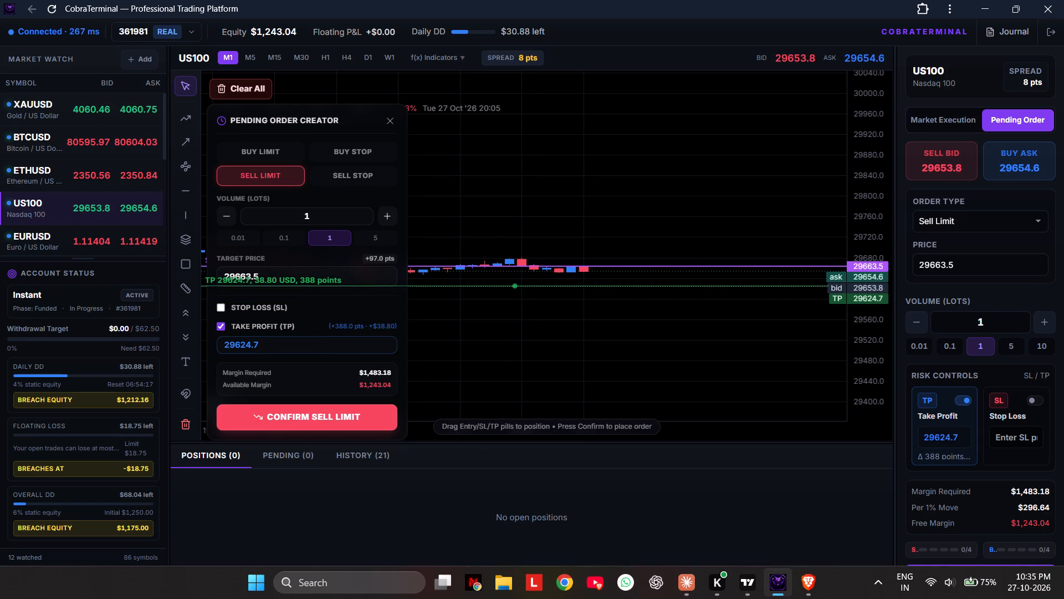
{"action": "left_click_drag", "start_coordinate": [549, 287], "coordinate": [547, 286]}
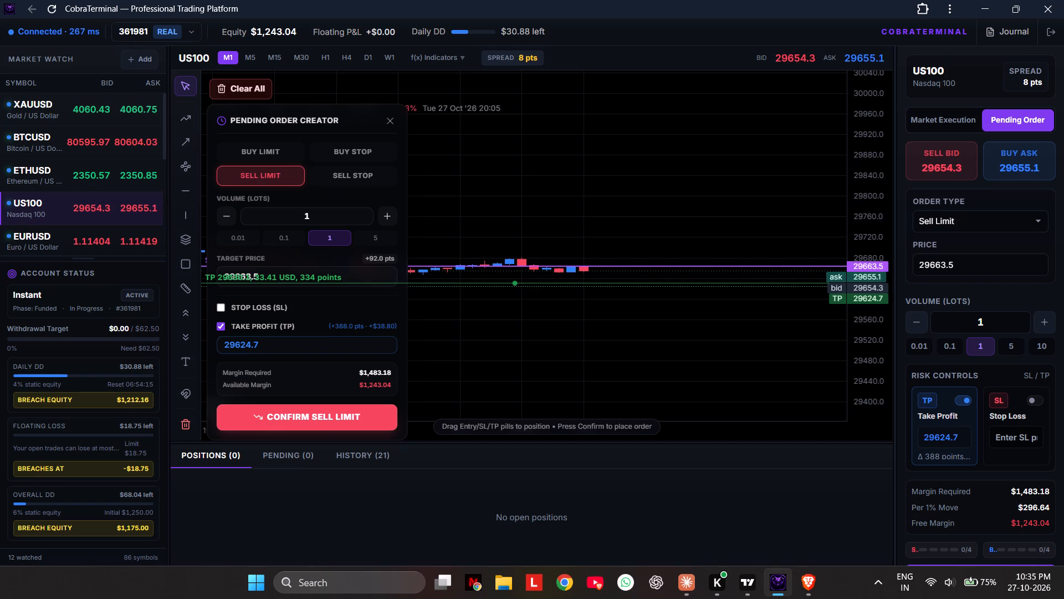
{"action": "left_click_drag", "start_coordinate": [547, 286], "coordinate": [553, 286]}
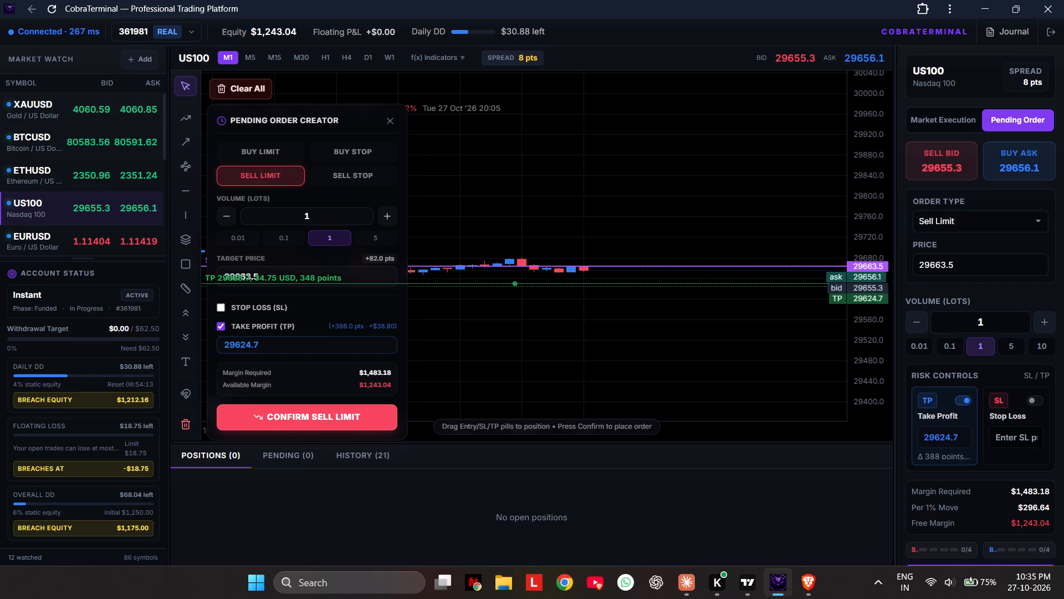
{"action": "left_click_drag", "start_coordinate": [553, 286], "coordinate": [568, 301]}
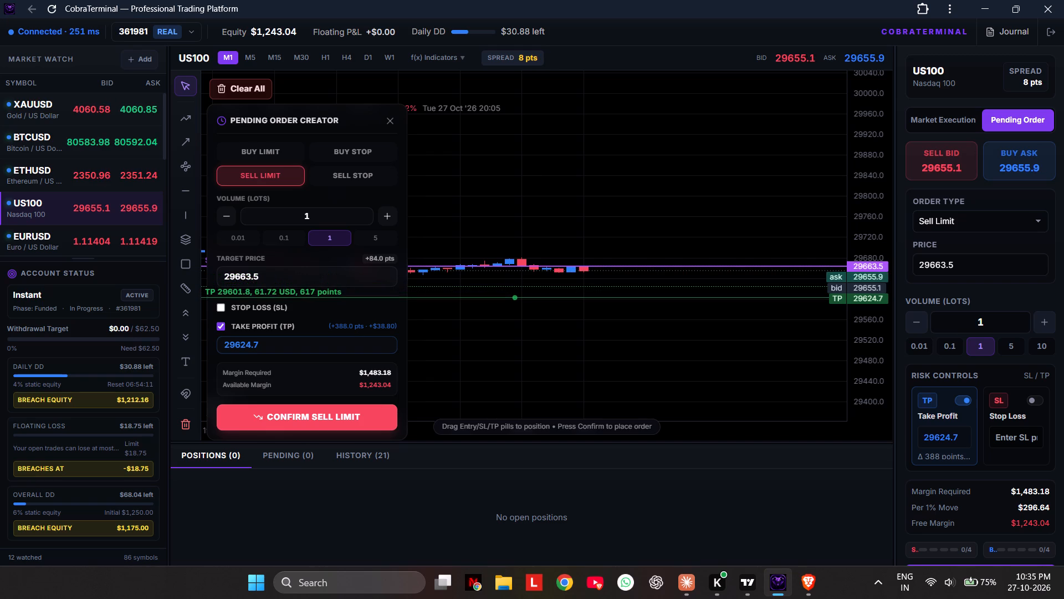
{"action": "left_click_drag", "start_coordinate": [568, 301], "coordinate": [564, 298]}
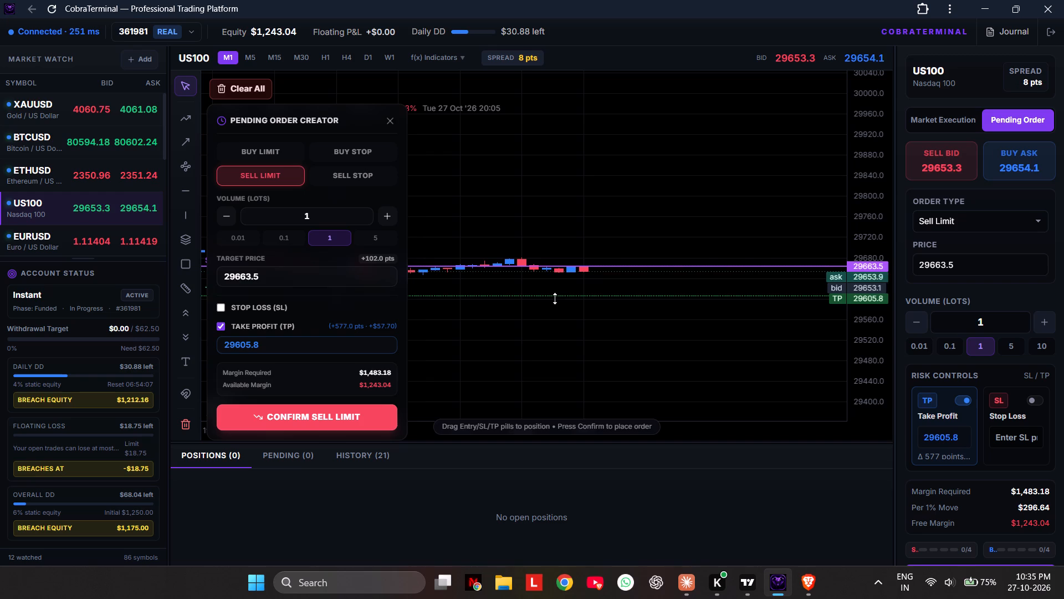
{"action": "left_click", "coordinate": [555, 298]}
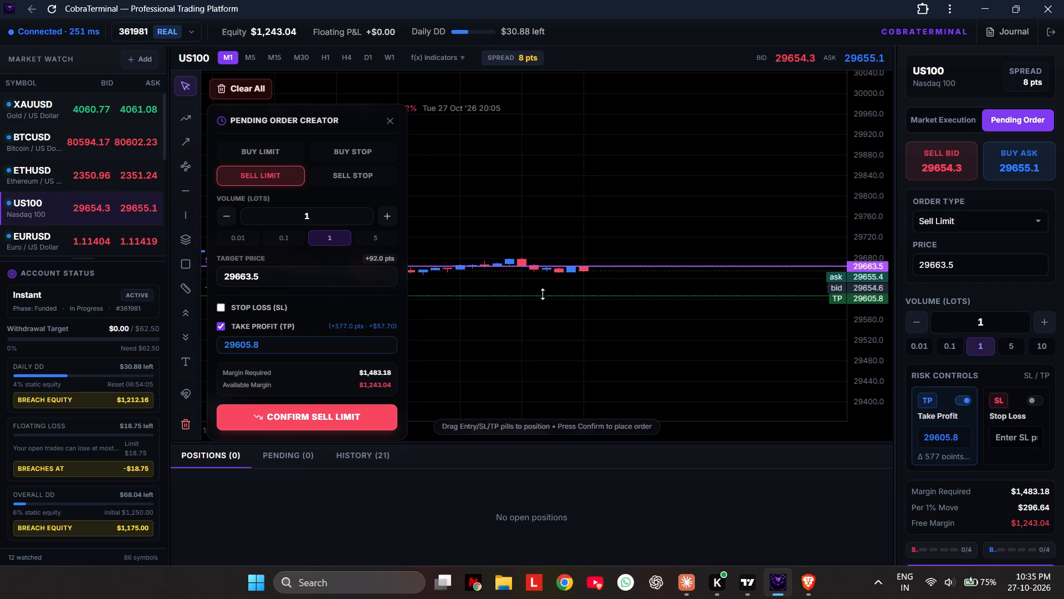
Set the US100 order volume to 0.6 lots and close the pending order draft without placing it.
{"action": "left_click", "coordinate": [316, 220]}
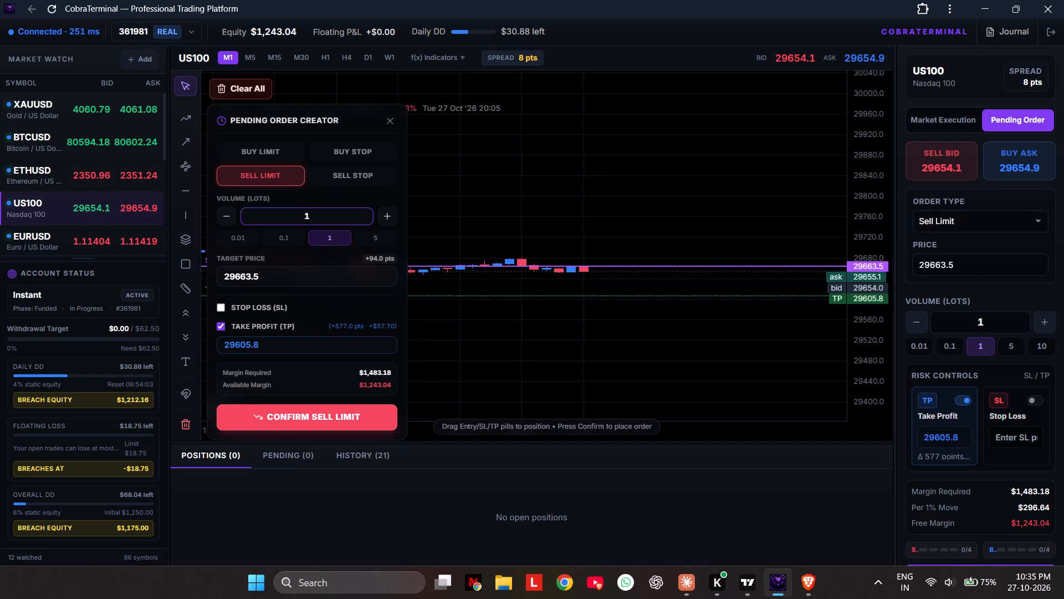
{"action": "key", "text": "BackSpace"}
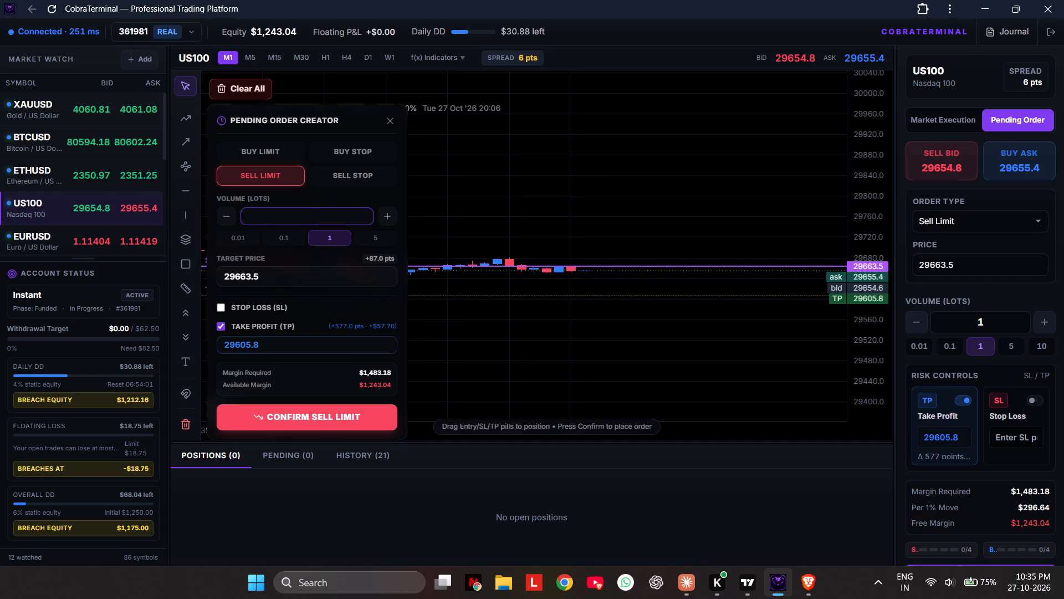
{"action": "key", "text": "0"}
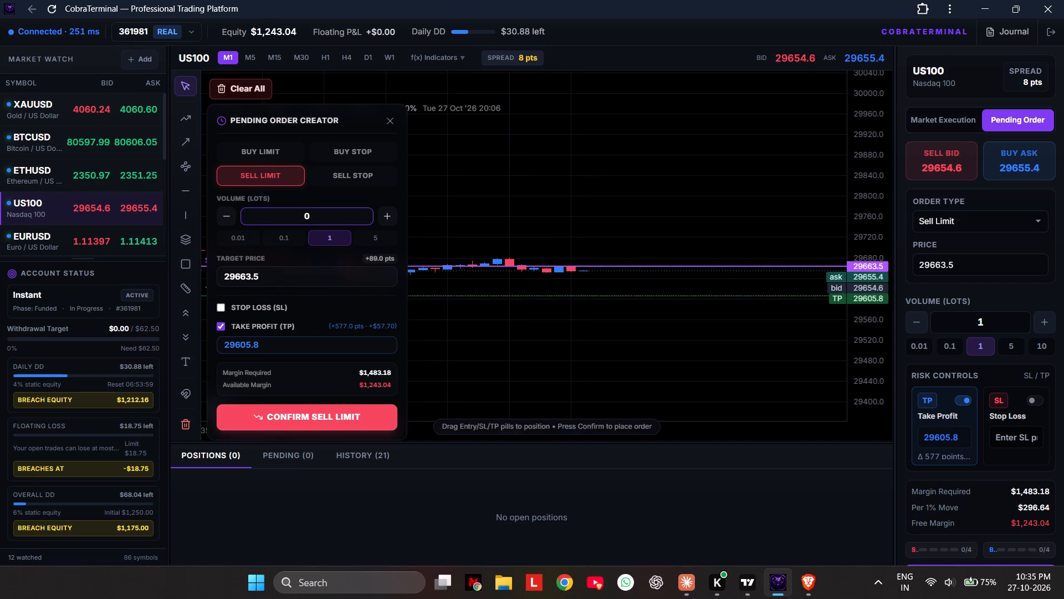
{"action": "key", "text": "period"}
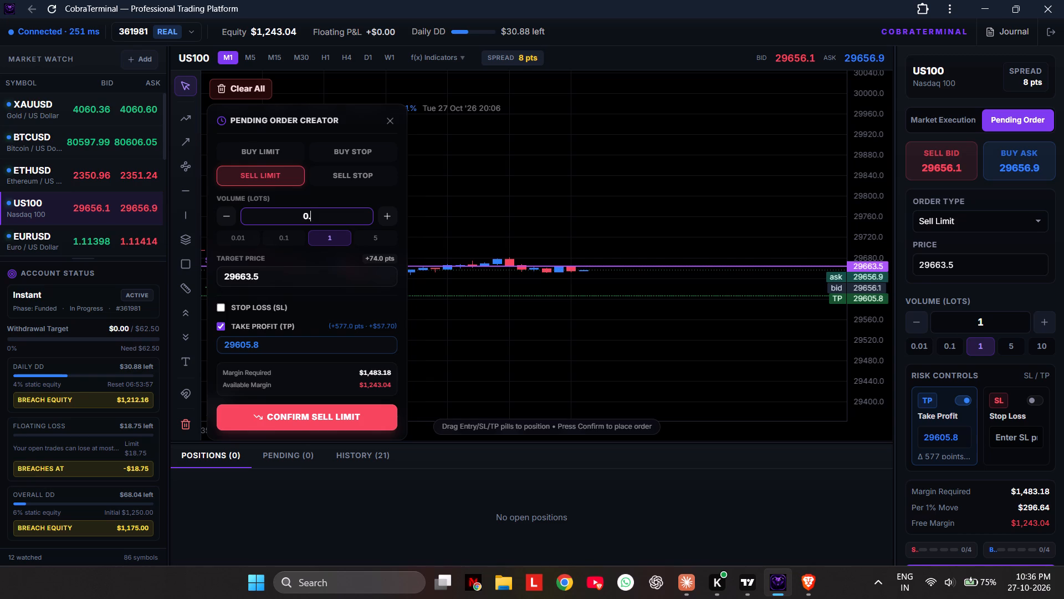
{"action": "key", "text": "6"}
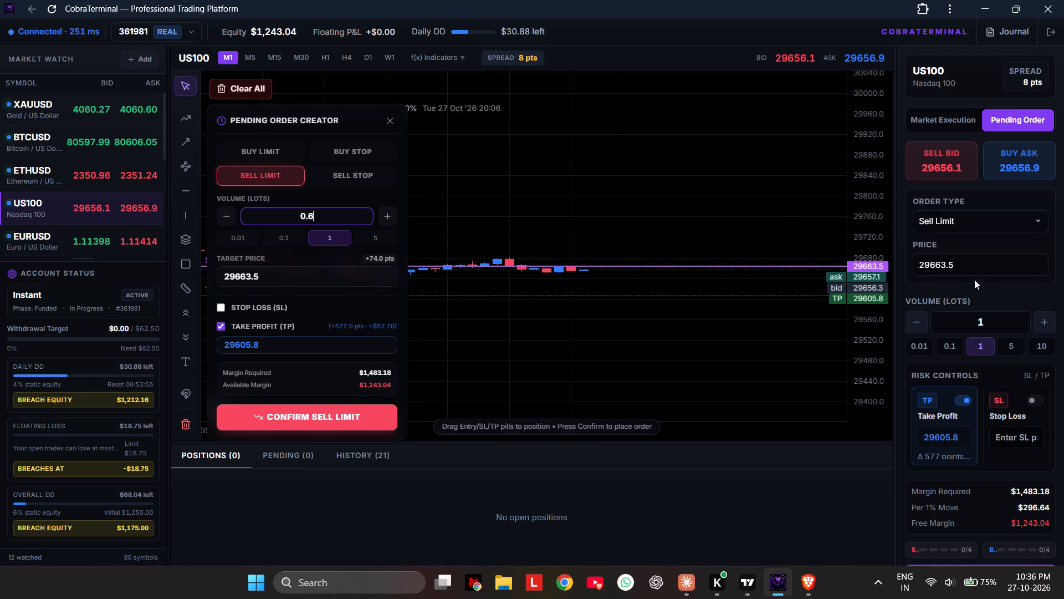
{"action": "left_click", "coordinate": [997, 322]}
{"action": "left_click", "coordinate": [694, 299]}
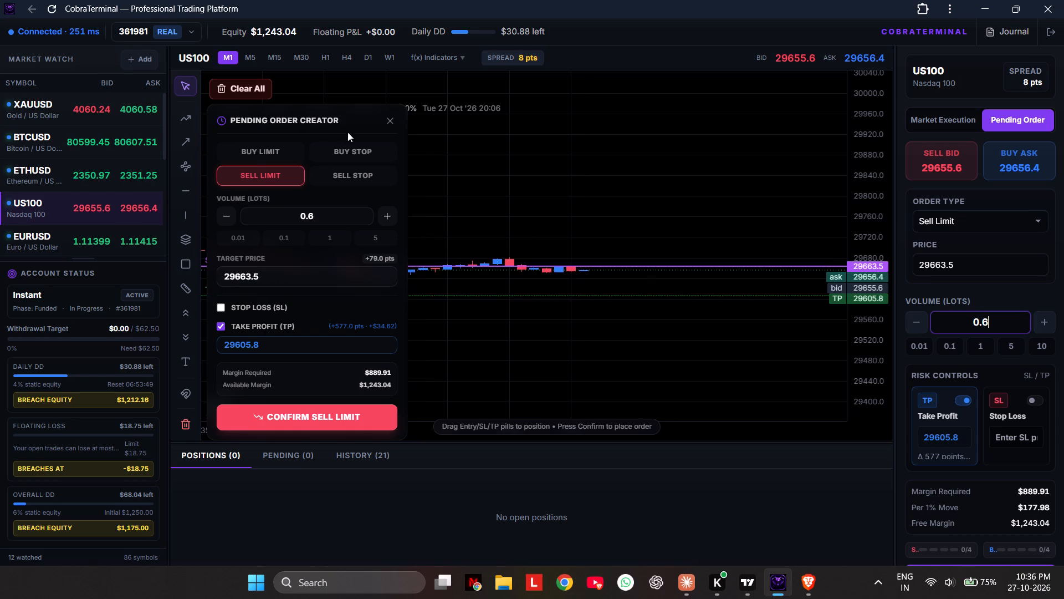
{"action": "left_click", "coordinate": [388, 120]}
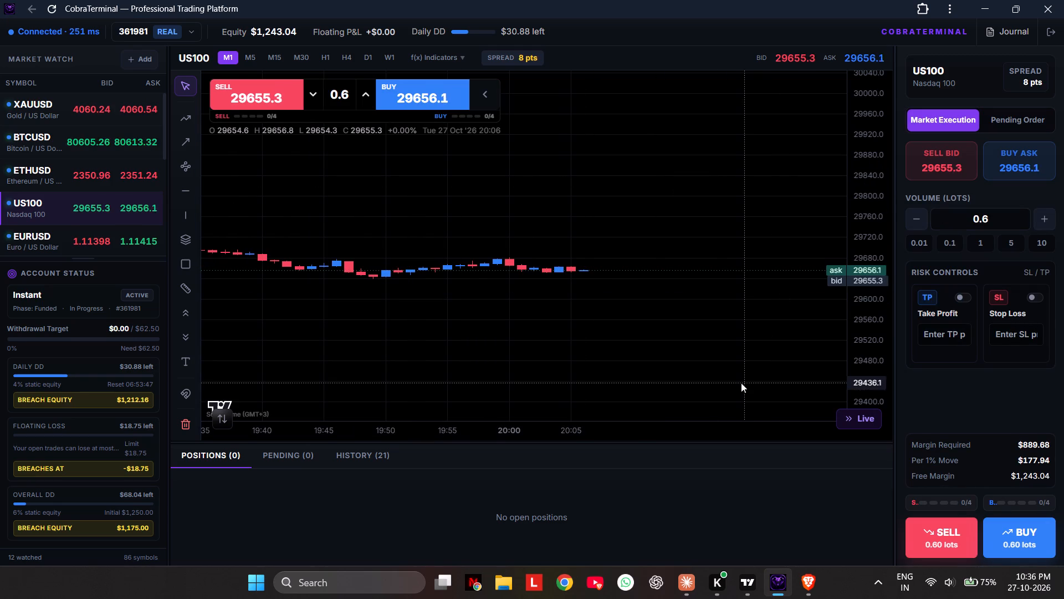
Return to TradingView, set US100 to the 5-minute timeframe and reset the chart view to frame the whole short position.
{"action": "left_click", "coordinate": [757, 580]}
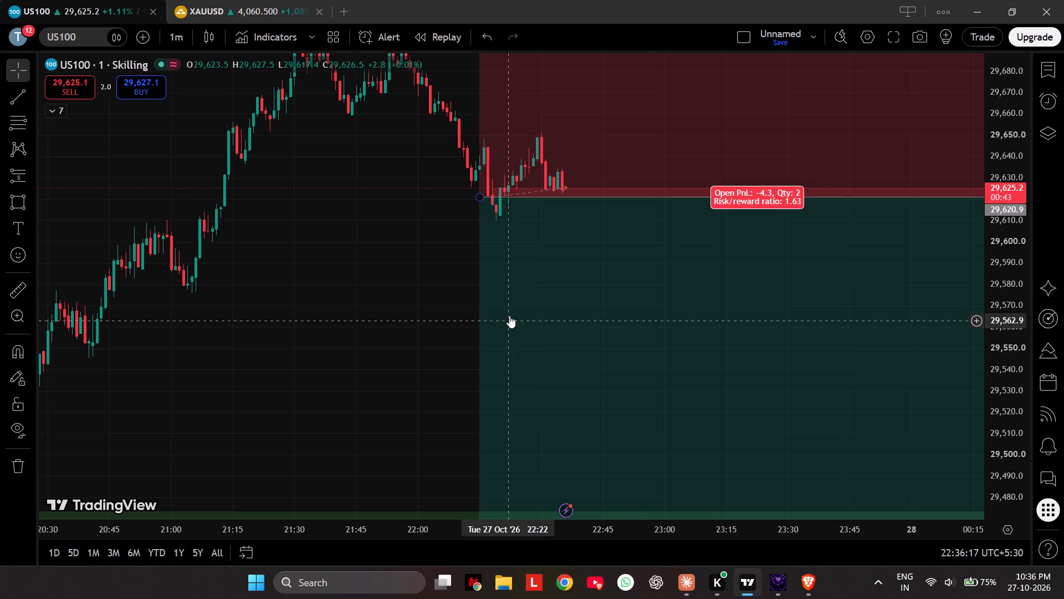
{"action": "scroll", "coordinate": [1010, 313], "scroll_direction": "down", "scroll_amount": 9}
{"action": "scroll", "coordinate": [794, 408], "scroll_direction": "down", "scroll_amount": 6}
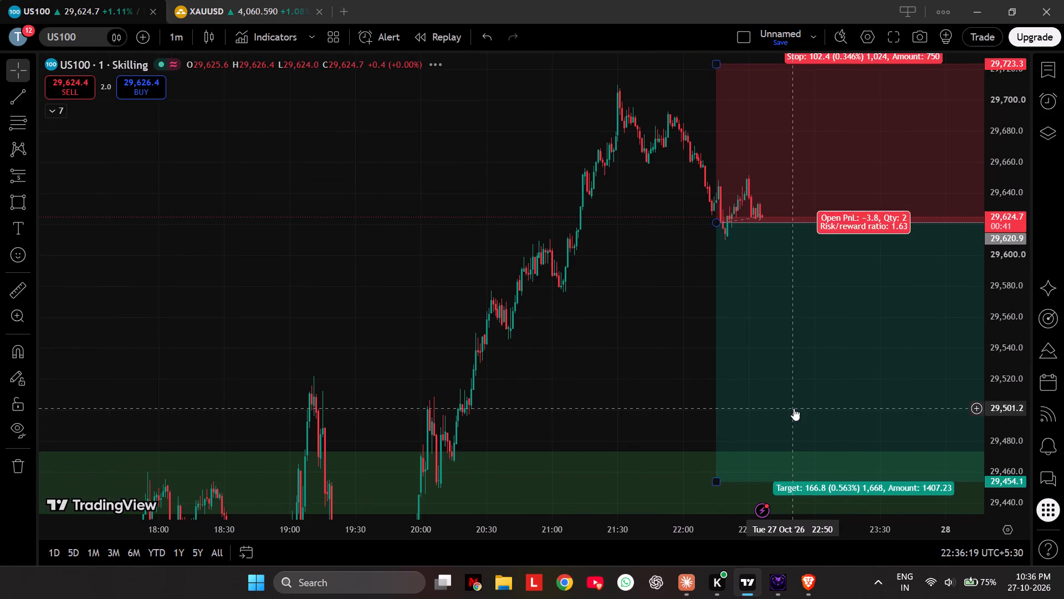
{"action": "left_click", "coordinate": [185, 39]}
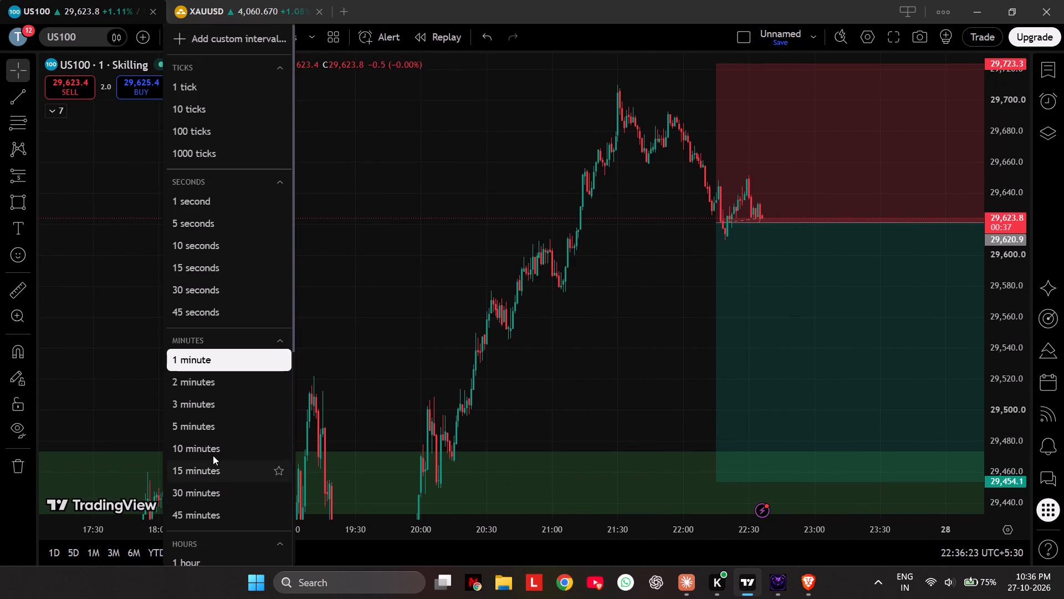
{"action": "left_click", "coordinate": [199, 427]}
{"action": "left_click", "coordinate": [570, 488]}
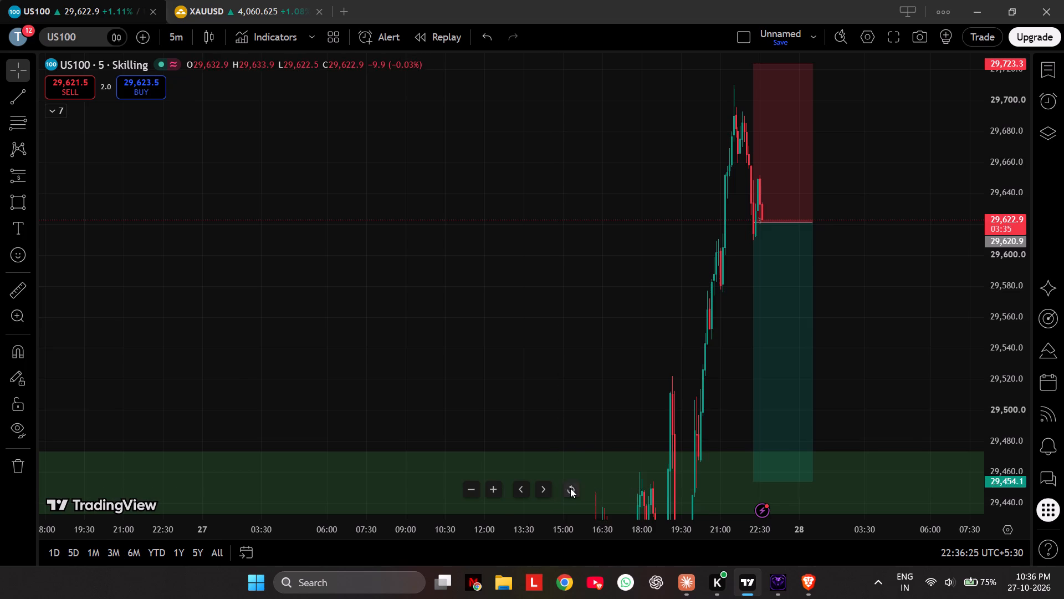
{"action": "left_click_drag", "start_coordinate": [869, 326], "coordinate": [623, 368]}
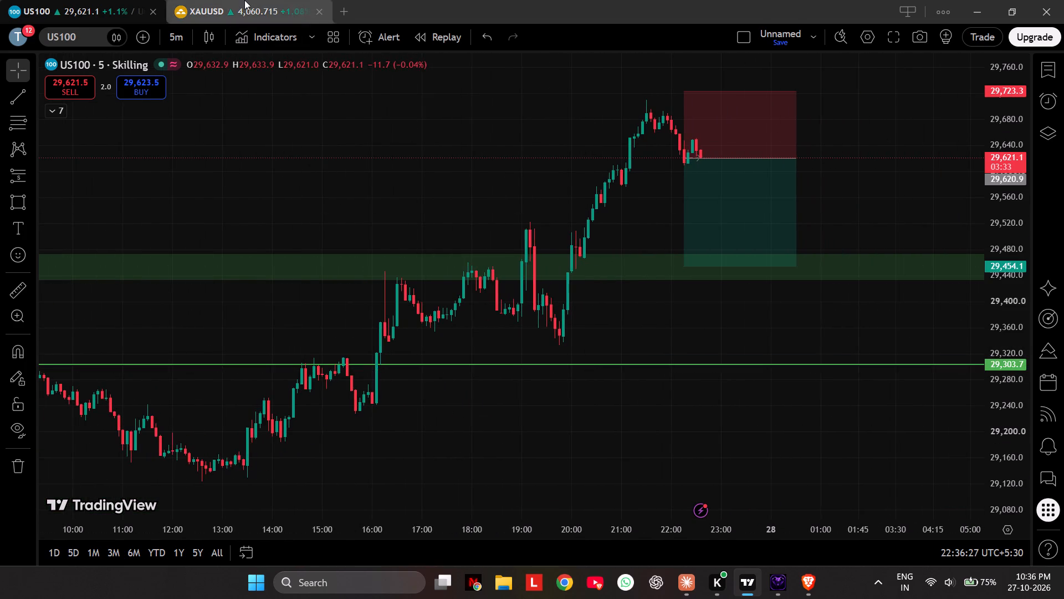
Switch to the XAUUSD 5-minute chart and examine recent price action around the green zone and the planned long position.
{"action": "left_click", "coordinate": [244, 0]}
{"action": "scroll", "coordinate": [718, 243], "scroll_direction": "up", "scroll_amount": 5}
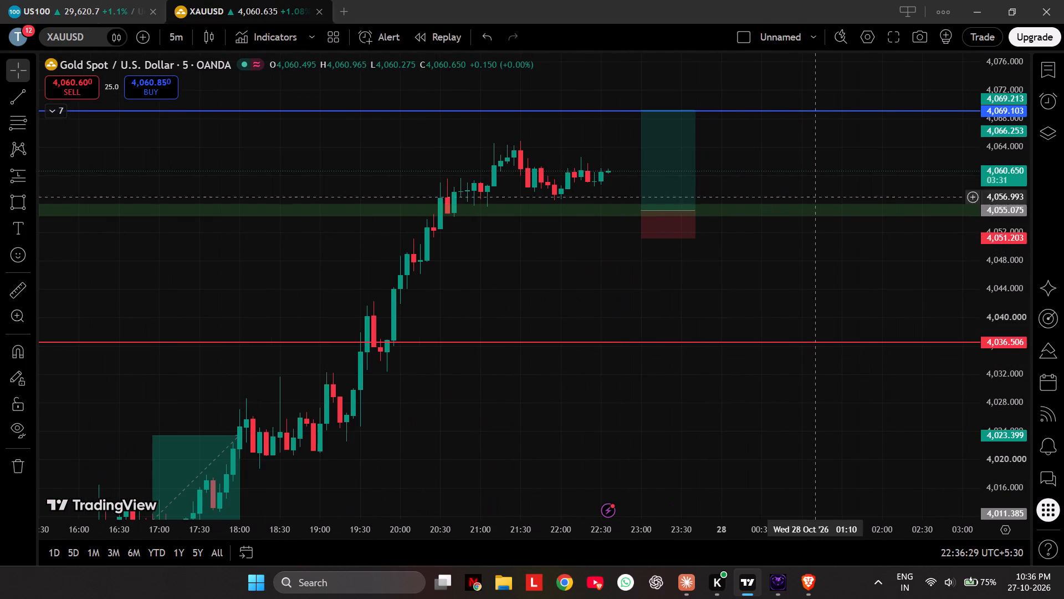
{"action": "left_click", "coordinate": [571, 491]}
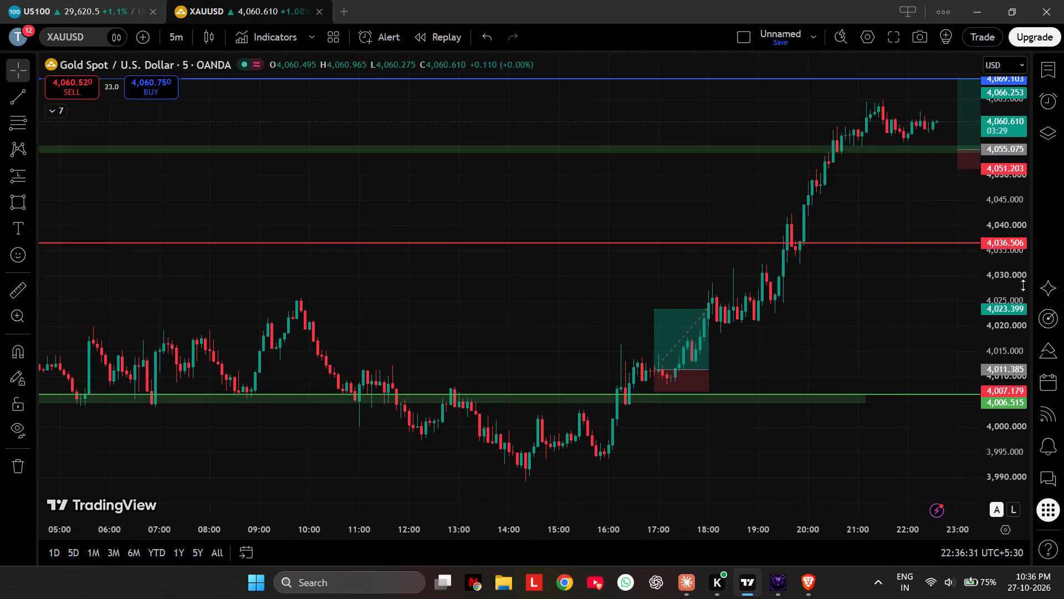
{"action": "scroll", "coordinate": [1006, 384], "scroll_direction": "up", "scroll_amount": 5}
{"action": "left_click_drag", "start_coordinate": [840, 282], "coordinate": [602, 448]}
{"action": "scroll", "coordinate": [592, 437], "scroll_direction": "up", "scroll_amount": 5}
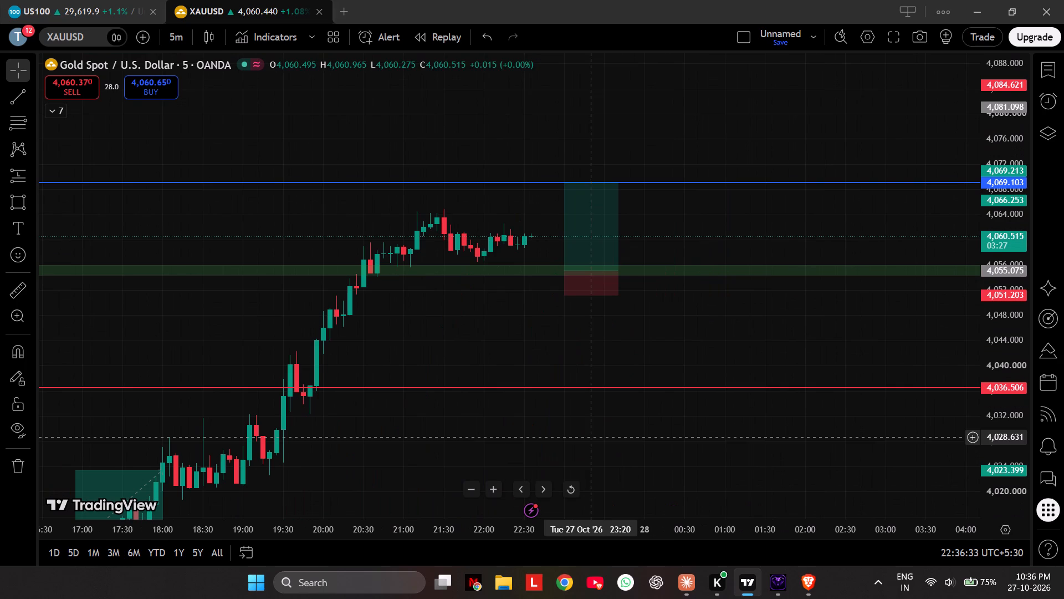
{"action": "scroll", "coordinate": [1005, 446], "scroll_direction": "up", "scroll_amount": 10}
{"action": "left_click_drag", "start_coordinate": [484, 363], "coordinate": [608, 430]}
{"action": "scroll", "coordinate": [627, 414], "scroll_direction": "up", "scroll_amount": 4}
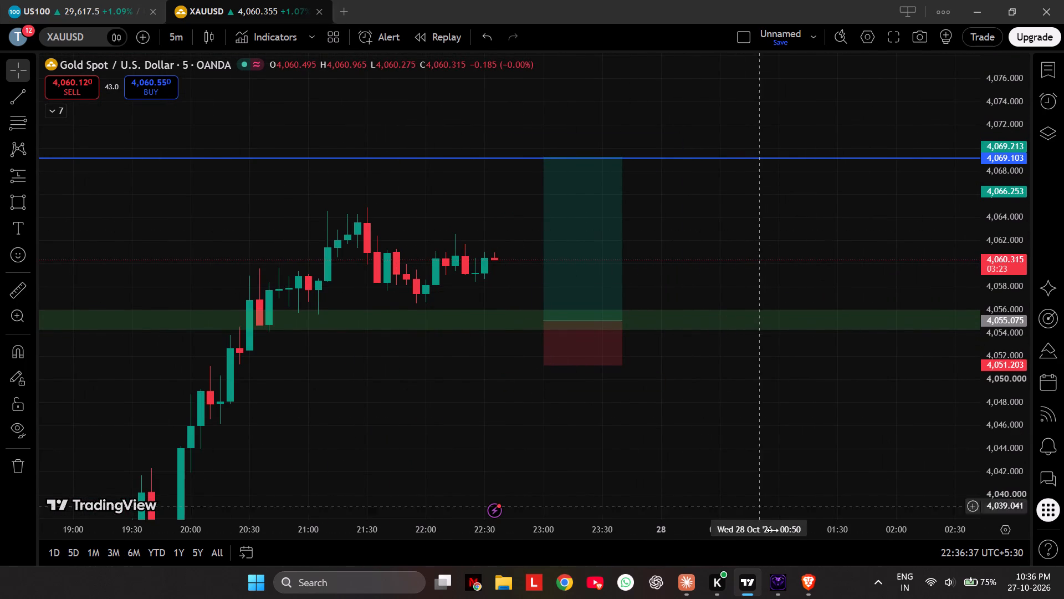
Switch to the live stream in Brave, closing the Claude window, and show the stream full screen.
{"action": "left_click", "coordinate": [974, 13]}
{"action": "left_click", "coordinate": [974, 13]}
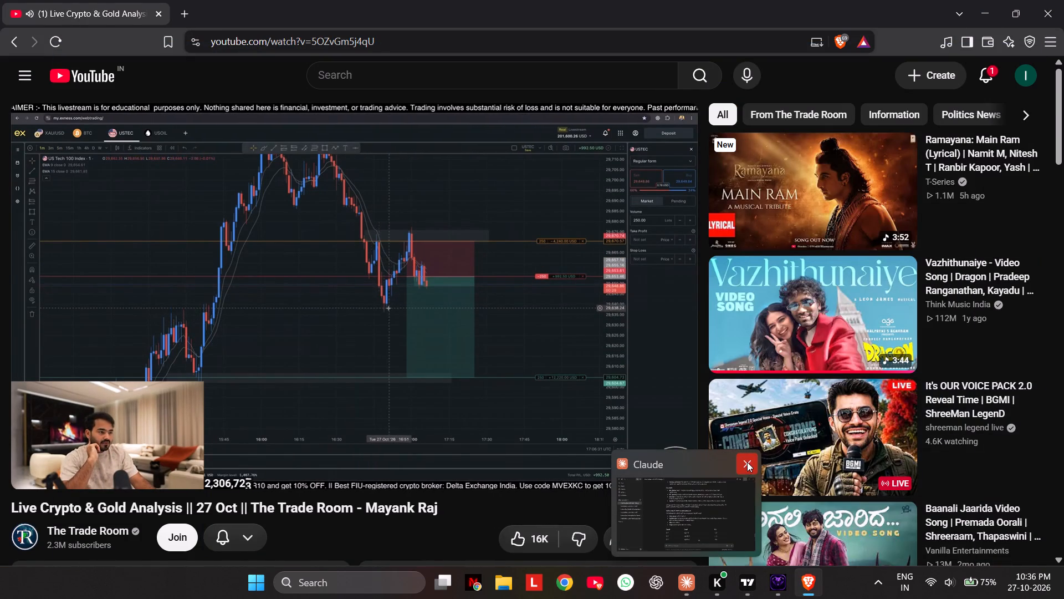
{"action": "left_click", "coordinate": [747, 462]}
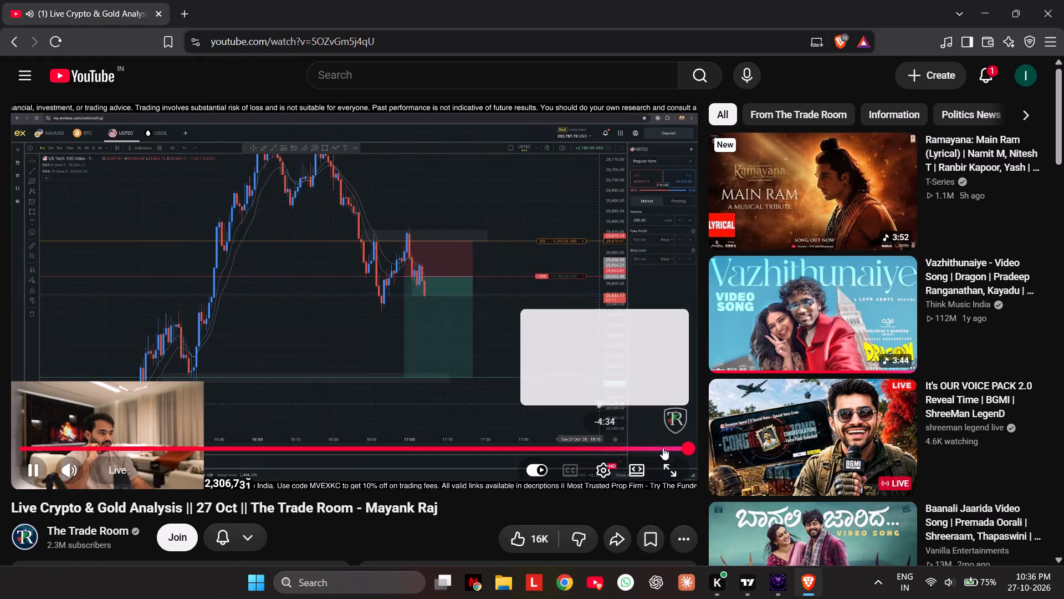
{"action": "left_click", "coordinate": [669, 469]}
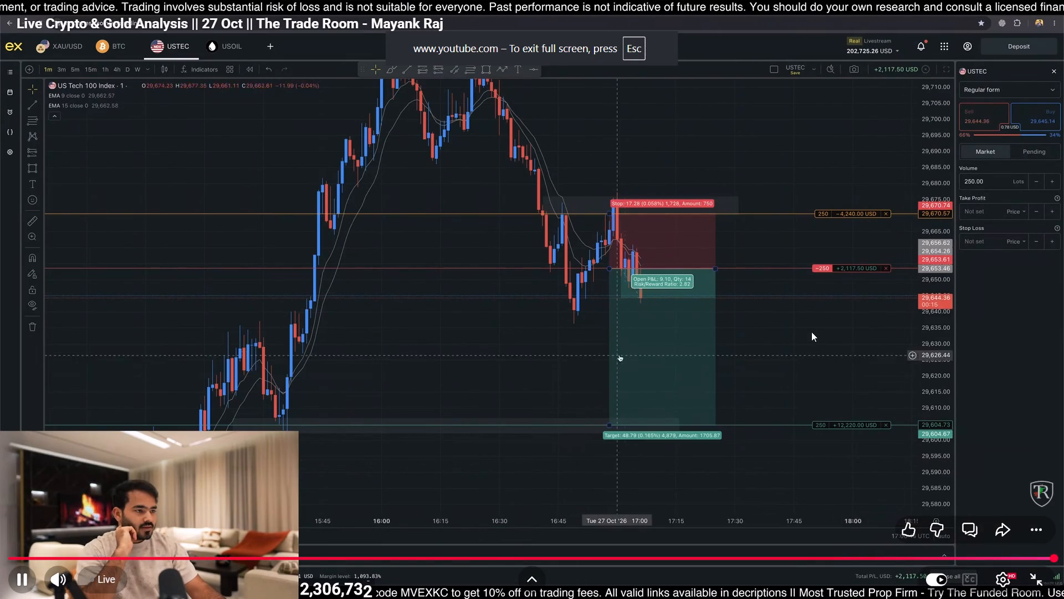
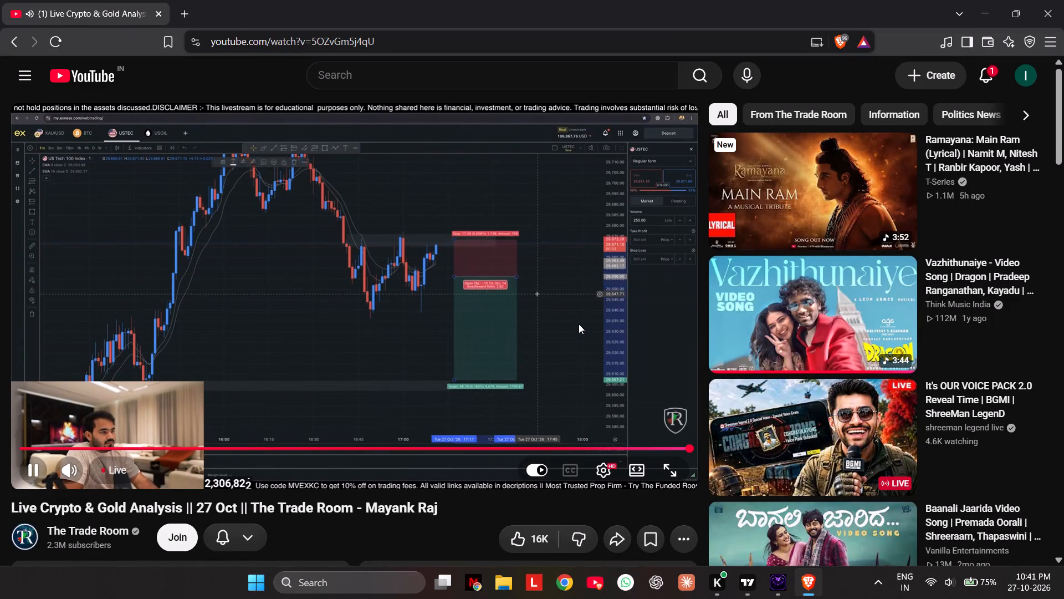
Switch to TradingView and check the US100 5-minute price against the short position.
{"action": "left_click", "coordinate": [750, 582]}
{"action": "left_click_drag", "start_coordinate": [671, 471], "coordinate": [715, 516]}
{"action": "left_click_drag", "start_coordinate": [684, 480], "coordinate": [732, 507]}
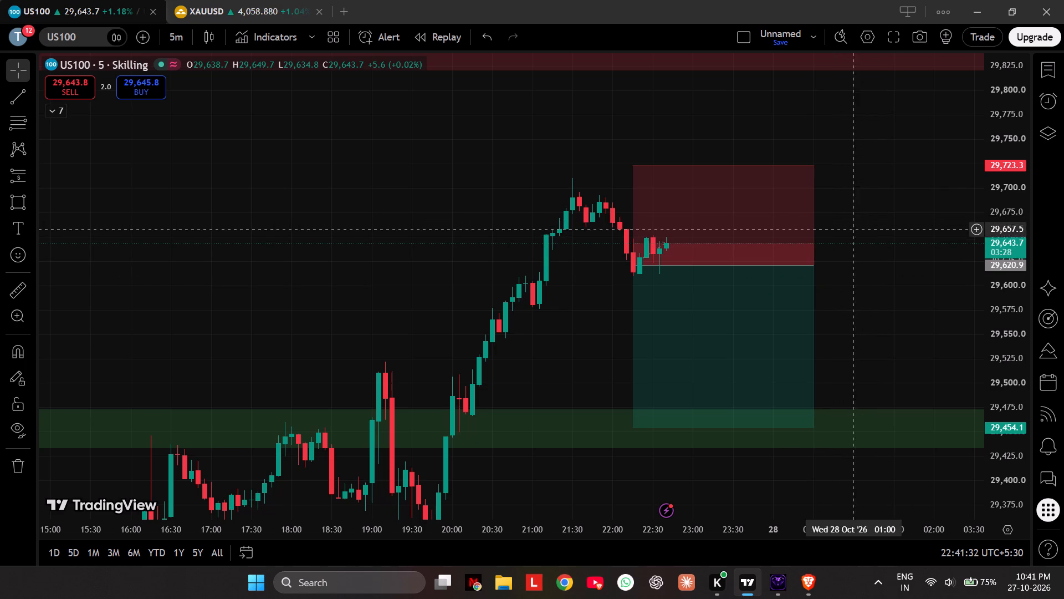
Switch to the XAUUSD 5-minute chart and examine price action between the green zone and the blue level around the planned long position.
{"action": "left_click", "coordinate": [238, 0]}
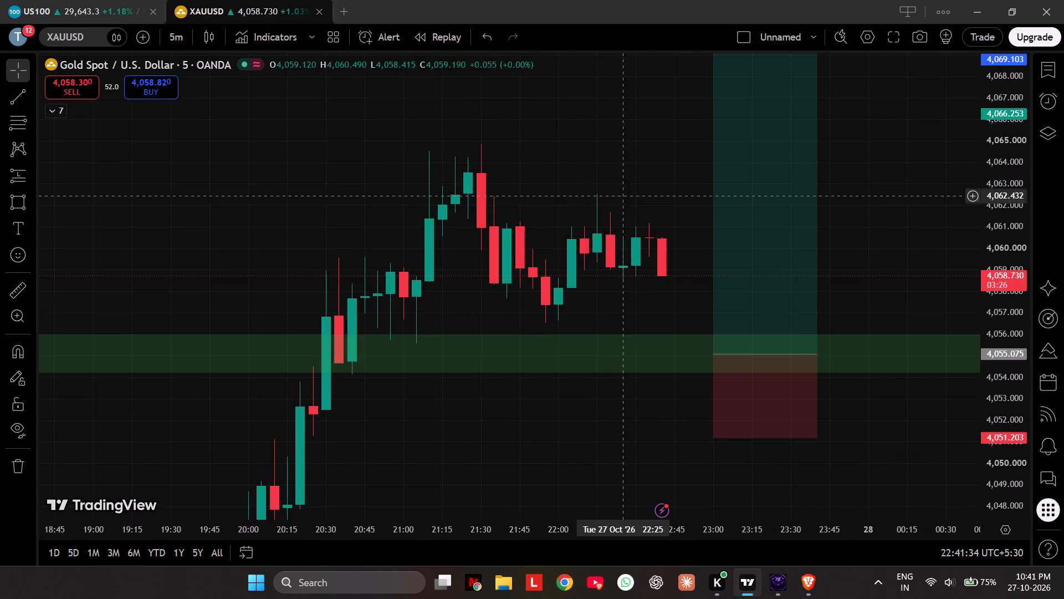
{"action": "scroll", "coordinate": [866, 349], "scroll_direction": "down", "scroll_amount": 4}
{"action": "scroll", "coordinate": [997, 391], "scroll_direction": "down", "scroll_amount": 5}
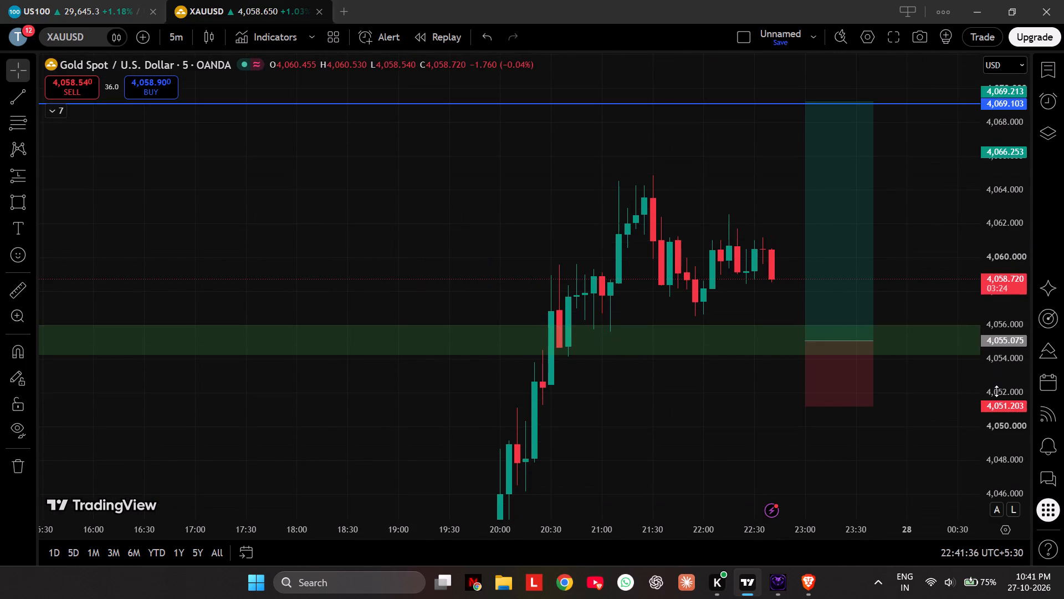
{"action": "left_click_drag", "start_coordinate": [918, 444], "coordinate": [787, 393]}
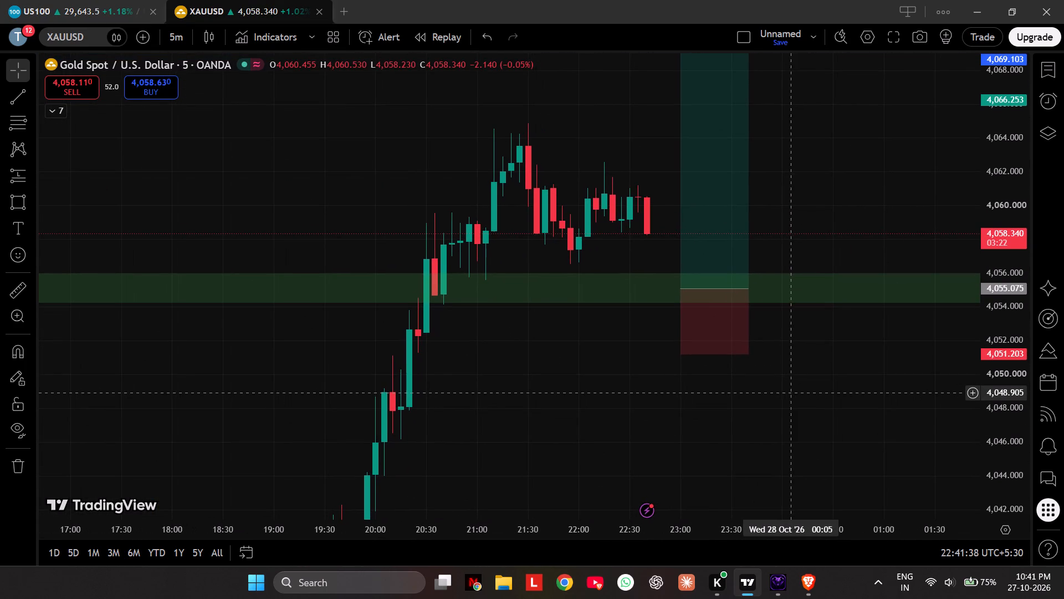
{"action": "scroll", "coordinate": [830, 412], "scroll_direction": "down", "scroll_amount": 4}
{"action": "scroll", "coordinate": [830, 409], "scroll_direction": "up", "scroll_amount": 3}
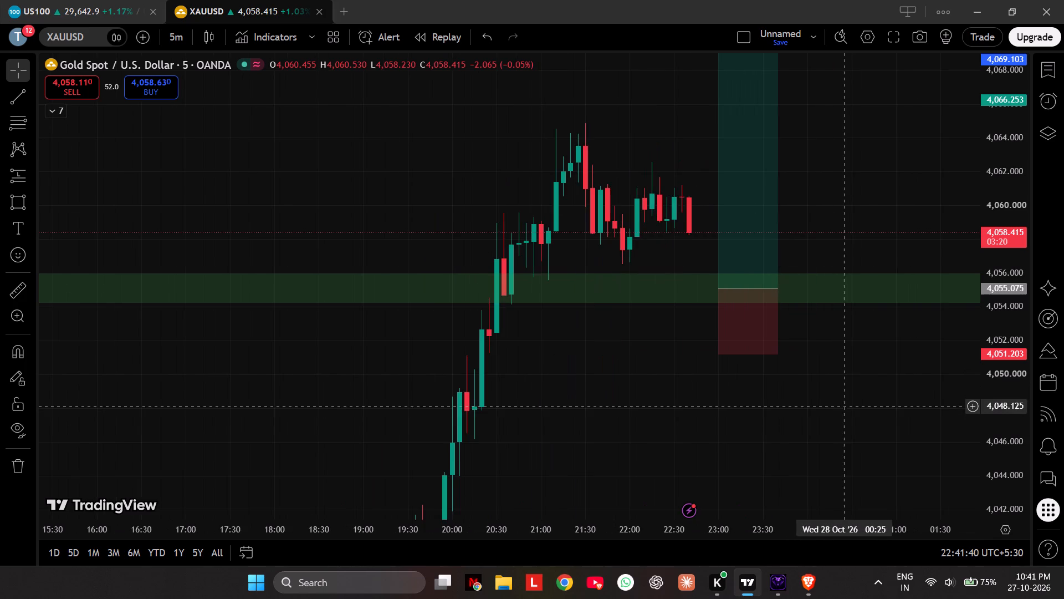
{"action": "left_click_drag", "start_coordinate": [862, 424], "coordinate": [882, 426]}
{"action": "scroll", "coordinate": [993, 370], "scroll_direction": "down", "scroll_amount": 4}
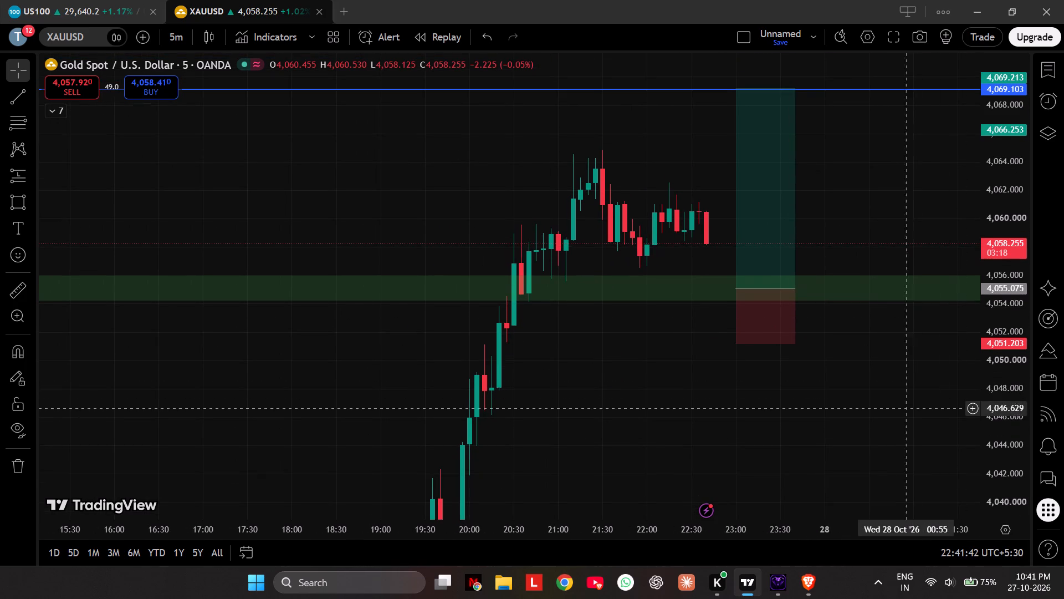
{"action": "left_click_drag", "start_coordinate": [887, 413], "coordinate": [851, 411]}
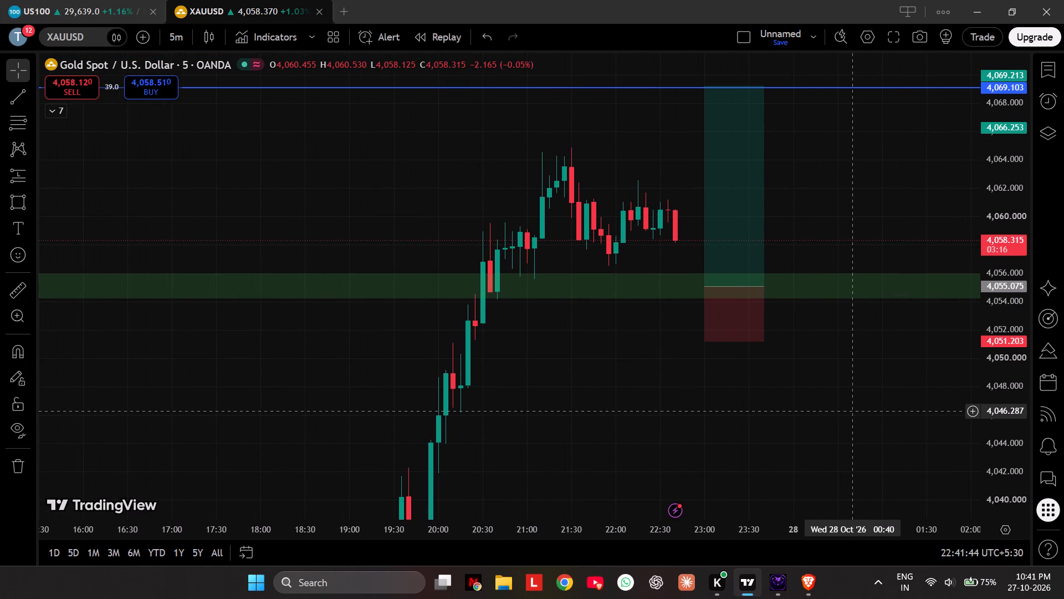
{"action": "left_click_drag", "start_coordinate": [851, 411], "coordinate": [823, 395]}
{"action": "left_click", "coordinate": [180, 36]}
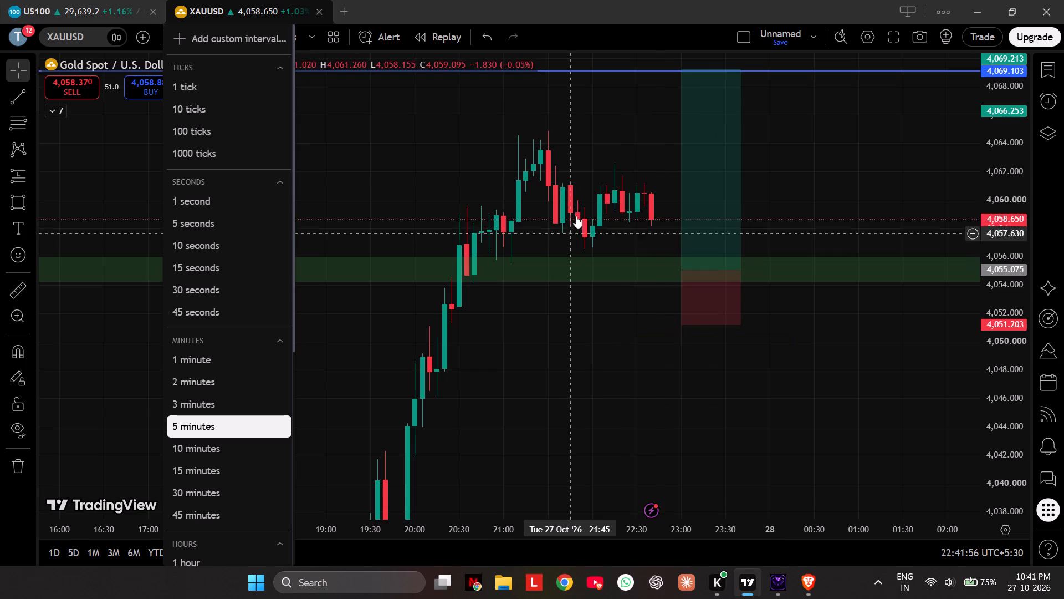
{"action": "left_click_drag", "start_coordinate": [627, 322], "coordinate": [658, 439]}
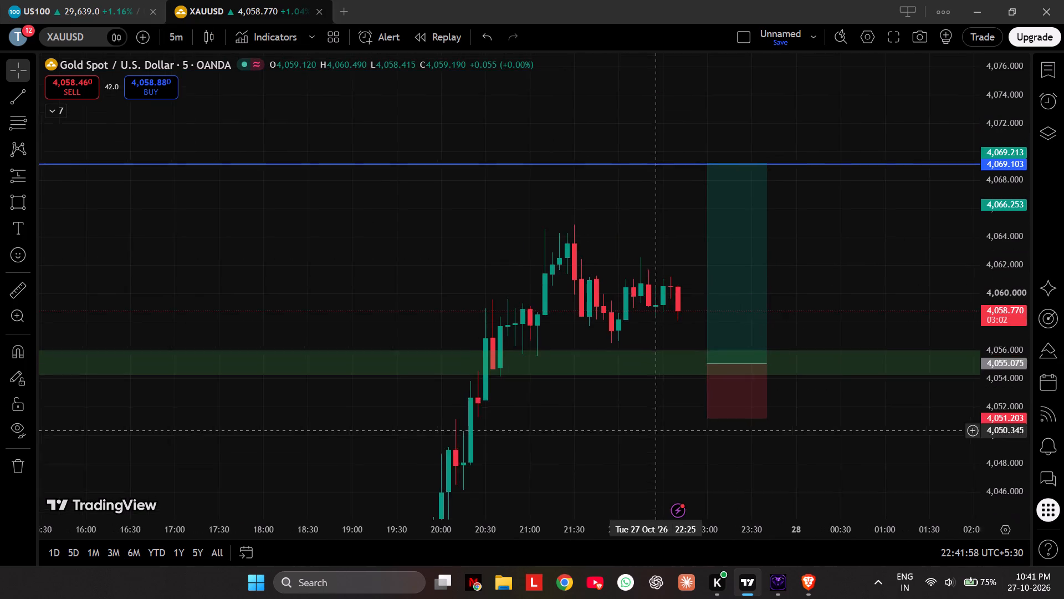
{"action": "left_click_drag", "start_coordinate": [658, 439], "coordinate": [664, 457]}
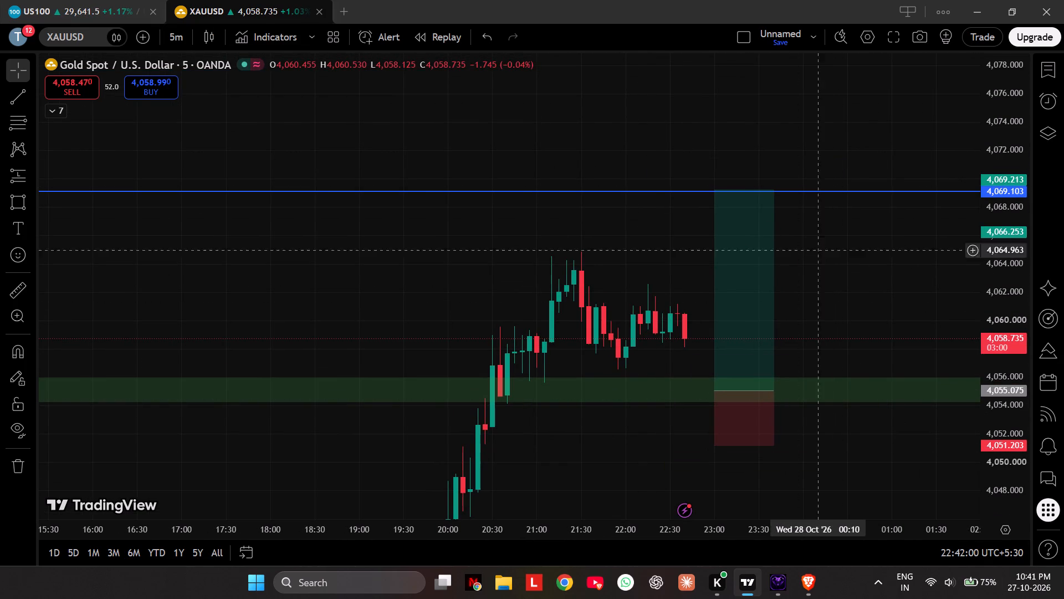
{"action": "left_click_drag", "start_coordinate": [878, 295], "coordinate": [815, 214]}
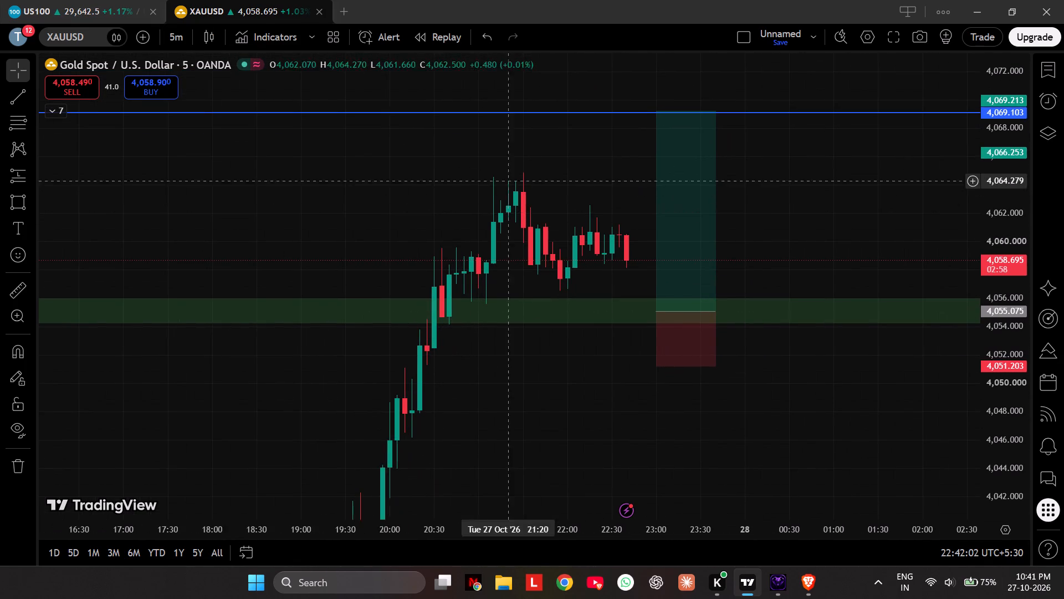
Set the XAUUSD chart to the 15-minute timeframe and reset the chart view.
{"action": "left_click", "coordinate": [167, 28]}
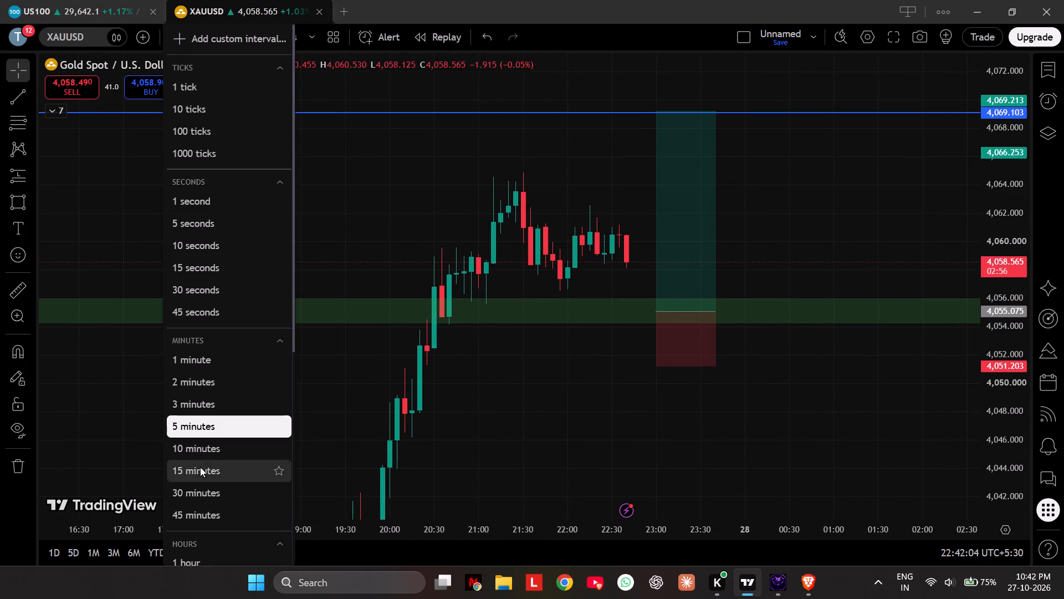
{"action": "left_click", "coordinate": [200, 467]}
{"action": "left_click", "coordinate": [568, 493]}
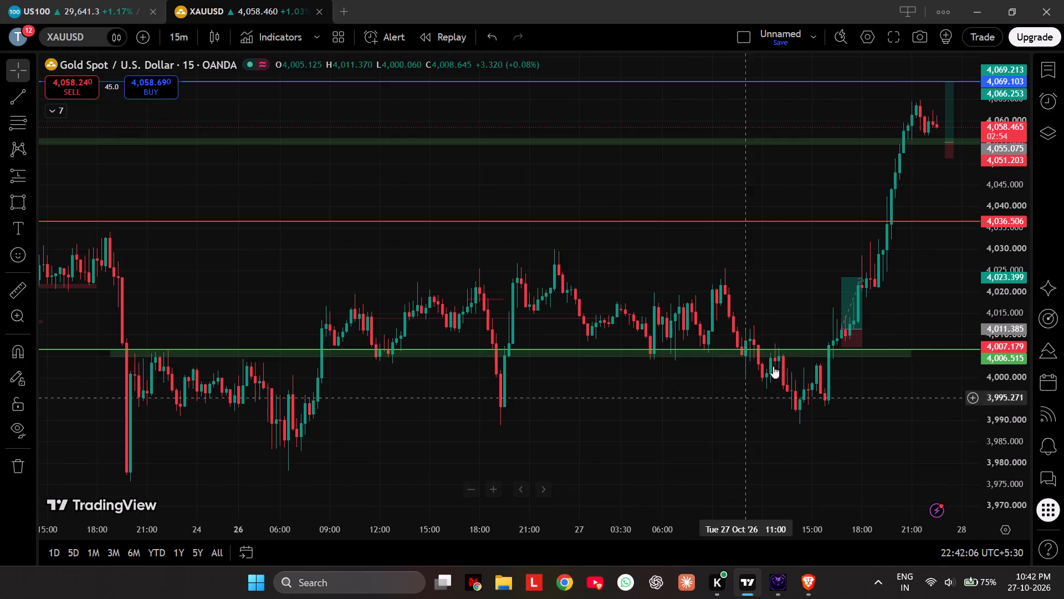
Examine the XAUUSD 15-minute history from 22 October to the latest candles against the marked zones and horizontal levels.
{"action": "scroll", "coordinate": [999, 380], "scroll_direction": "down", "scroll_amount": 5}
{"action": "left_click_drag", "start_coordinate": [925, 409], "coordinate": [720, 432]}
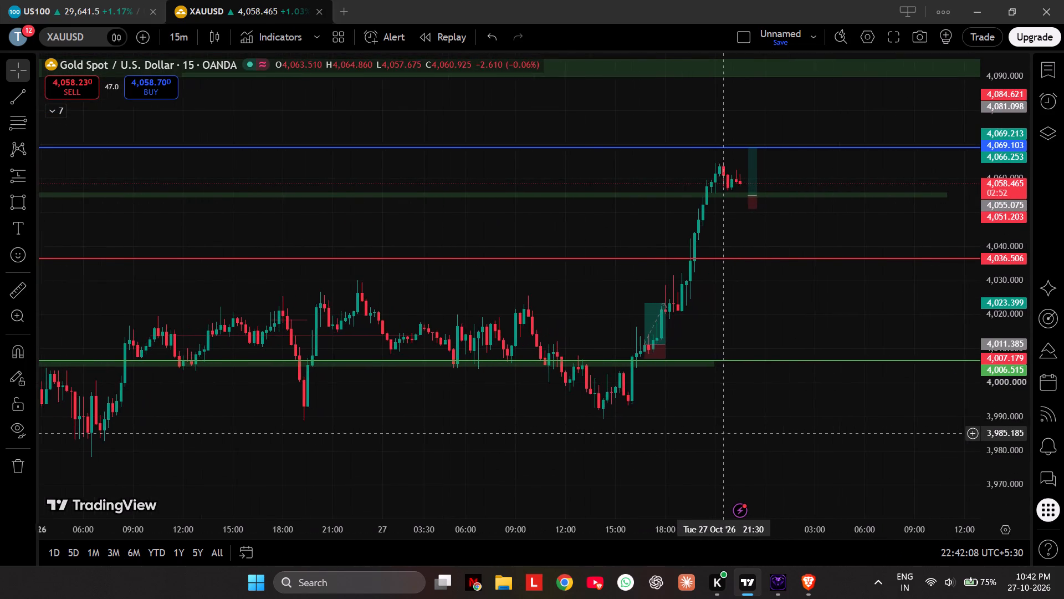
{"action": "left_click_drag", "start_coordinate": [720, 432], "coordinate": [719, 432]}
{"action": "scroll", "coordinate": [717, 417], "scroll_direction": "down", "scroll_amount": 8}
{"action": "scroll", "coordinate": [717, 417], "scroll_direction": "up", "scroll_amount": 1}
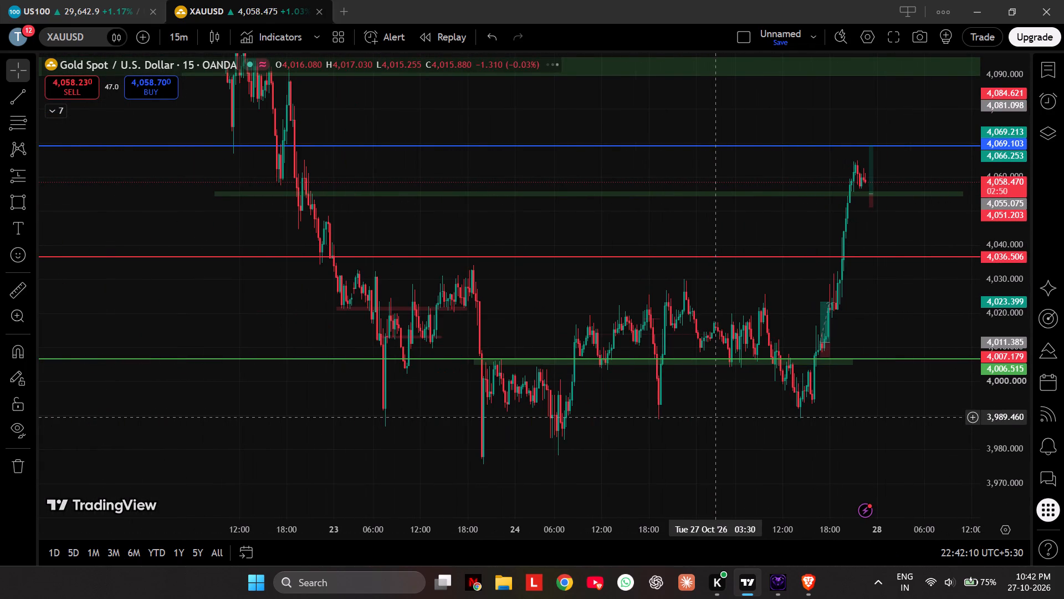
{"action": "scroll", "coordinate": [717, 417], "scroll_direction": "up", "scroll_amount": 1}
{"action": "left_click_drag", "start_coordinate": [112, 273], "coordinate": [430, 302]}
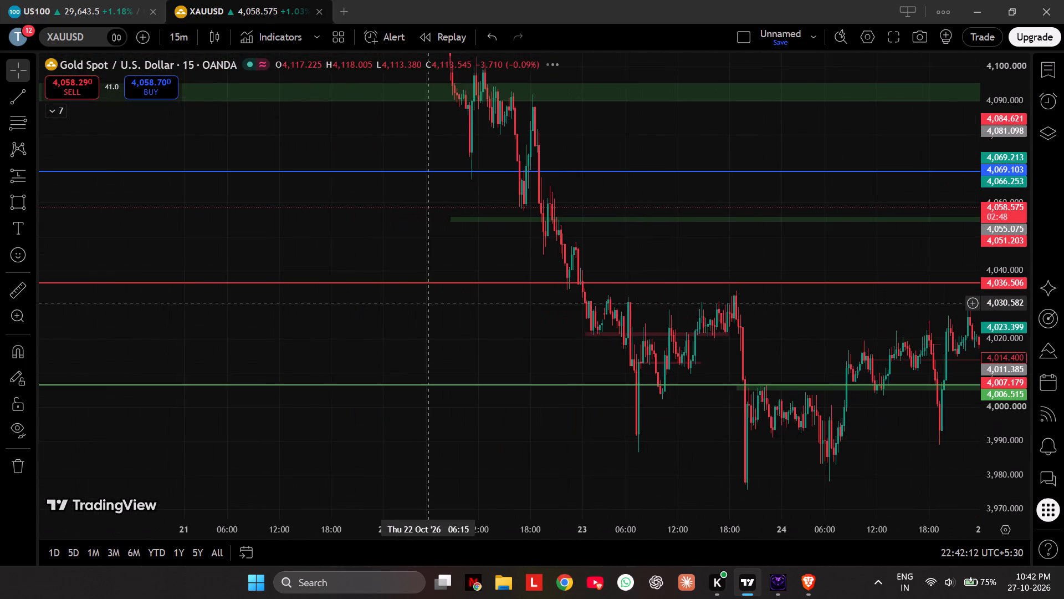
{"action": "scroll", "coordinate": [430, 302], "scroll_direction": "up", "scroll_amount": 5}
{"action": "left_click_drag", "start_coordinate": [741, 237], "coordinate": [729, 238]}
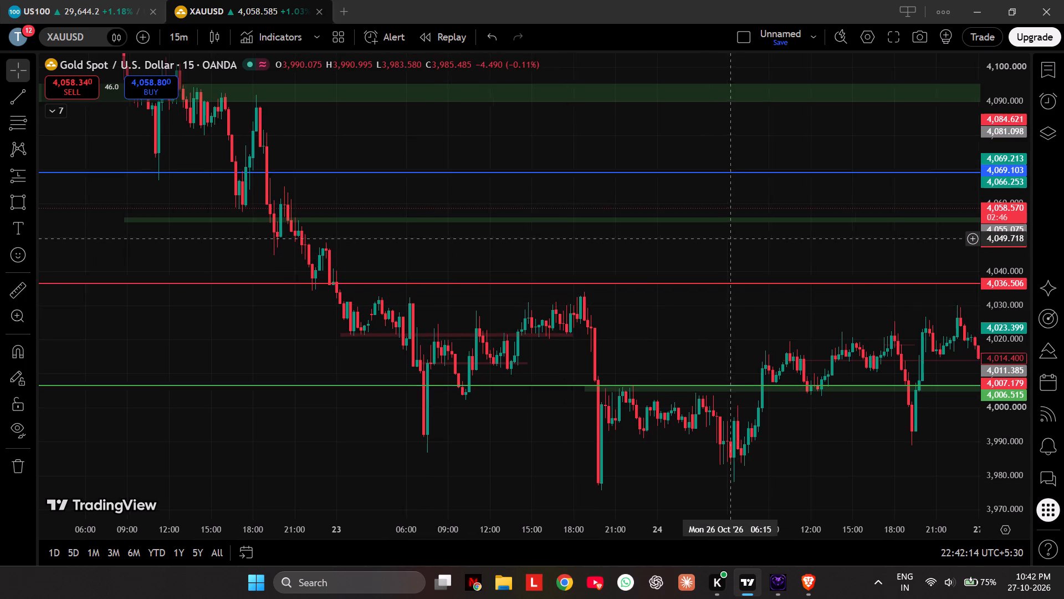
{"action": "left_click_drag", "start_coordinate": [729, 238], "coordinate": [618, 258]}
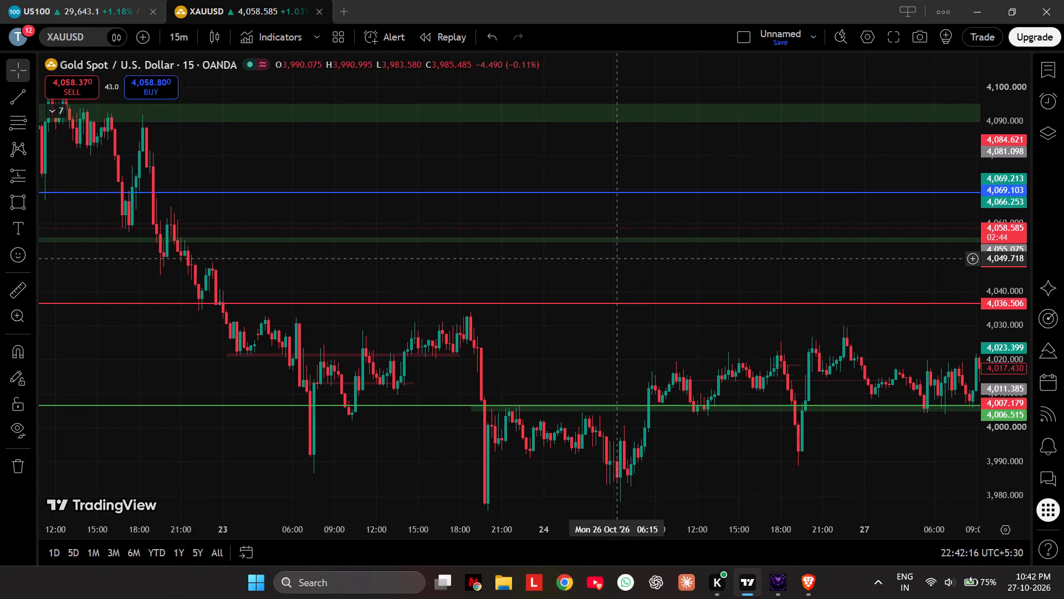
{"action": "left_click_drag", "start_coordinate": [618, 258], "coordinate": [795, 298]}
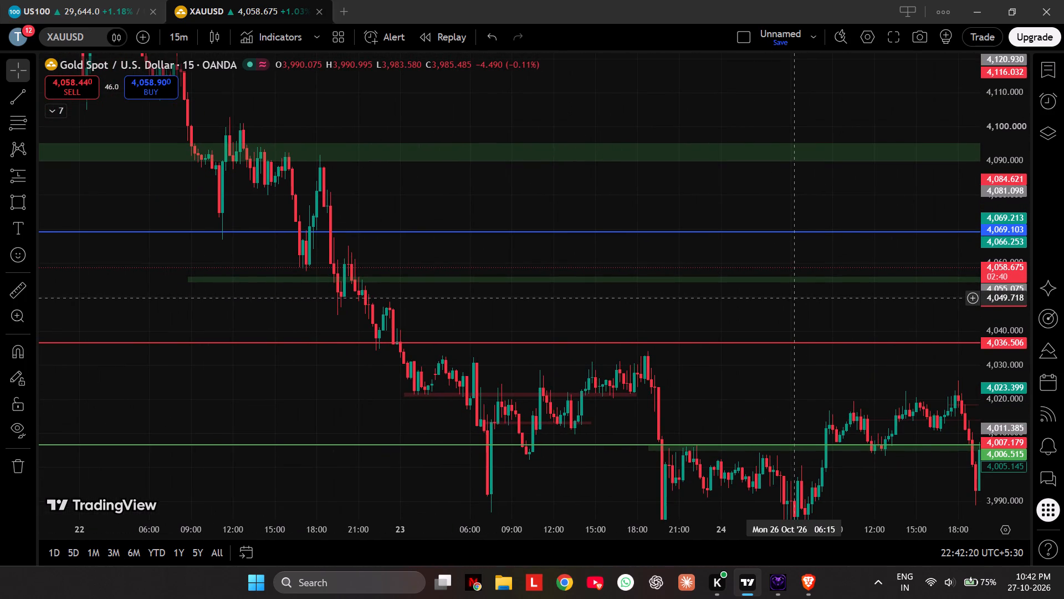
{"action": "left_click_drag", "start_coordinate": [795, 298], "coordinate": [232, 261]}
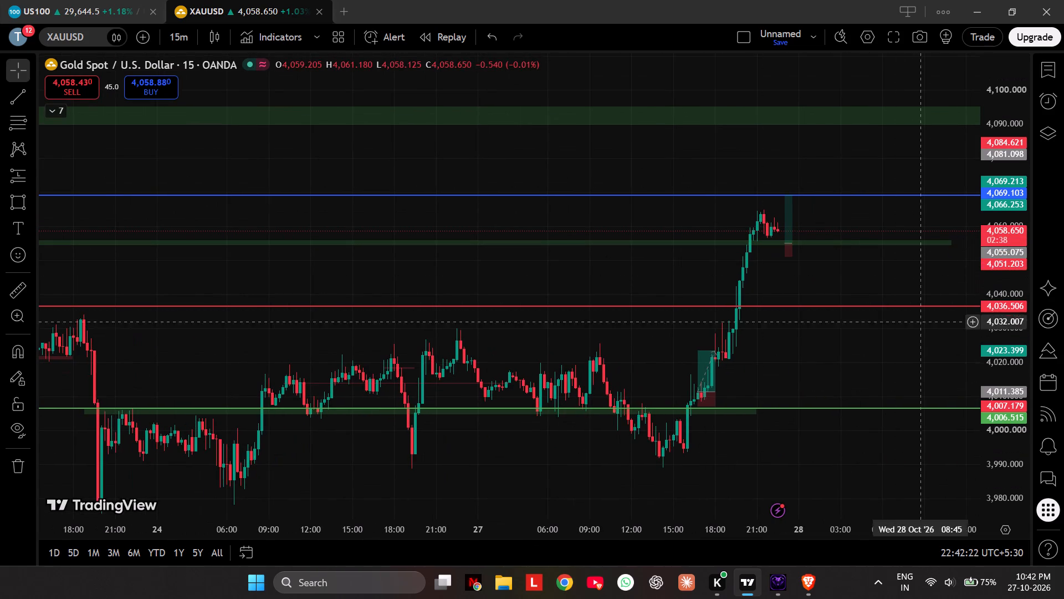
{"action": "scroll", "coordinate": [989, 432], "scroll_direction": "up", "scroll_amount": 5}
{"action": "scroll", "coordinate": [652, 313], "scroll_direction": "up", "scroll_amount": 1}
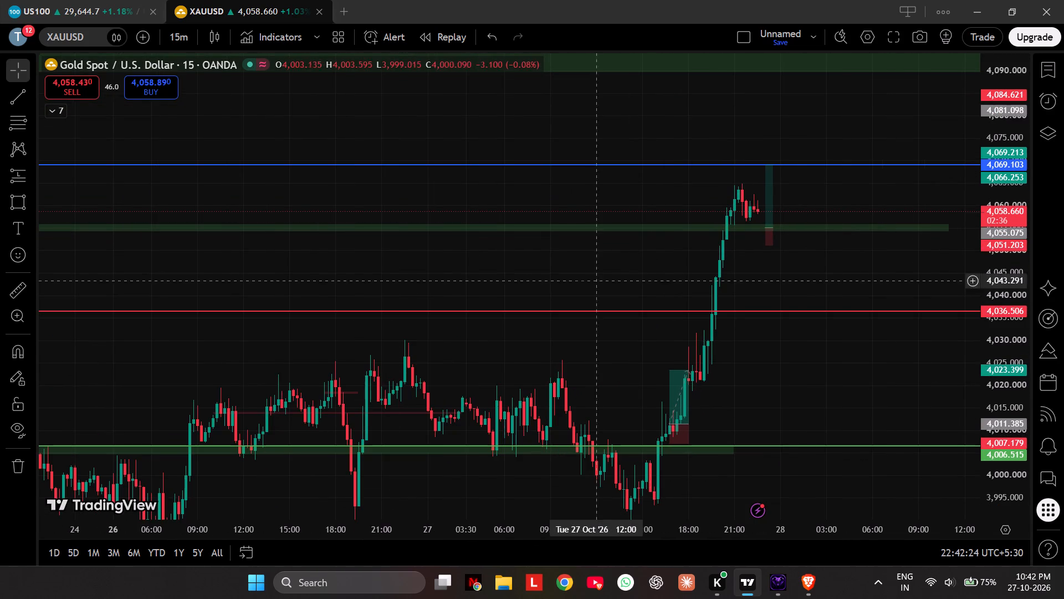
{"action": "scroll", "coordinate": [641, 320], "scroll_direction": "up", "scroll_amount": 4}
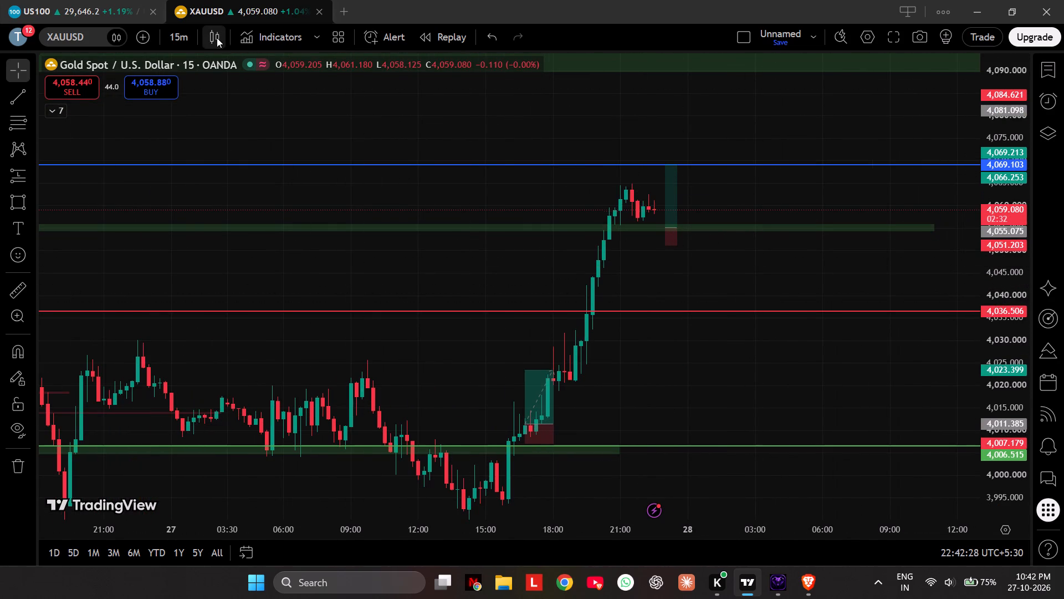
Set XAUUSD to the 3-minute timeframe, reset the chart view and inspect the latest candles beside the planned long position.
{"action": "left_click", "coordinate": [181, 38]}
{"action": "left_click", "coordinate": [204, 408]}
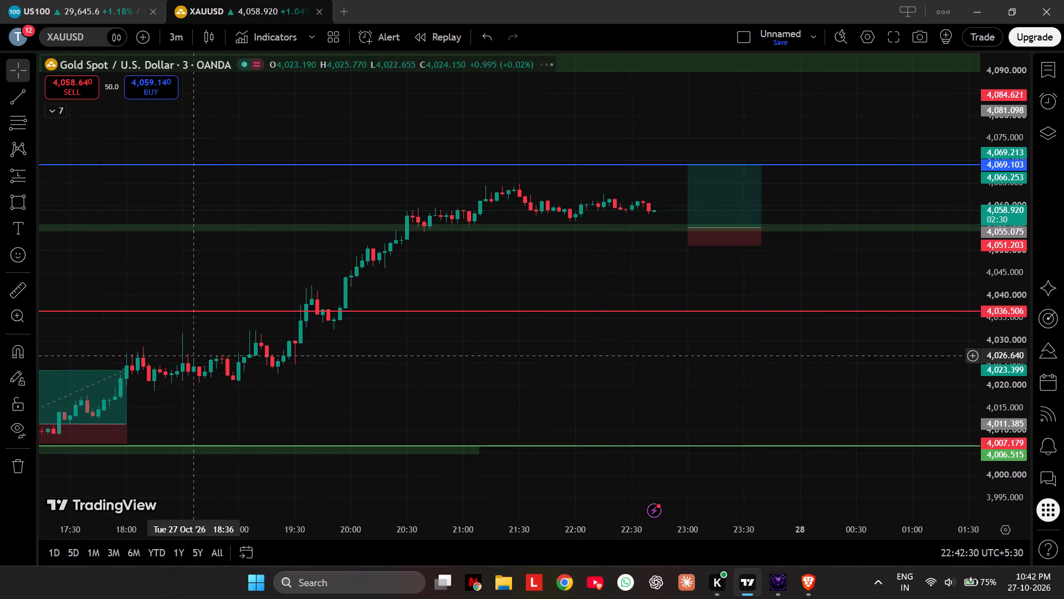
{"action": "left_click", "coordinate": [567, 491]}
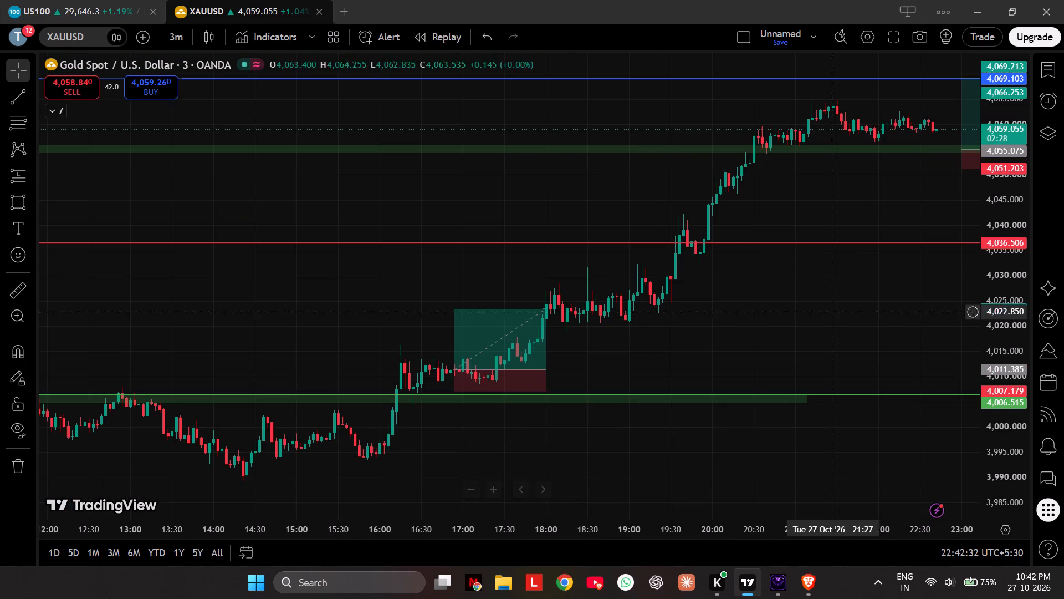
{"action": "scroll", "coordinate": [1007, 349], "scroll_direction": "up", "scroll_amount": 4}
{"action": "left_click_drag", "start_coordinate": [970, 325], "coordinate": [707, 585]}
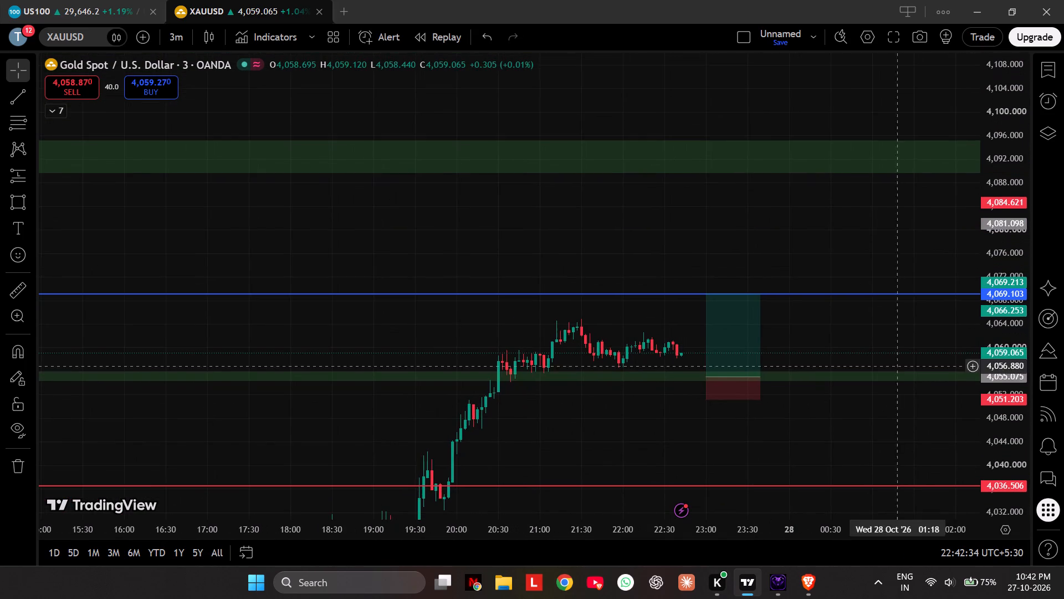
{"action": "scroll", "coordinate": [994, 469], "scroll_direction": "up", "scroll_amount": 5}
{"action": "scroll", "coordinate": [699, 449], "scroll_direction": "up", "scroll_amount": 4}
{"action": "left_click_drag", "start_coordinate": [699, 449], "coordinate": [737, 421]}
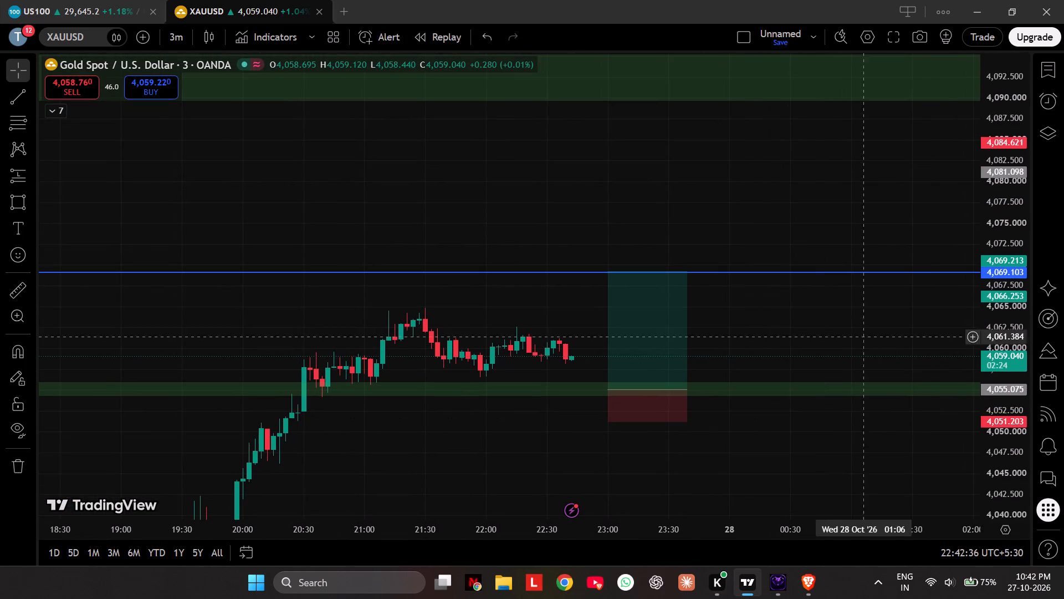
{"action": "scroll", "coordinate": [1002, 432], "scroll_direction": "up", "scroll_amount": 4}
{"action": "left_click_drag", "start_coordinate": [855, 478], "coordinate": [883, 400]}
Return to the US100 5-minute chart and watch the current price against the short position's entry and stop.
{"action": "left_click", "coordinate": [55, 0]}
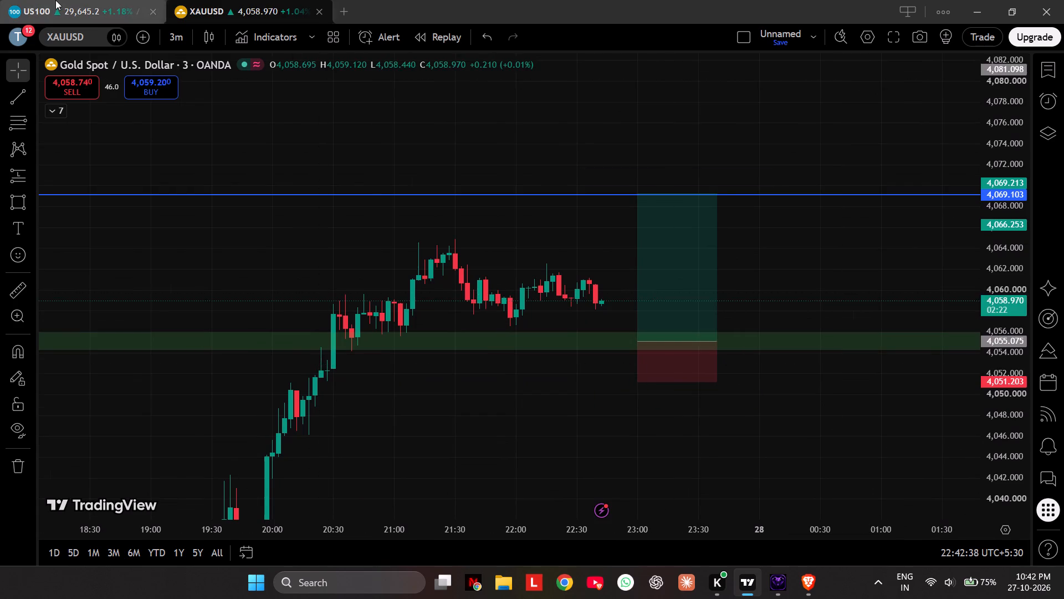
{"action": "left_click_drag", "start_coordinate": [887, 263], "coordinate": [873, 237]}
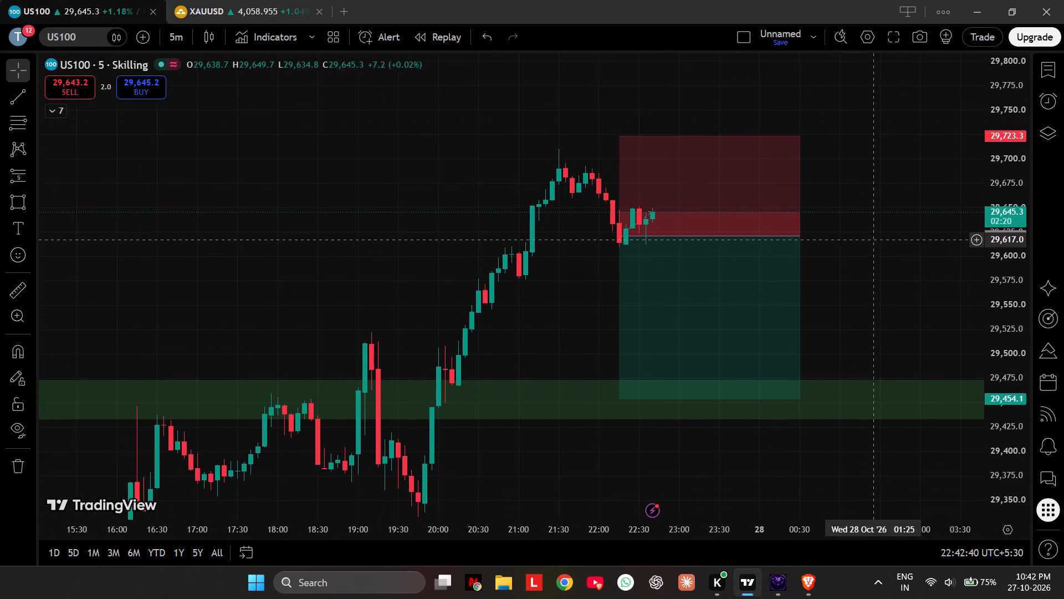
{"action": "left_click_drag", "start_coordinate": [873, 237], "coordinate": [837, 224]}
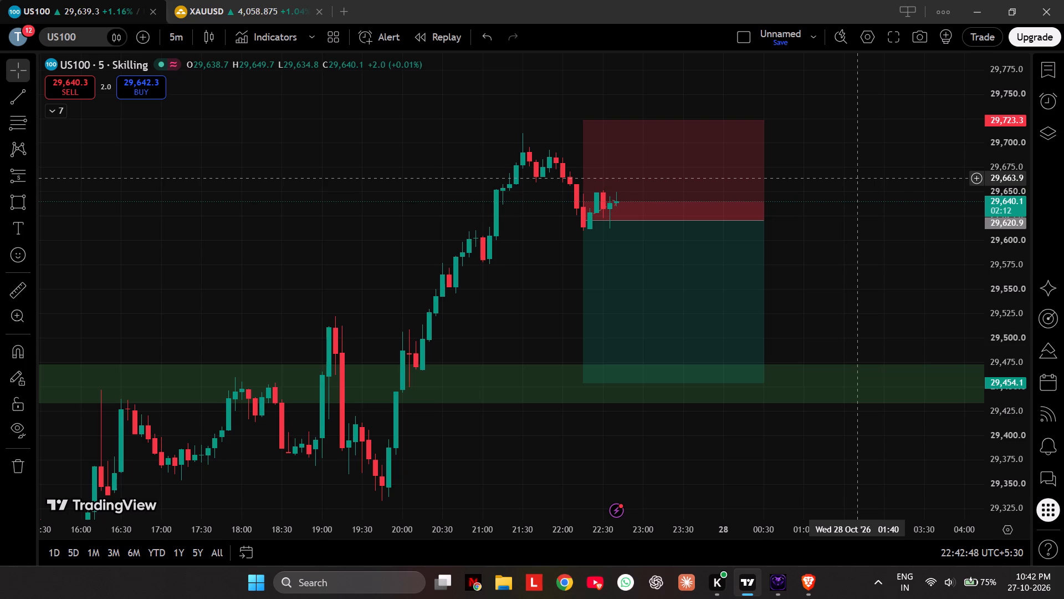
{"action": "left_click_drag", "start_coordinate": [856, 177], "coordinate": [830, 200]}
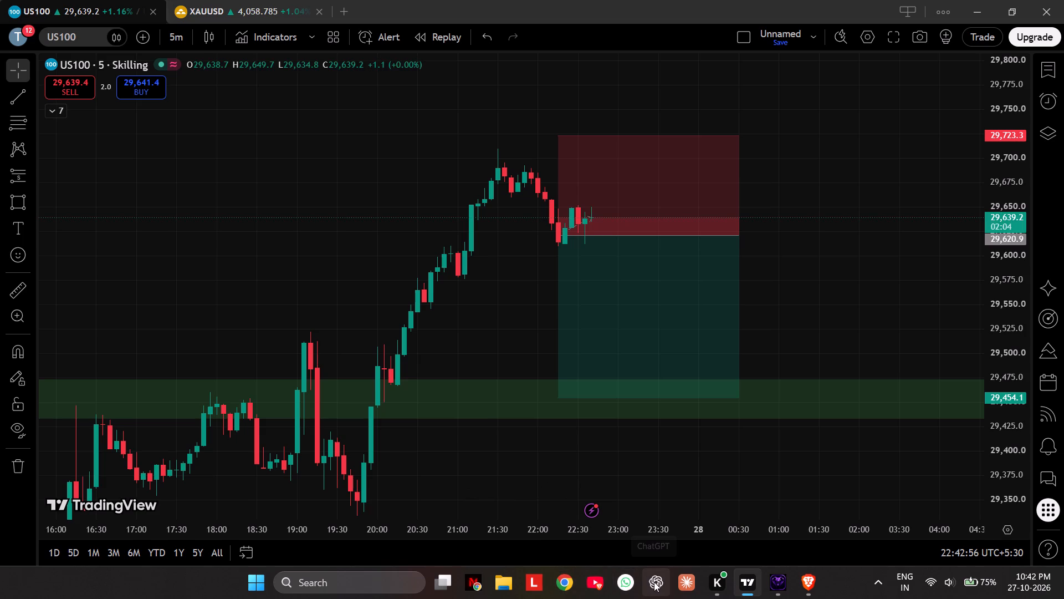
{"action": "left_click", "coordinate": [866, 285]}
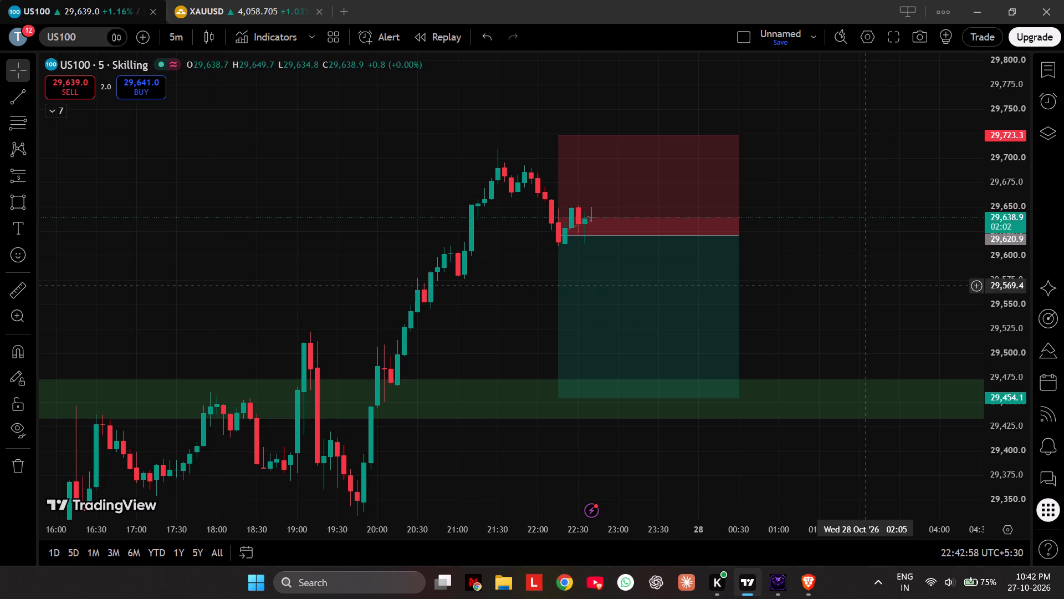
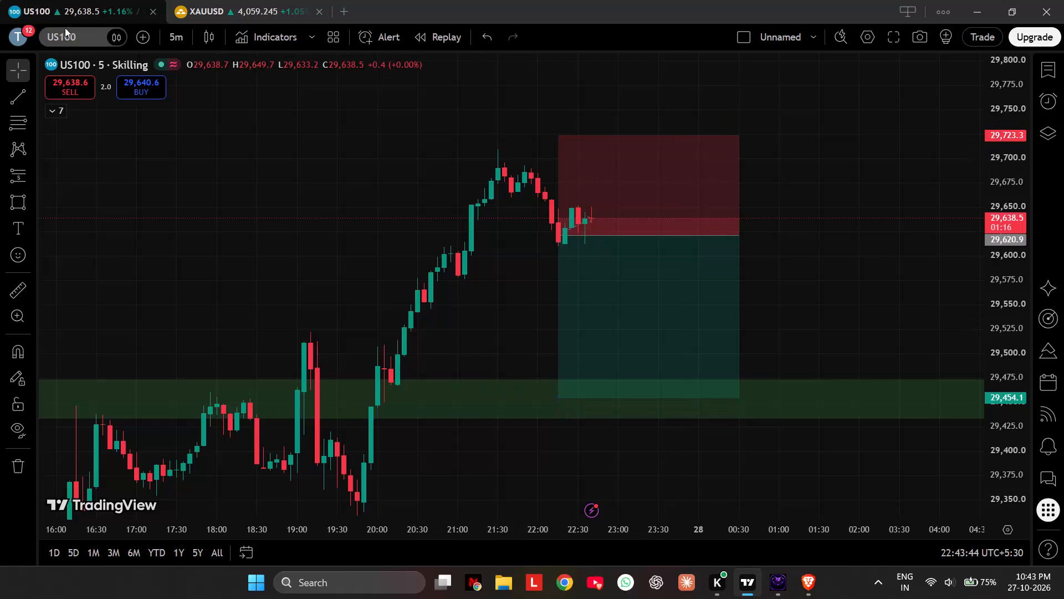
Set the US100 chart to the 4-hour timeframe and reset the chart view.
{"action": "left_click", "coordinate": [176, 34]}
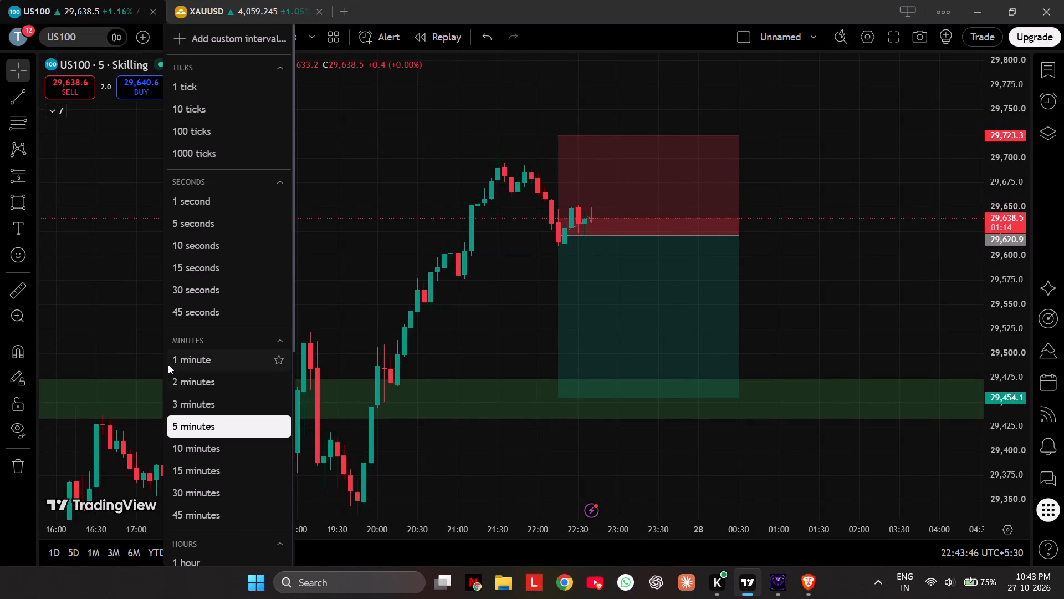
{"action": "scroll", "coordinate": [207, 522], "scroll_direction": "down", "scroll_amount": 3}
{"action": "left_click", "coordinate": [199, 415]}
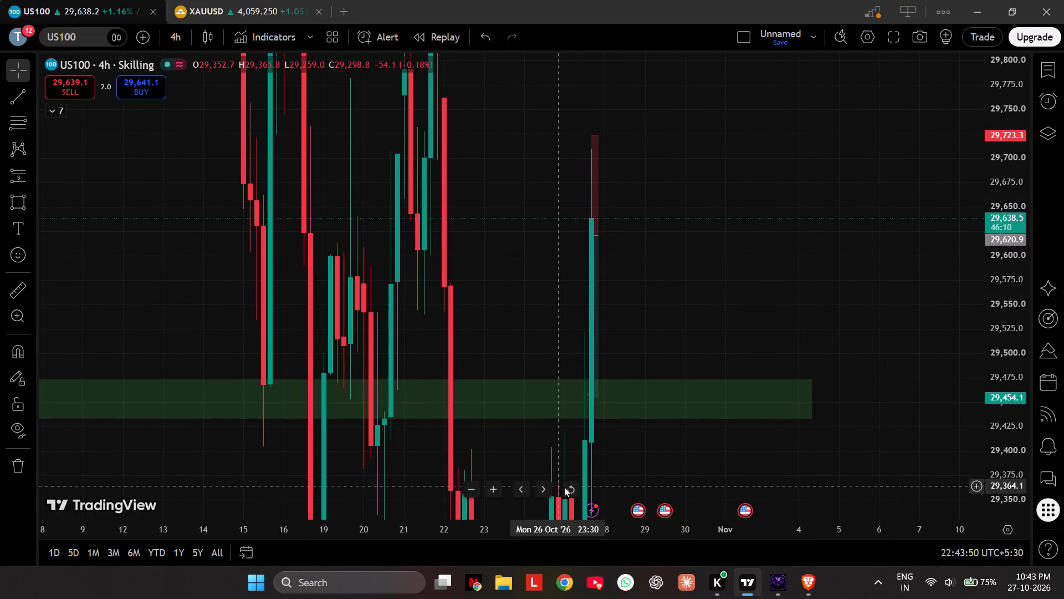
{"action": "left_click", "coordinate": [570, 488]}
Examine the US100 4-hour candles since early October against the red and green zones, the green horizontal levels and the short position.
{"action": "scroll", "coordinate": [799, 298], "scroll_direction": "up", "scroll_amount": 5}
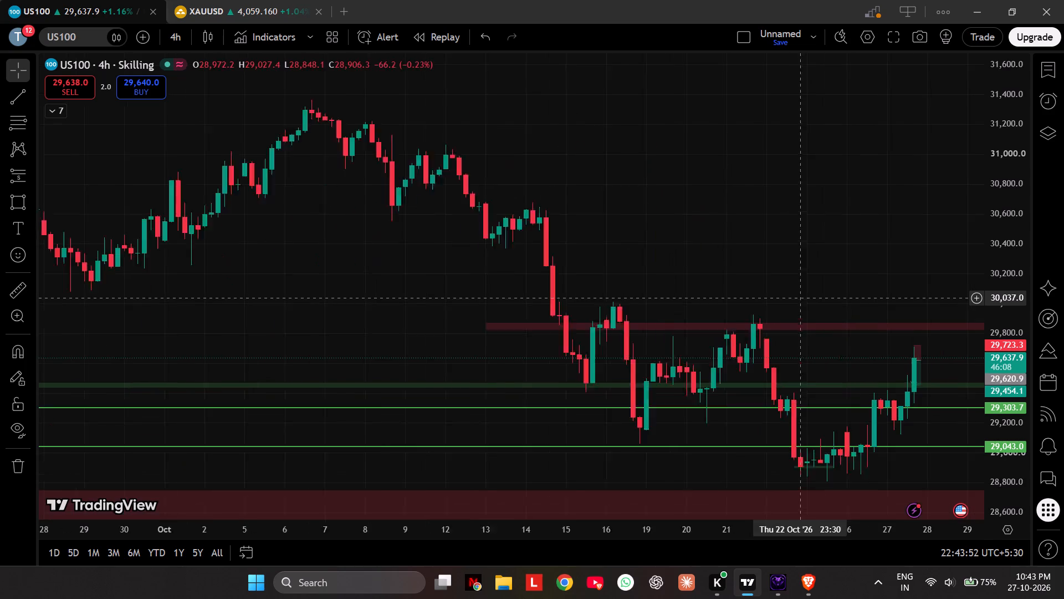
{"action": "scroll", "coordinate": [799, 298], "scroll_direction": "up", "scroll_amount": 10}
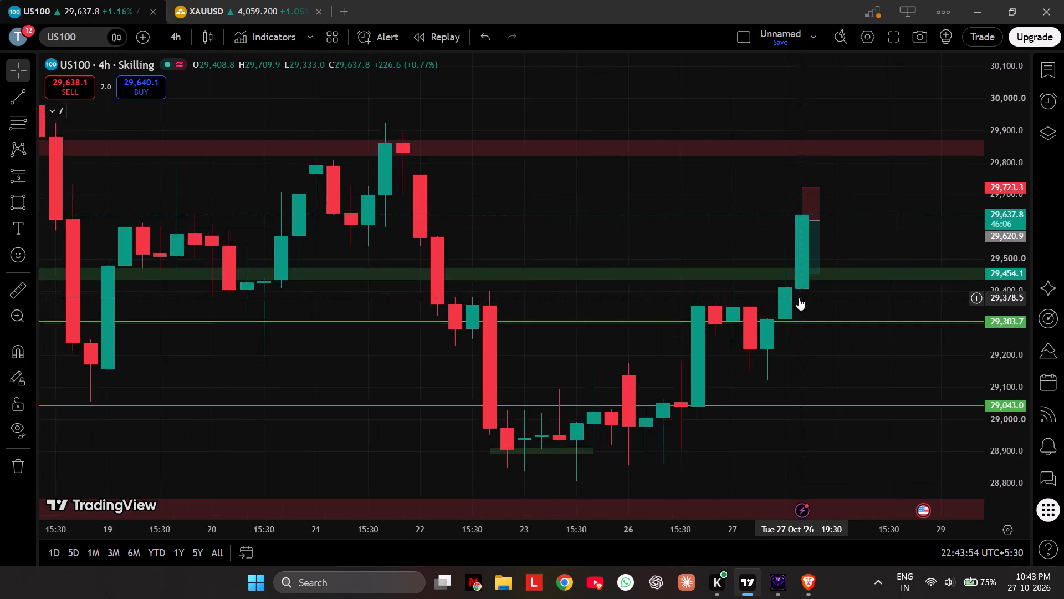
{"action": "scroll", "coordinate": [799, 298], "scroll_direction": "up", "scroll_amount": 1}
{"action": "scroll", "coordinate": [799, 298], "scroll_direction": "down", "scroll_amount": 4}
{"action": "scroll", "coordinate": [799, 298], "scroll_direction": "up", "scroll_amount": 3}
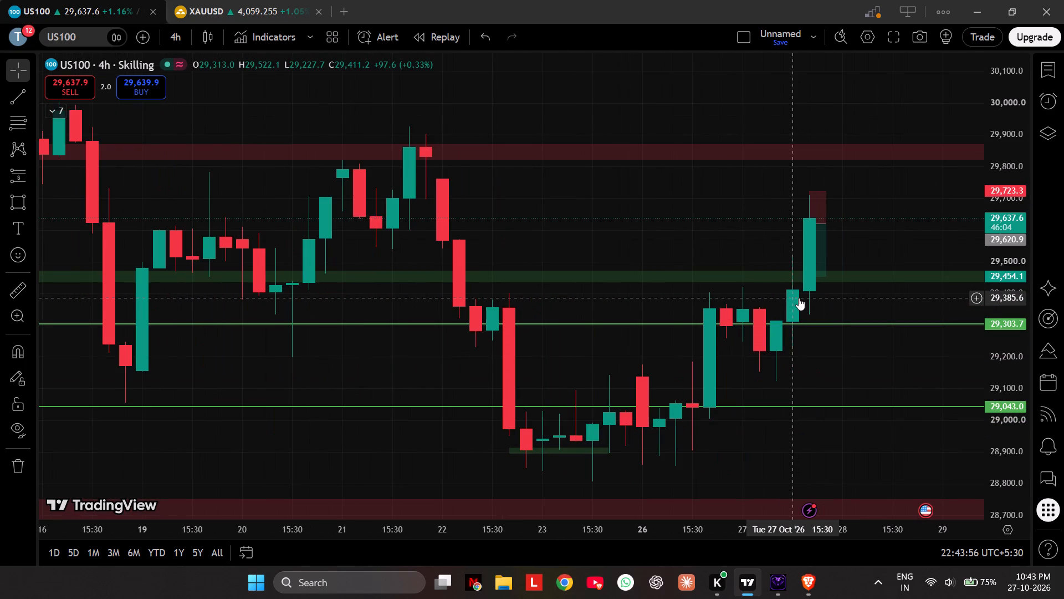
{"action": "left_click_drag", "start_coordinate": [905, 219], "coordinate": [847, 205]}
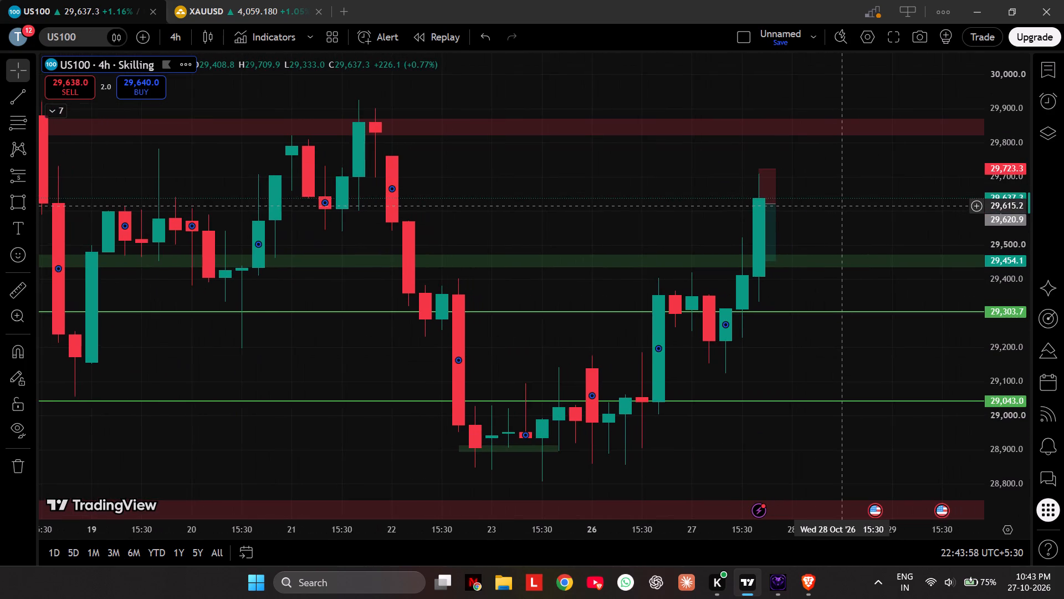
{"action": "left_click_drag", "start_coordinate": [847, 205], "coordinate": [858, 215]}
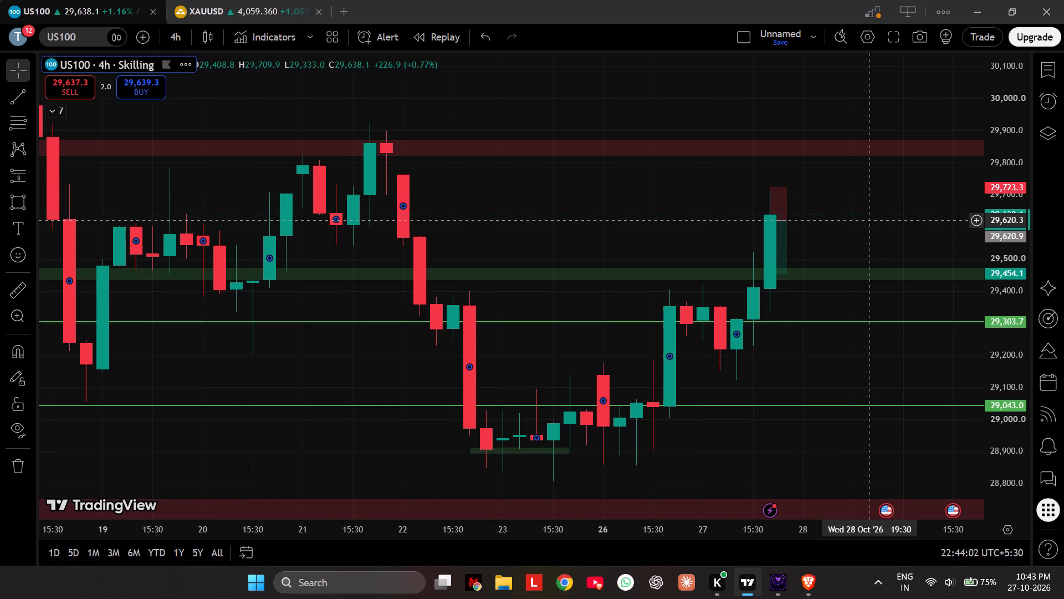
{"action": "left_click", "coordinate": [866, 233]}
{"action": "scroll", "coordinate": [866, 233], "scroll_direction": "down", "scroll_amount": 5}
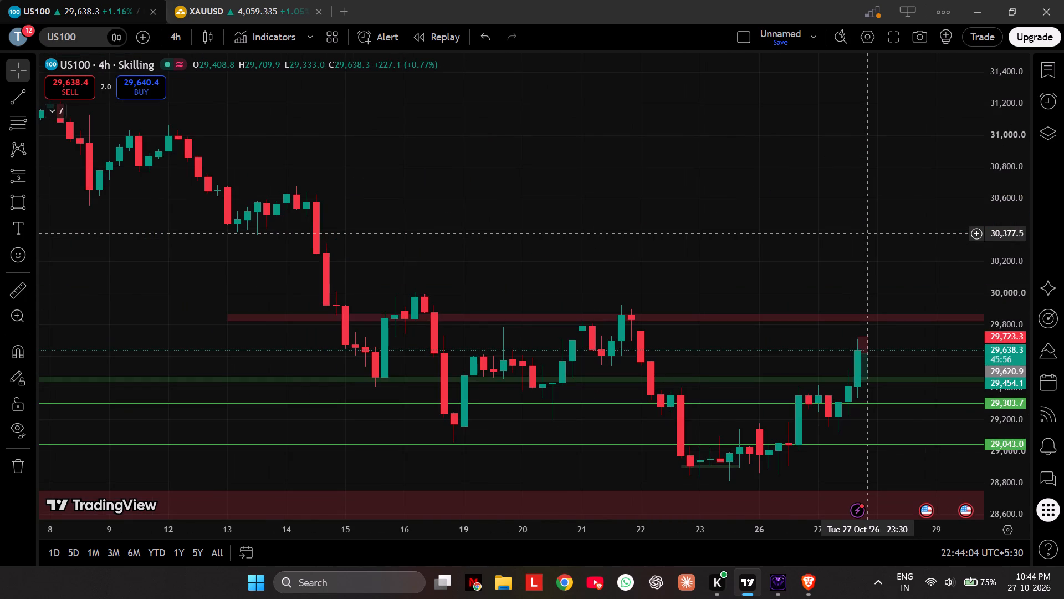
{"action": "scroll", "coordinate": [866, 233], "scroll_direction": "up", "scroll_amount": 4}
{"action": "scroll", "coordinate": [866, 233], "scroll_direction": "down", "scroll_amount": 4}
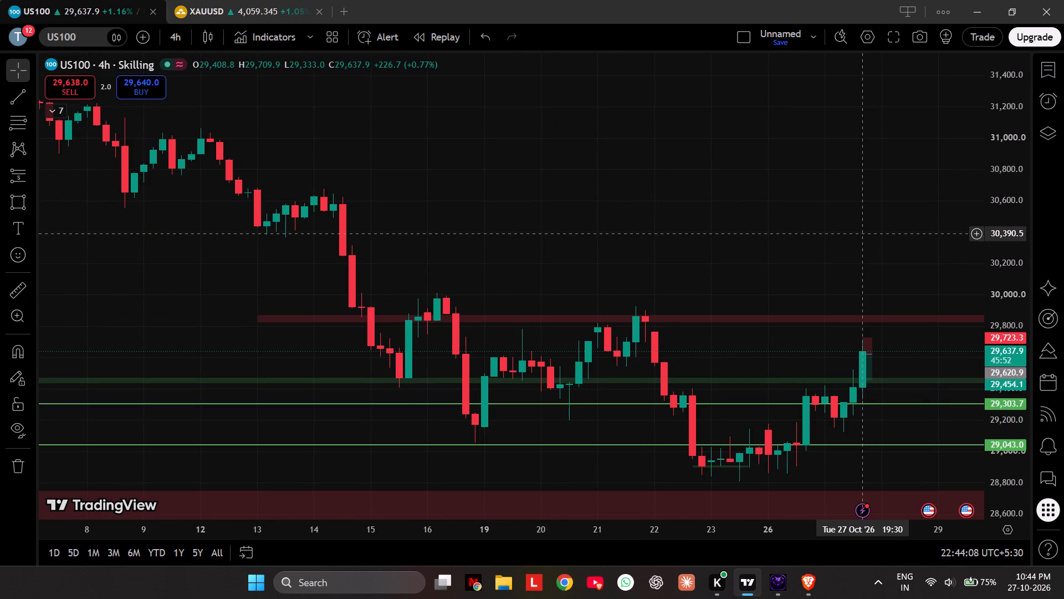
{"action": "scroll", "coordinate": [866, 233], "scroll_direction": "up", "scroll_amount": 9}
Set US100 to the 5-minute timeframe, reset the chart view and inspect the latest candles around the short position.
{"action": "left_click", "coordinate": [181, 32]}
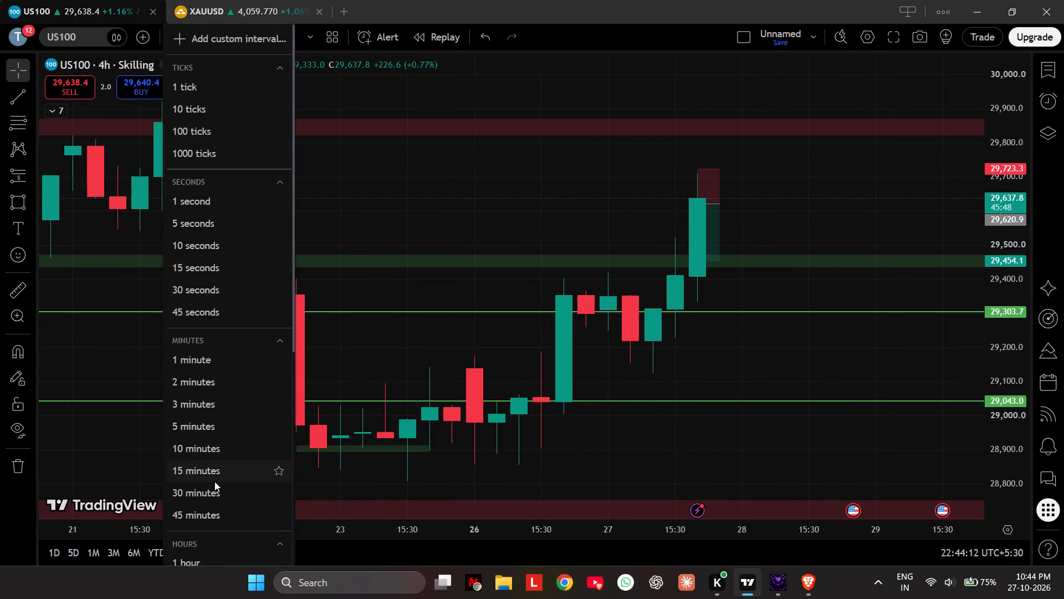
{"action": "left_click", "coordinate": [209, 435]}
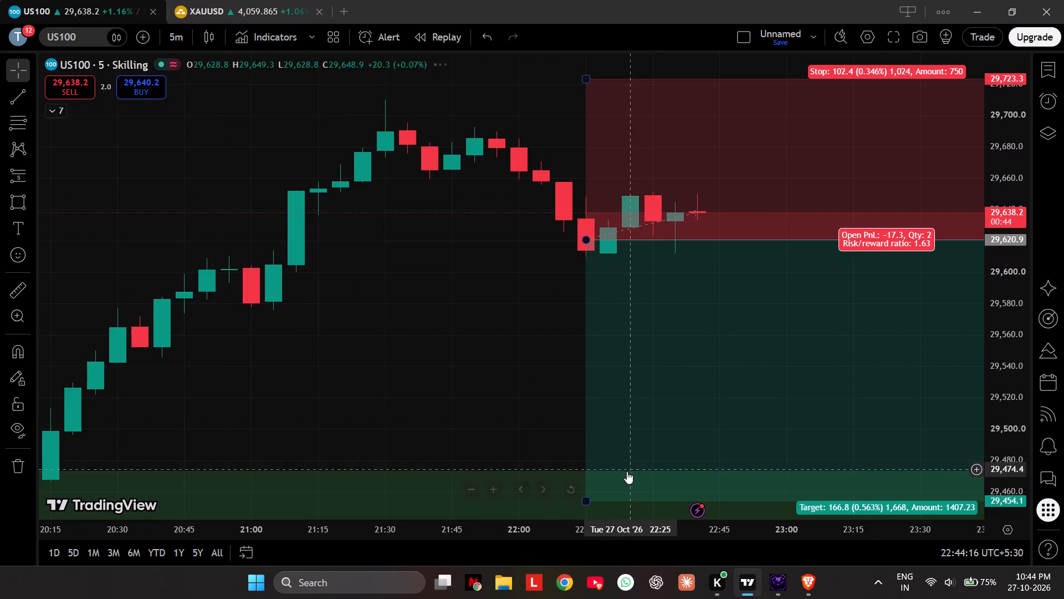
{"action": "left_click", "coordinate": [572, 490]}
{"action": "scroll", "coordinate": [1011, 349], "scroll_direction": "up", "scroll_amount": 3}
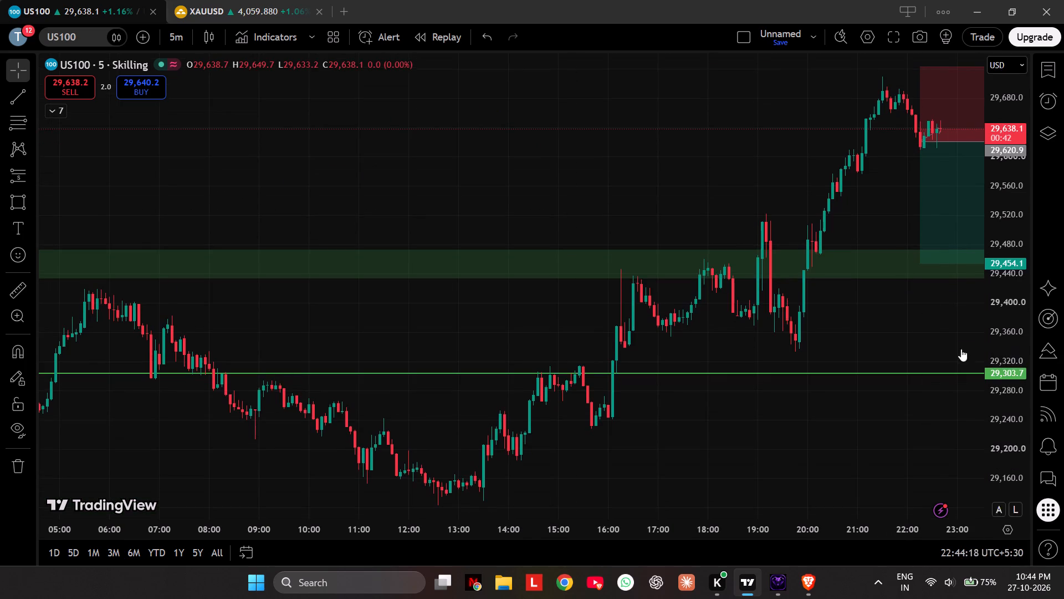
{"action": "left_click_drag", "start_coordinate": [906, 308], "coordinate": [499, 389]}
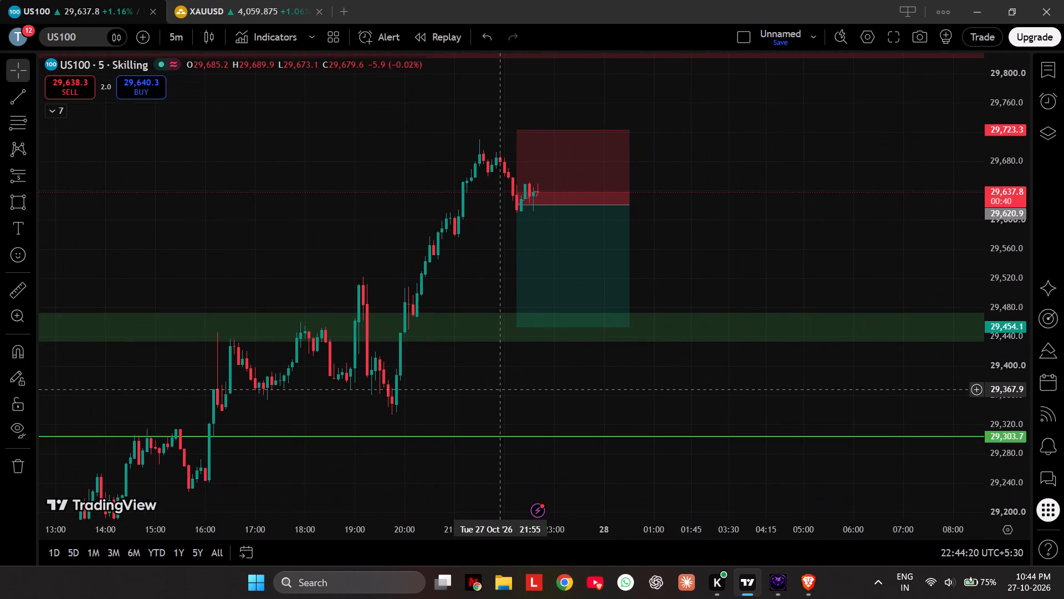
{"action": "scroll", "coordinate": [499, 389], "scroll_direction": "up", "scroll_amount": 5}
{"action": "left_click_drag", "start_coordinate": [503, 386], "coordinate": [751, 391]}
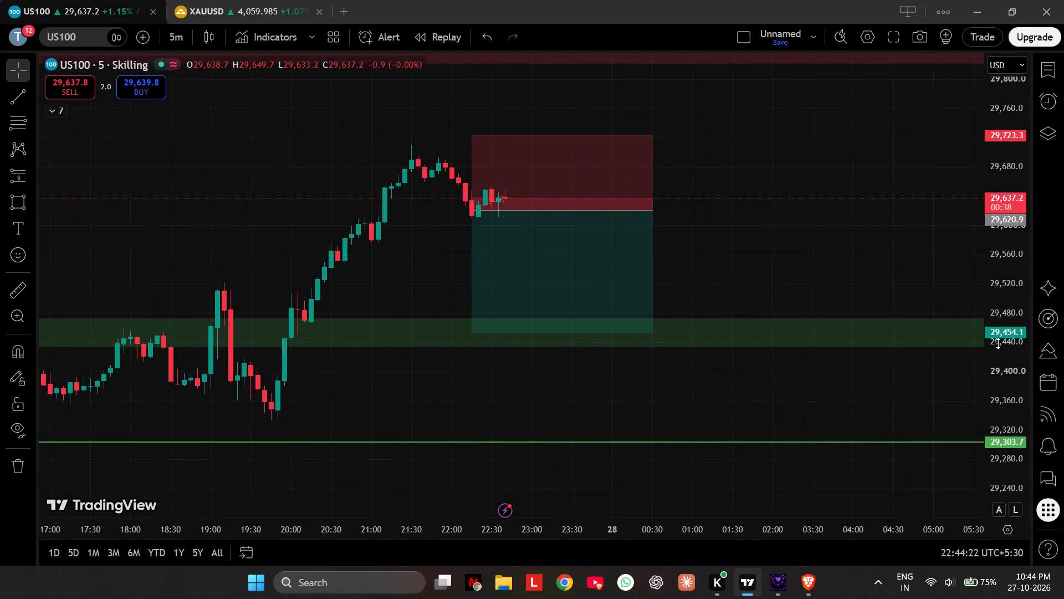
{"action": "scroll", "coordinate": [992, 372], "scroll_direction": "up", "scroll_amount": 5}
{"action": "left_click_drag", "start_coordinate": [809, 393], "coordinate": [820, 446]}
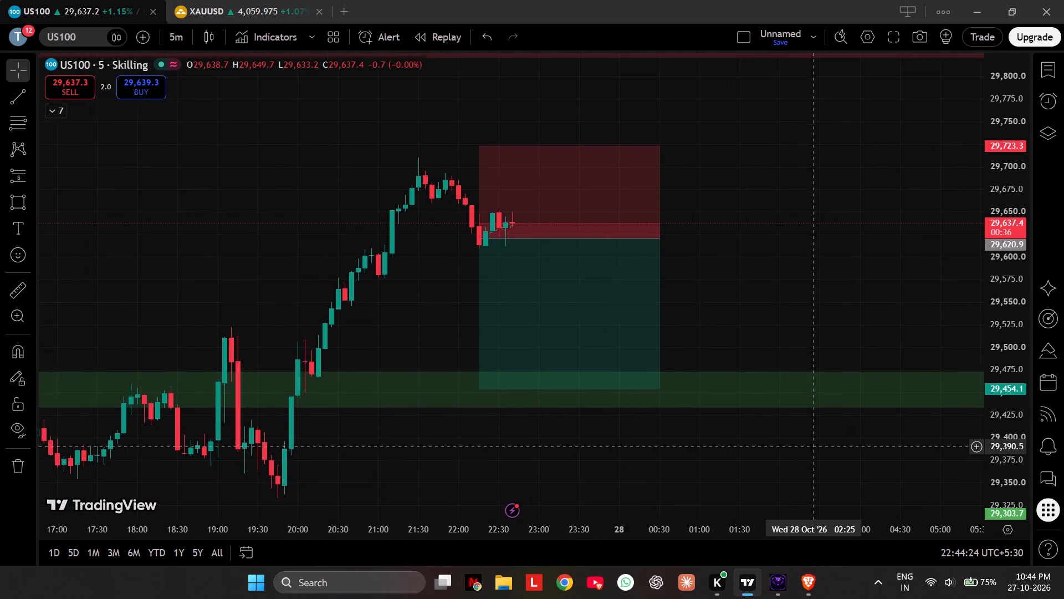
{"action": "left_click_drag", "start_coordinate": [820, 446], "coordinate": [848, 447]}
Switch to the XAUUSD 3-minute chart and examine the latest candles against the green zone and the planned long position.
{"action": "left_click", "coordinate": [269, 0]}
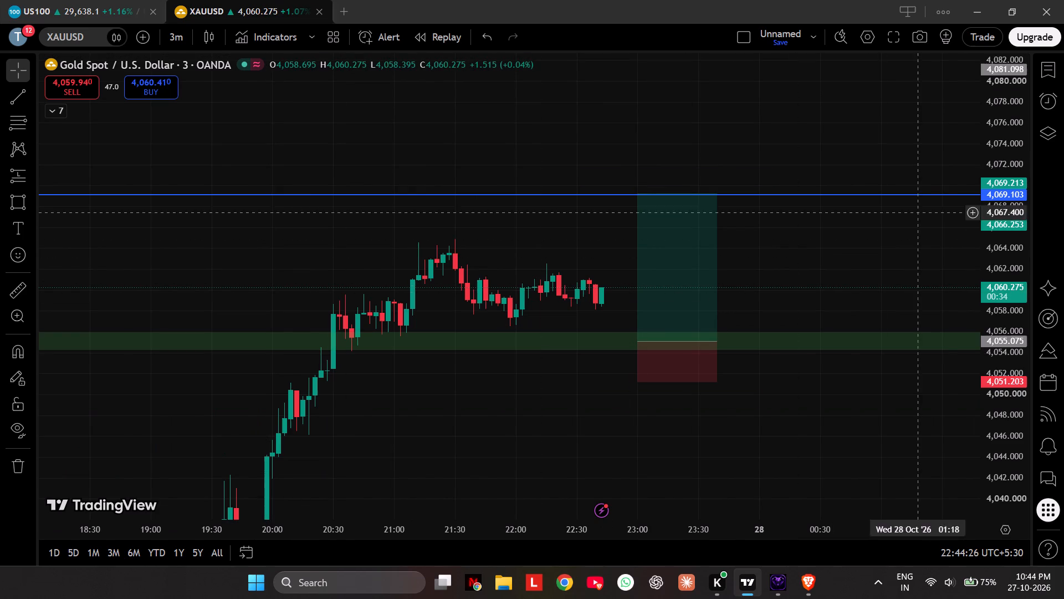
{"action": "scroll", "coordinate": [984, 409], "scroll_direction": "up", "scroll_amount": 6}
{"action": "left_click_drag", "start_coordinate": [812, 275], "coordinate": [821, 194]}
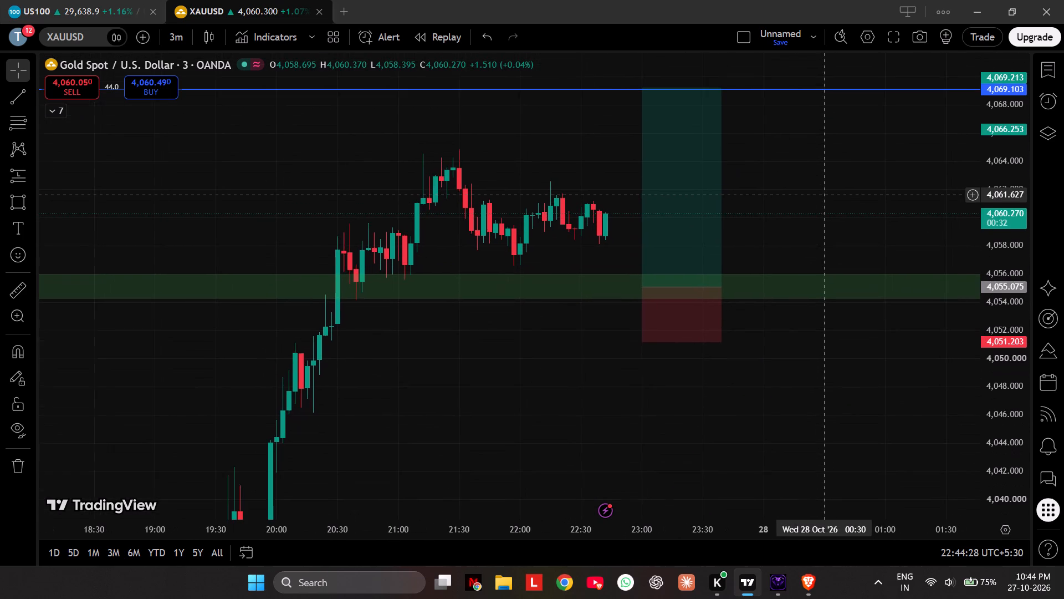
{"action": "left_click_drag", "start_coordinate": [821, 194], "coordinate": [808, 195]}
{"action": "left_click_drag", "start_coordinate": [808, 195], "coordinate": [819, 192]}
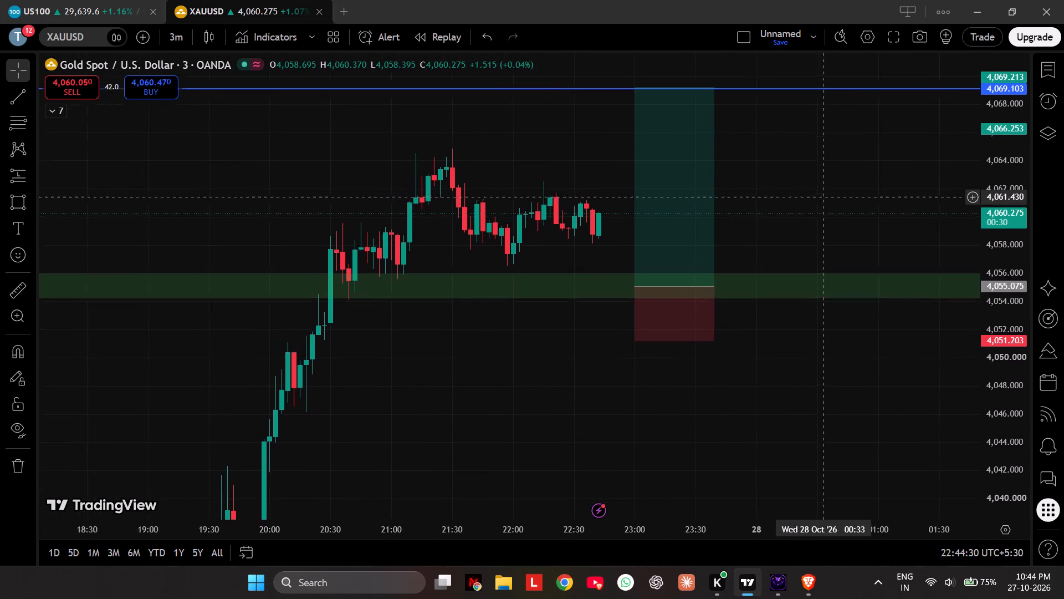
{"action": "left_click_drag", "start_coordinate": [819, 192], "coordinate": [780, 200]}
{"action": "left_click_drag", "start_coordinate": [780, 200], "coordinate": [754, 209]}
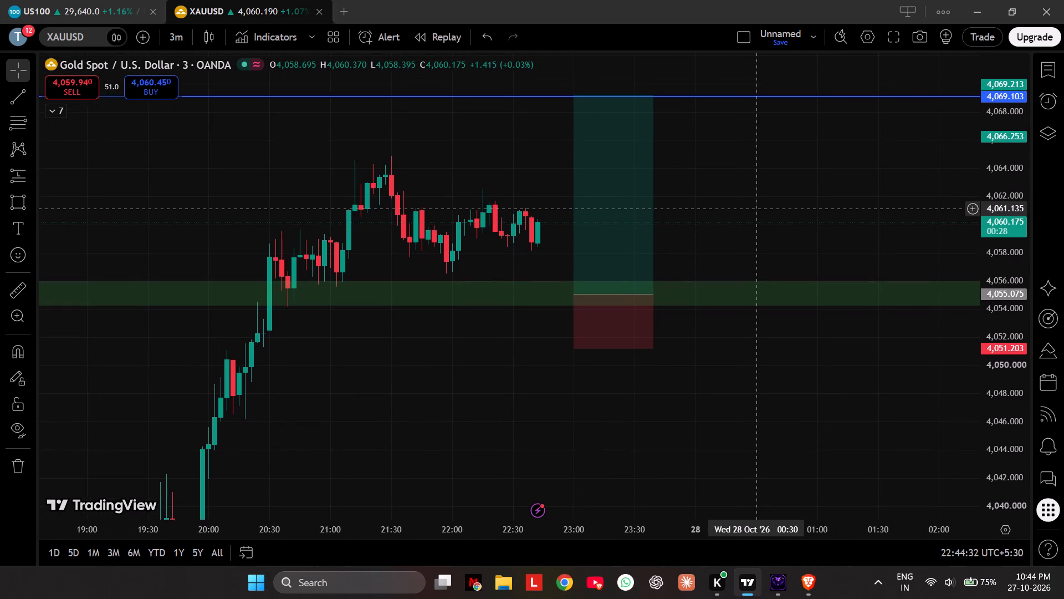
{"action": "left_click_drag", "start_coordinate": [754, 209], "coordinate": [741, 231]}
{"action": "left_click_drag", "start_coordinate": [741, 231], "coordinate": [723, 246]}
{"action": "left_click_drag", "start_coordinate": [723, 246], "coordinate": [695, 252]}
Return to the US100 5-minute chart and check the current price against the short position's entry, stop and target.
{"action": "left_click", "coordinate": [144, 0]}
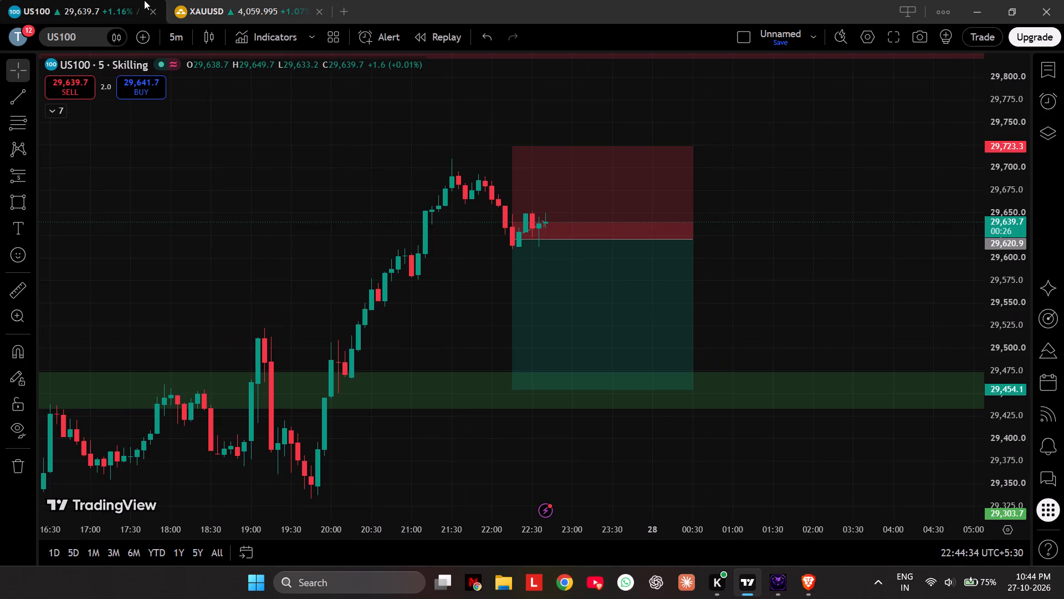
{"action": "left_click_drag", "start_coordinate": [816, 296], "coordinate": [796, 242]}
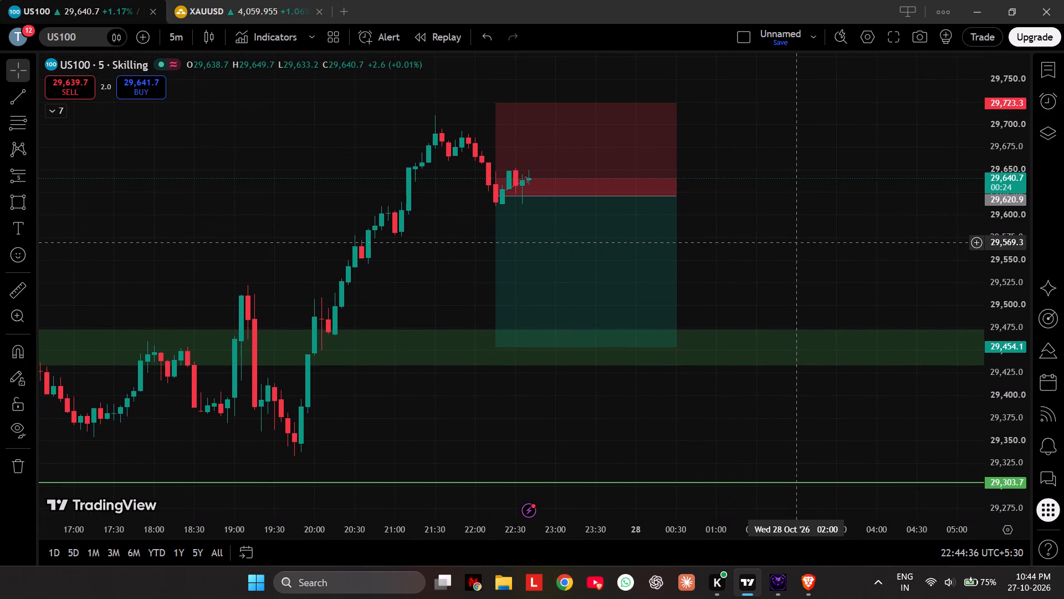
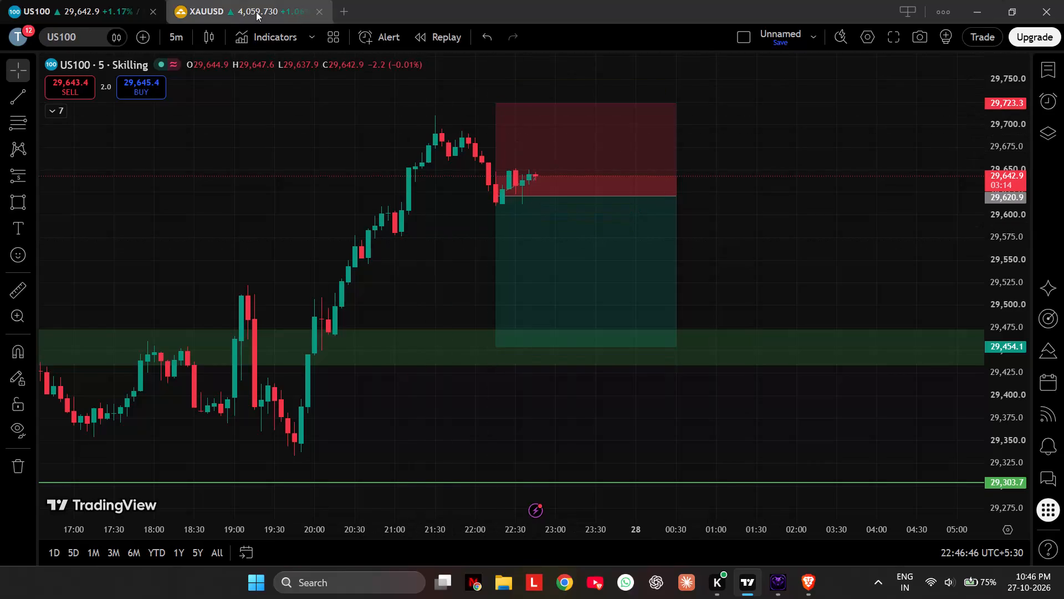
Check the XAUUSD 3-minute chart's planned long position, viewing the live stream in Brave before returning to the TradingView chart.
{"action": "left_click", "coordinate": [256, 11]}
{"action": "left_click", "coordinate": [804, 586]}
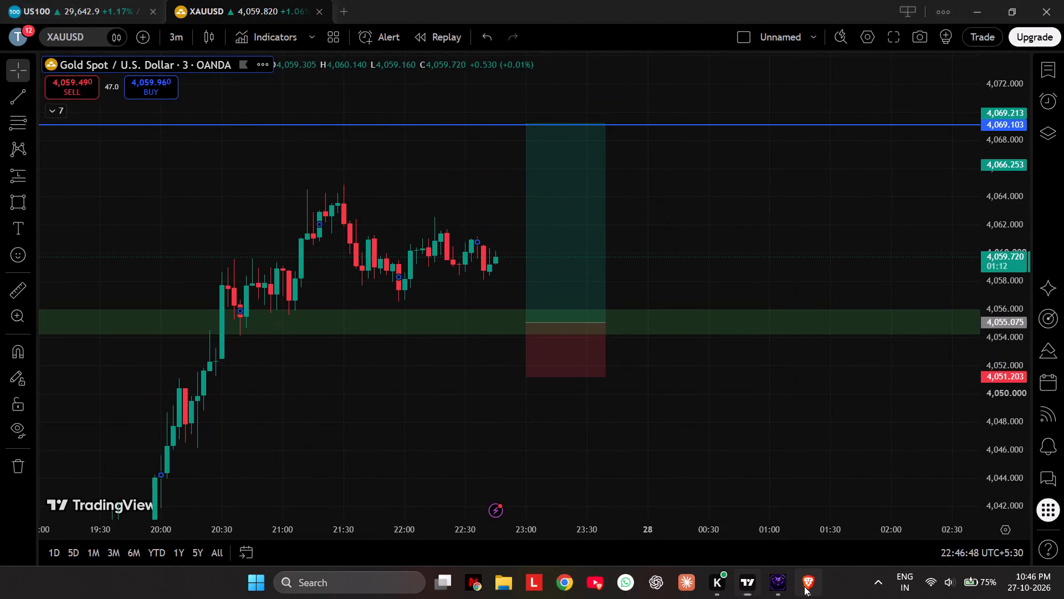
{"action": "left_click", "coordinate": [117, 468]}
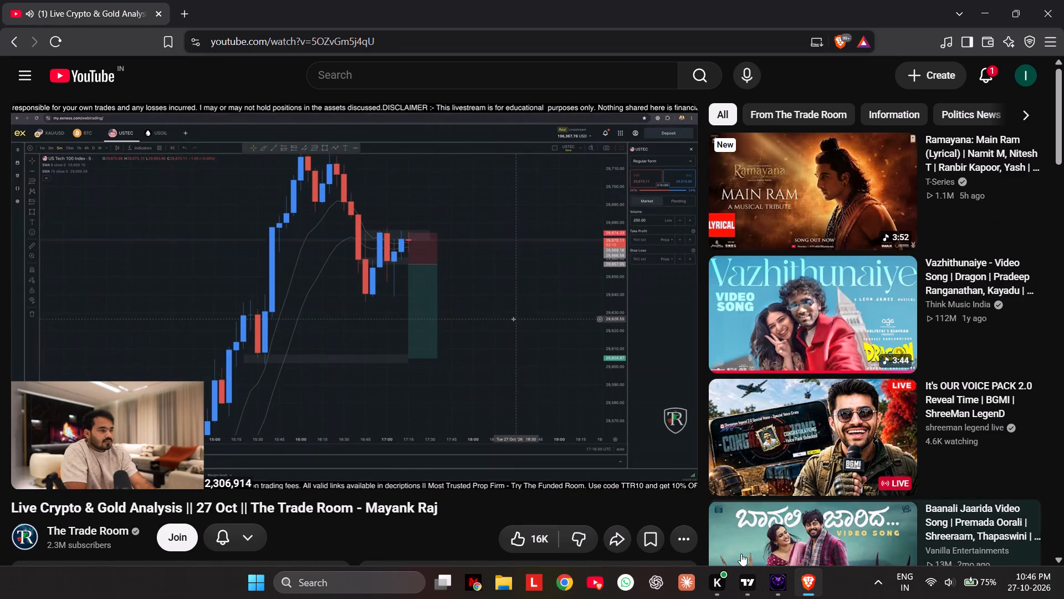
{"action": "left_click", "coordinate": [746, 587]}
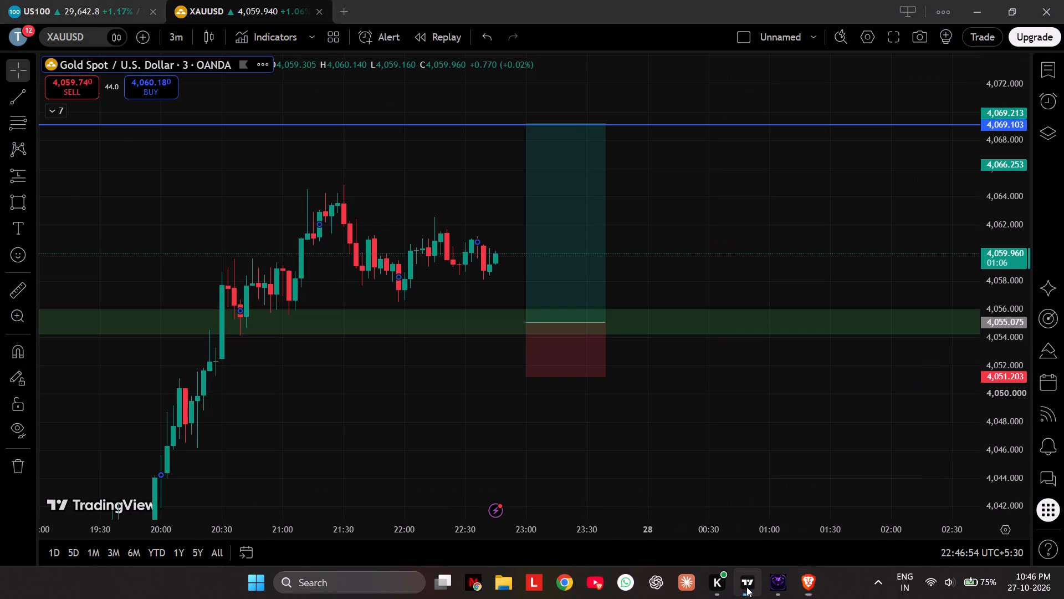
{"action": "left_click_drag", "start_coordinate": [680, 454], "coordinate": [671, 449]}
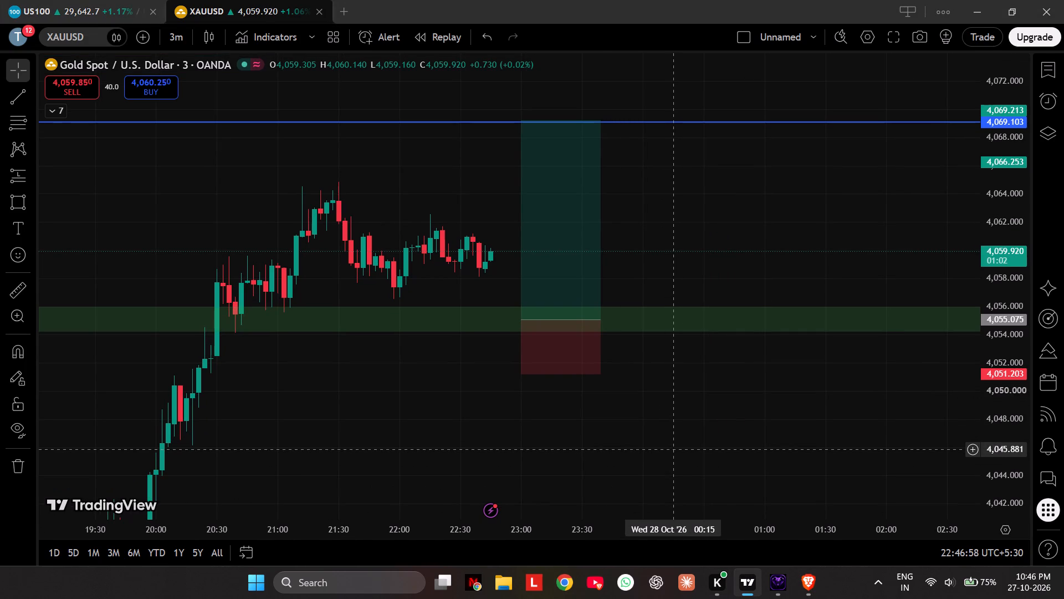
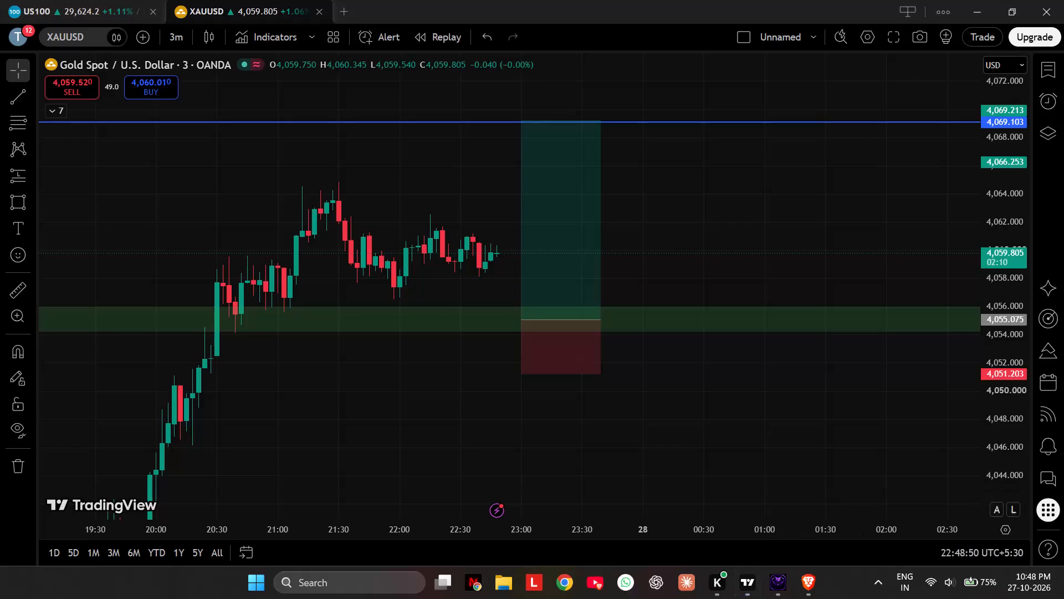
Examine the US100 5-minute chart around the planned short position and the green zone below it.
{"action": "left_click", "coordinate": [86, 8]}
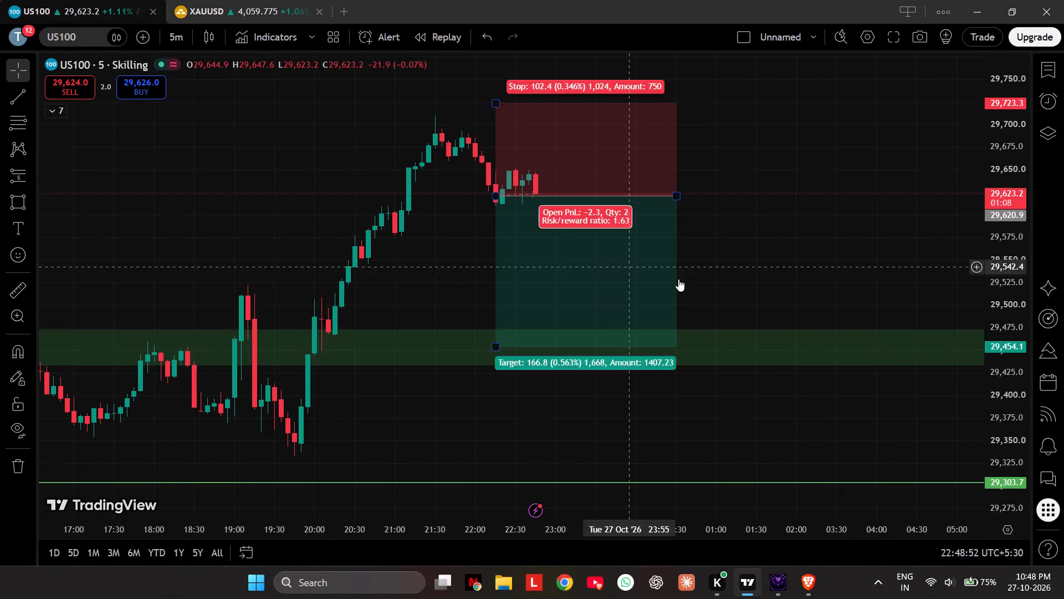
{"action": "left_click_drag", "start_coordinate": [834, 240], "coordinate": [807, 278]}
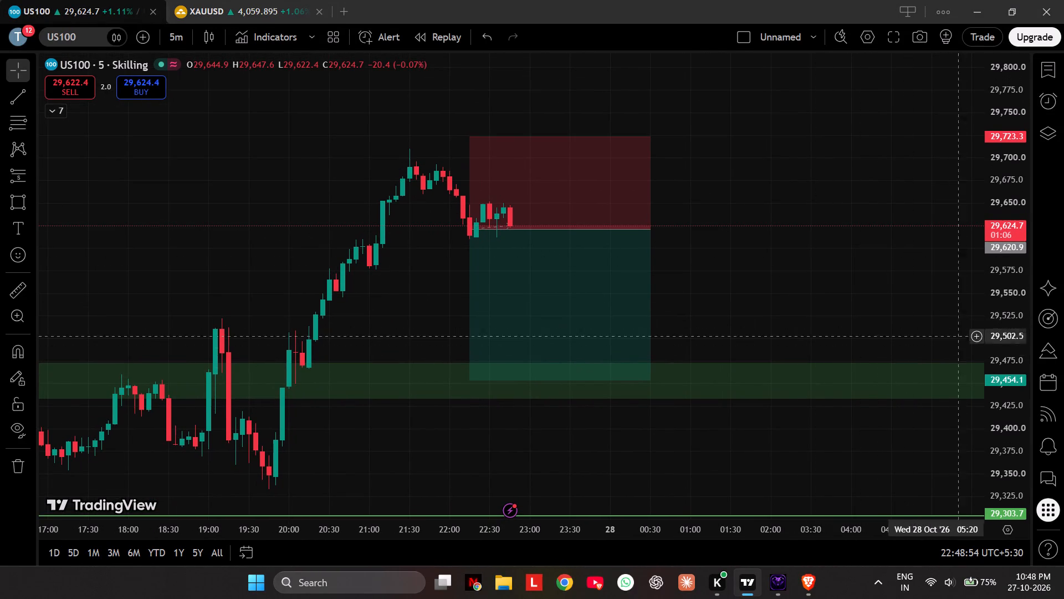
{"action": "scroll", "coordinate": [1001, 427], "scroll_direction": "up", "scroll_amount": 5}
{"action": "left_click_drag", "start_coordinate": [825, 348], "coordinate": [817, 354]}
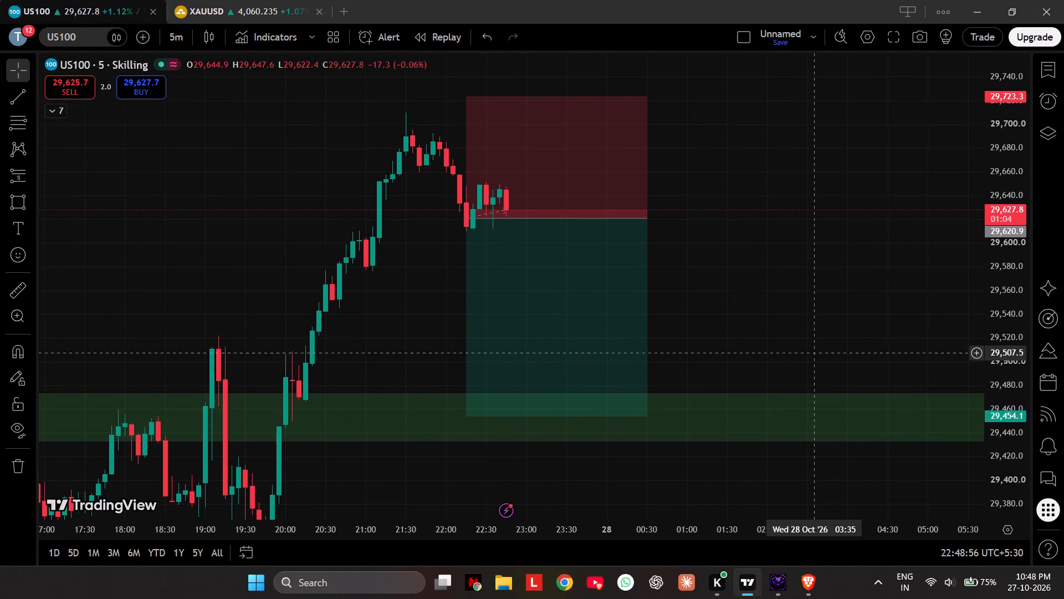
{"action": "left_click_drag", "start_coordinate": [817, 354], "coordinate": [803, 352]}
{"action": "scroll", "coordinate": [1000, 356], "scroll_direction": "down", "scroll_amount": 5}
{"action": "left_click_drag", "start_coordinate": [855, 312], "coordinate": [803, 262]}
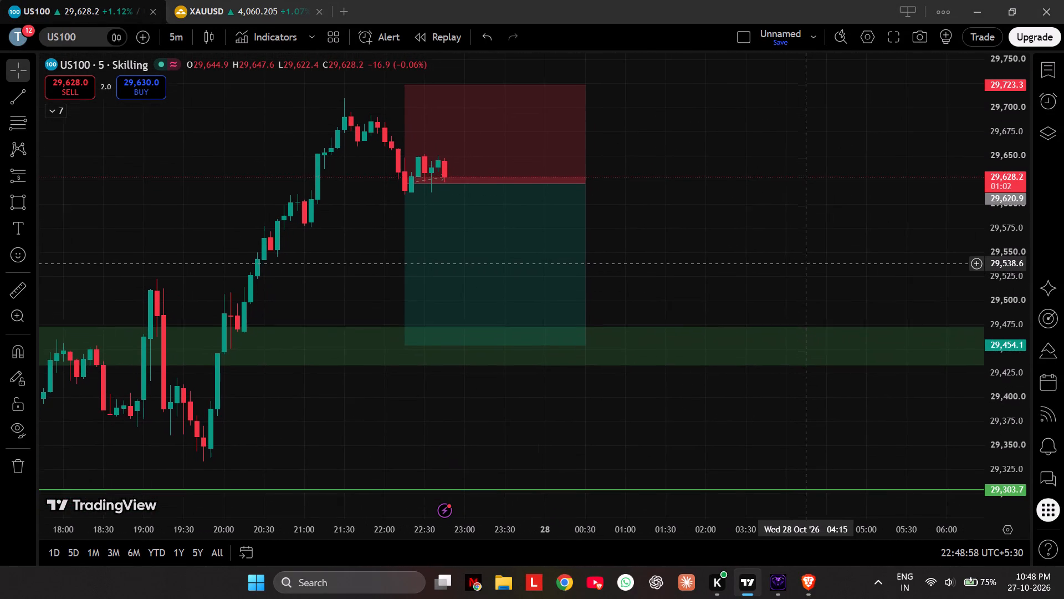
{"action": "left_click_drag", "start_coordinate": [803, 262], "coordinate": [800, 260]}
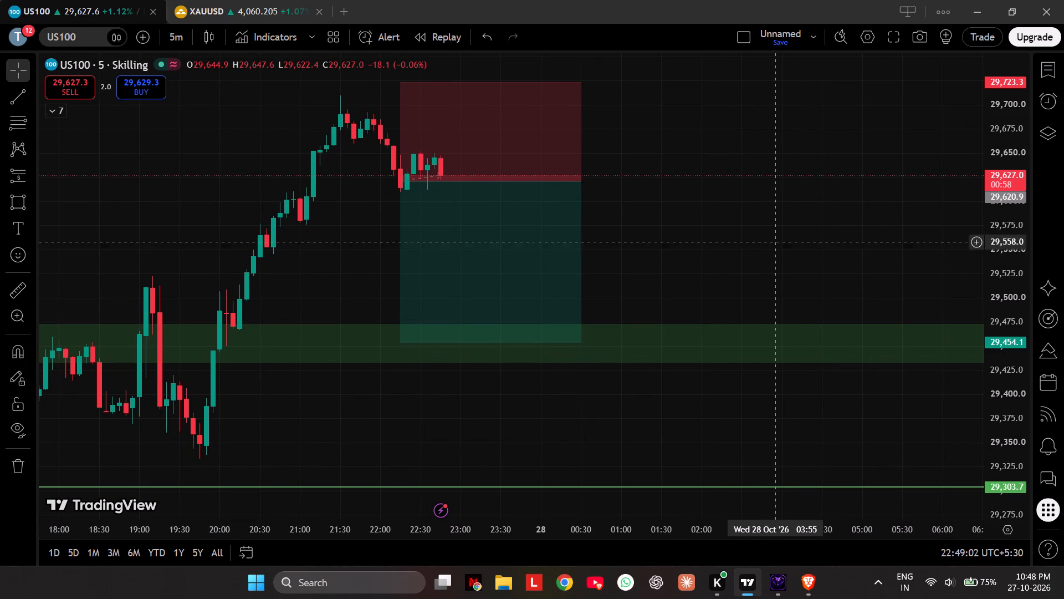
{"action": "left_click_drag", "start_coordinate": [746, 262], "coordinate": [790, 301]}
{"action": "left_click", "coordinate": [618, 305]}
{"action": "left_click_drag", "start_coordinate": [766, 311], "coordinate": [692, 318]}
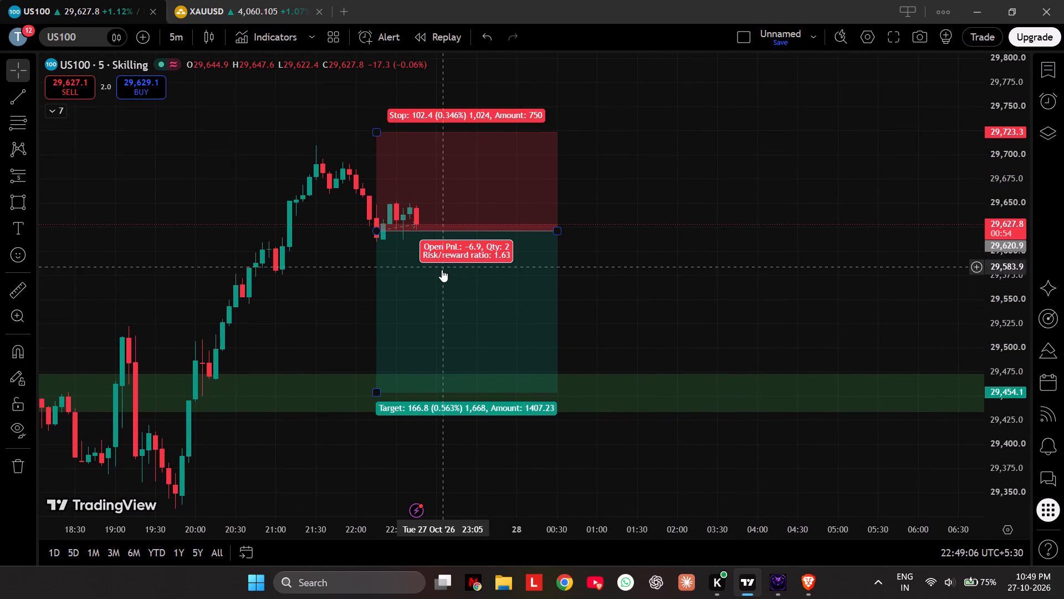
Delete the short position drawing from the US100 chart.
{"action": "left_click", "coordinate": [504, 263]}
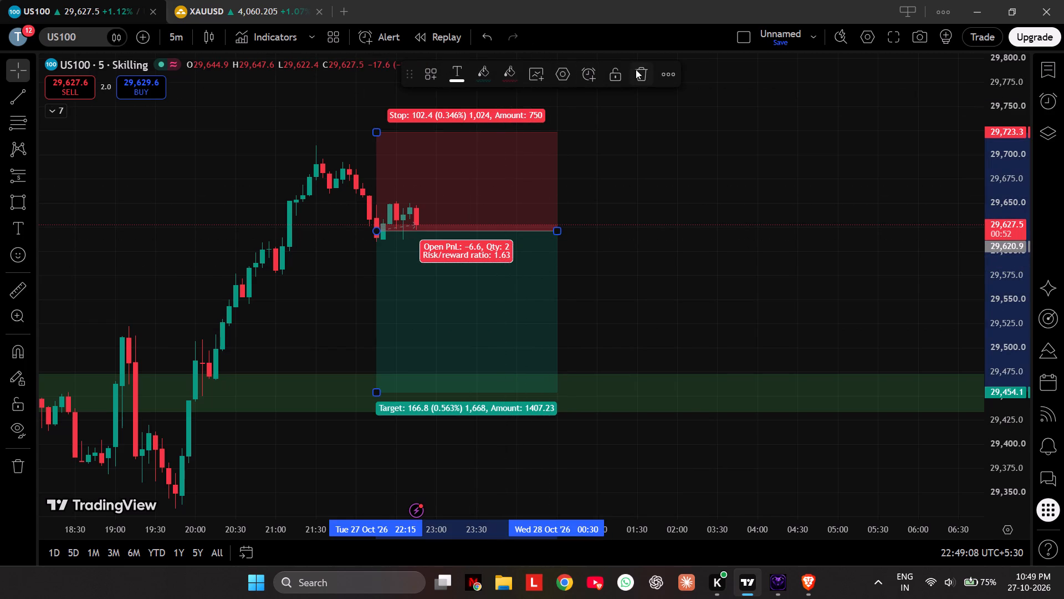
{"action": "left_click", "coordinate": [637, 69]}
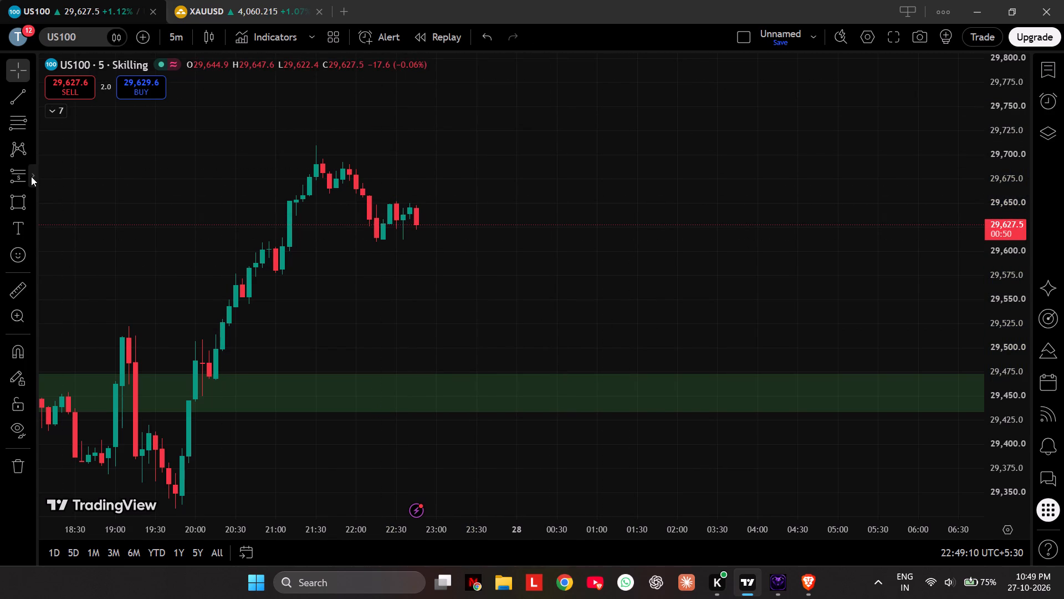
Place a long position on US100 from 22:50 with entry about 29,576, target about 29,742 and stop about 29,524.
{"action": "left_click", "coordinate": [31, 176]}
{"action": "left_click", "coordinate": [76, 216]}
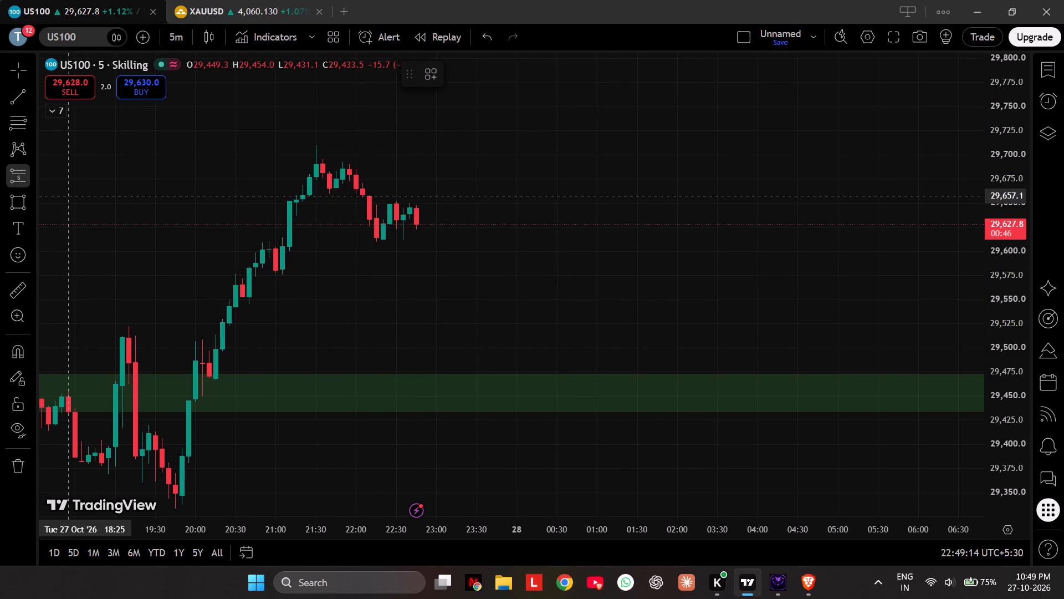
{"action": "left_click", "coordinate": [33, 176]}
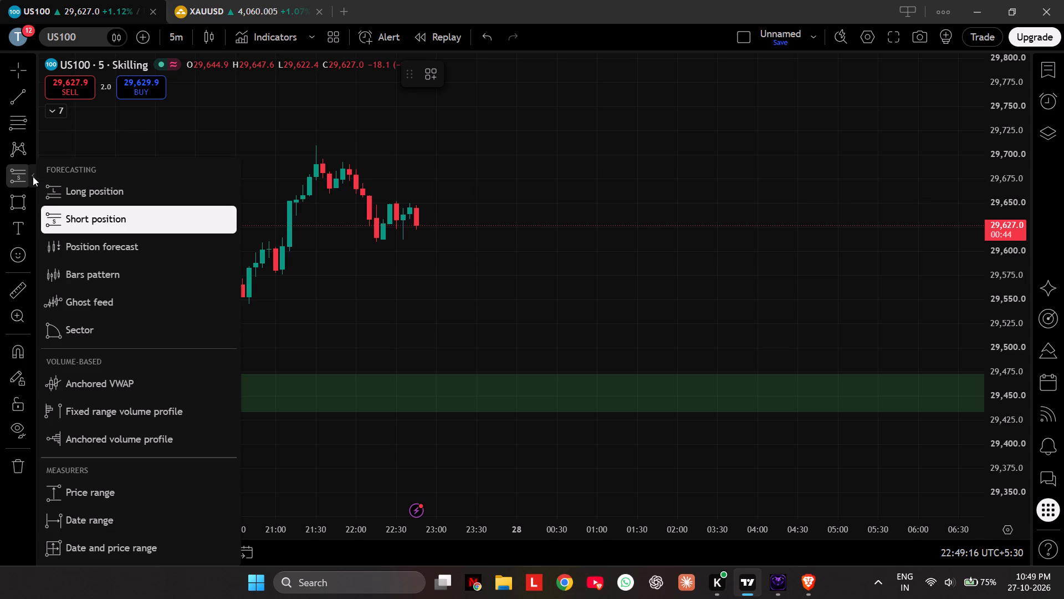
{"action": "left_click", "coordinate": [82, 195]}
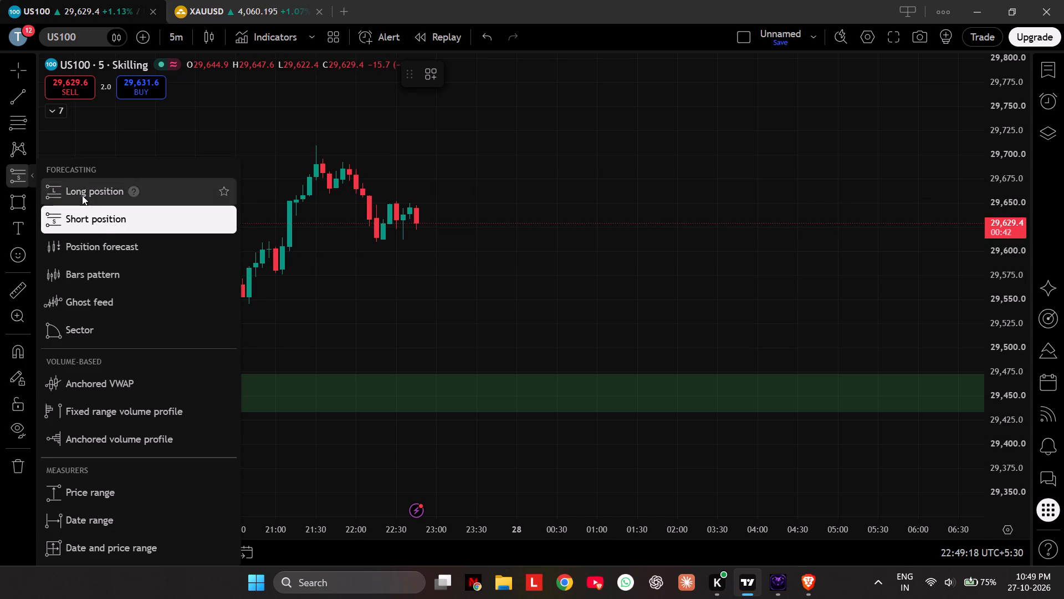
{"action": "left_click", "coordinate": [424, 273]}
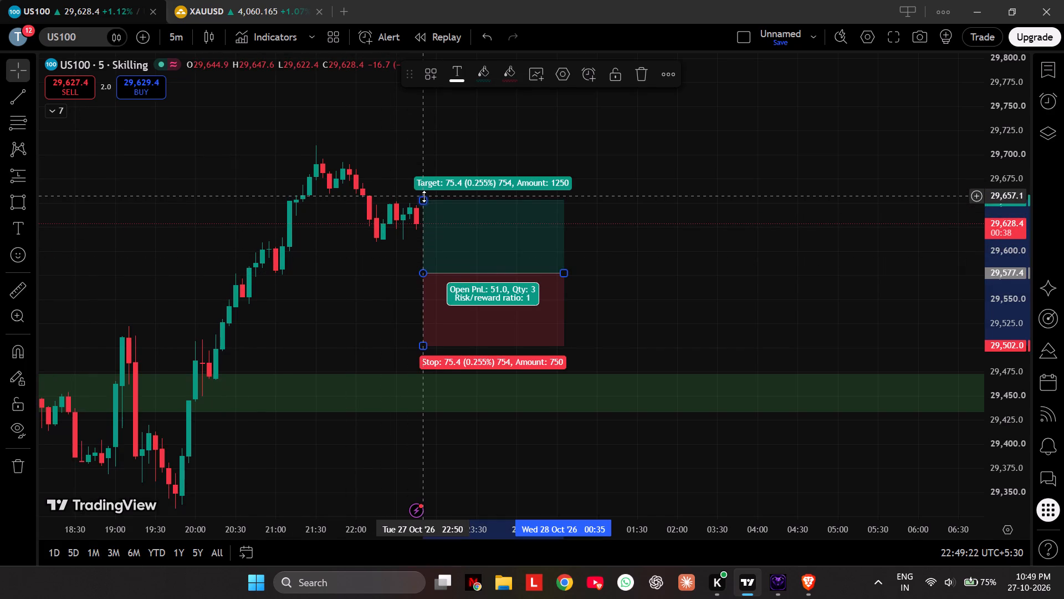
{"action": "left_click_drag", "start_coordinate": [423, 198], "coordinate": [492, 113]}
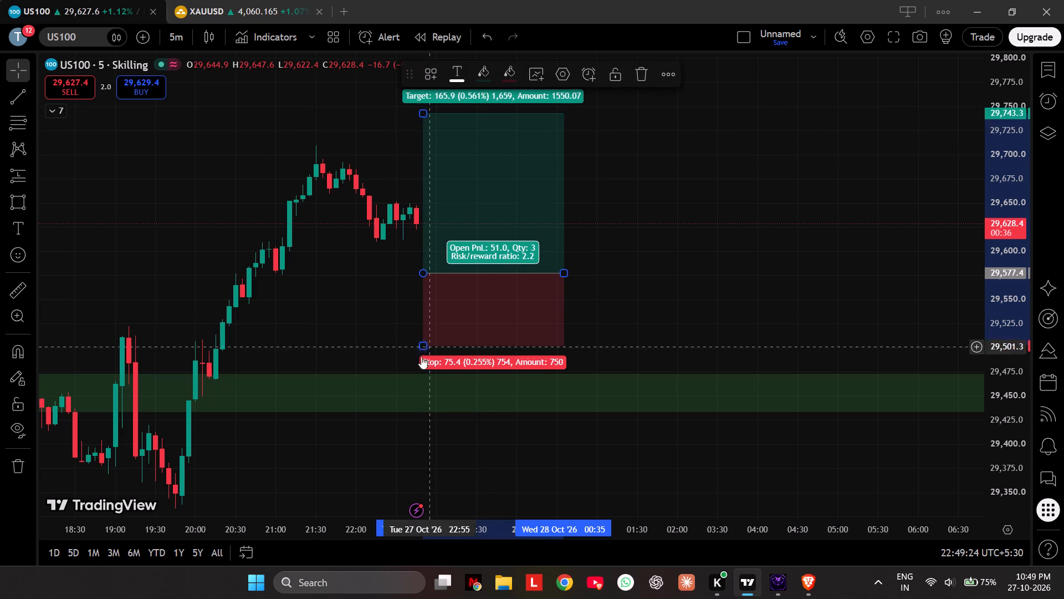
{"action": "left_click_drag", "start_coordinate": [421, 346], "coordinate": [488, 322]}
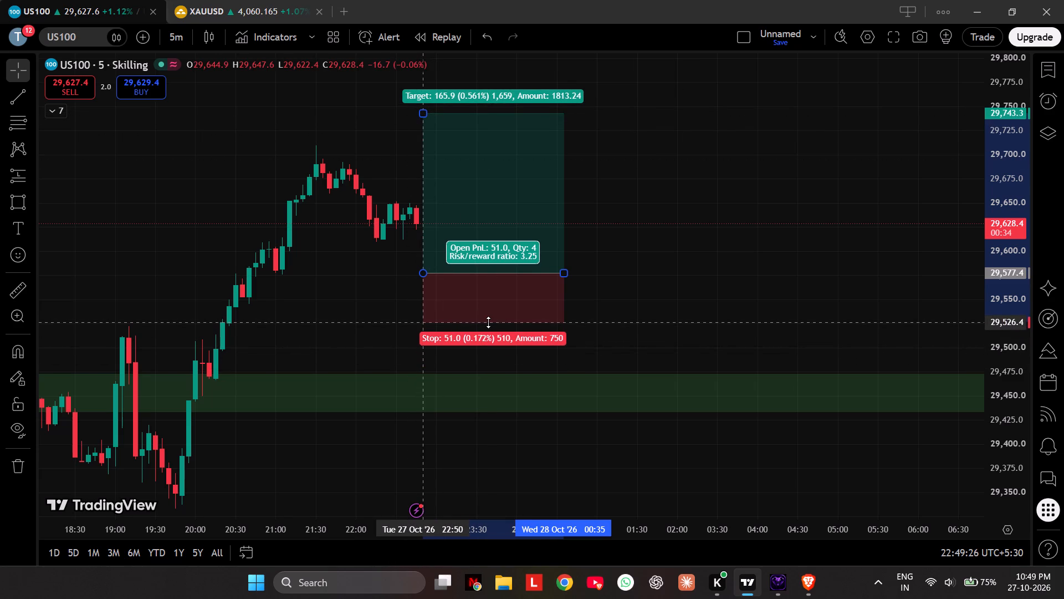
{"action": "left_click_drag", "start_coordinate": [488, 322], "coordinate": [490, 323]}
{"action": "left_click", "coordinate": [623, 287]}
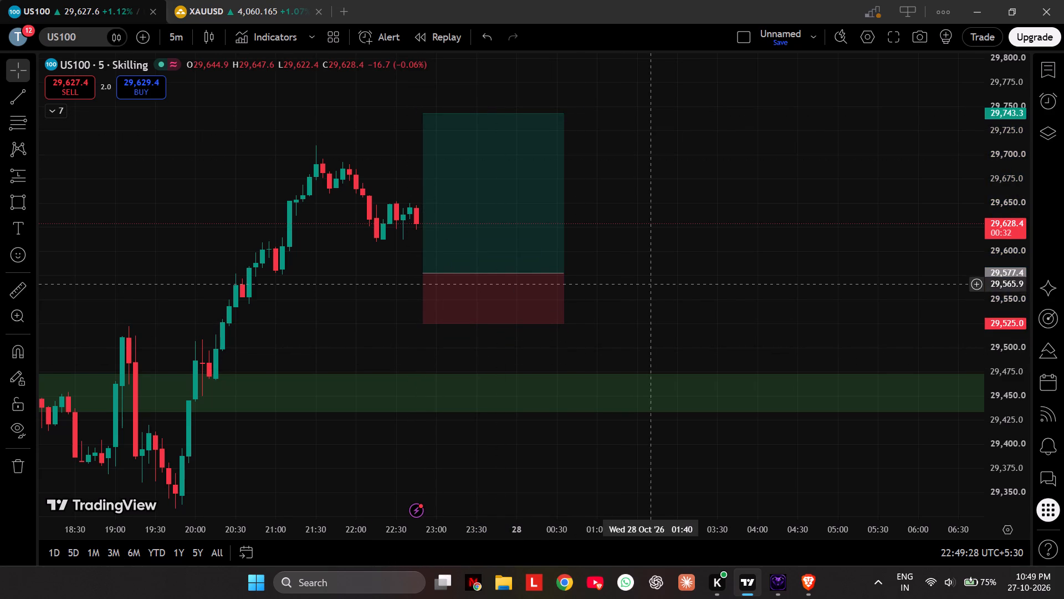
{"action": "left_click", "coordinate": [492, 277]}
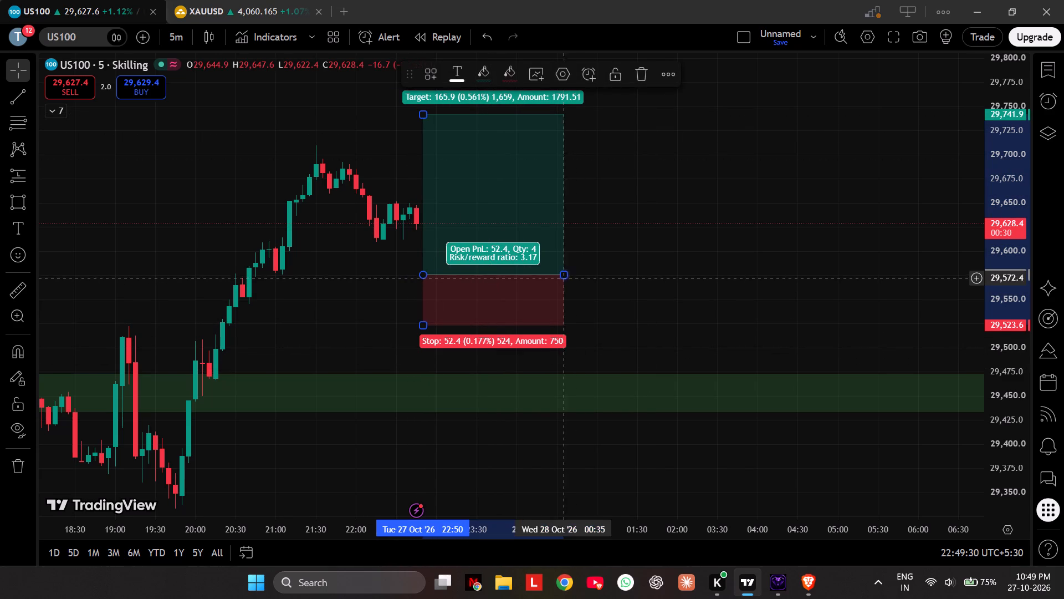
{"action": "left_click", "coordinate": [647, 292]}
Compare the XAUUSD 3-minute chart's planned long position with the new long setup on the US100 5-minute chart.
{"action": "left_click", "coordinate": [241, 0]}
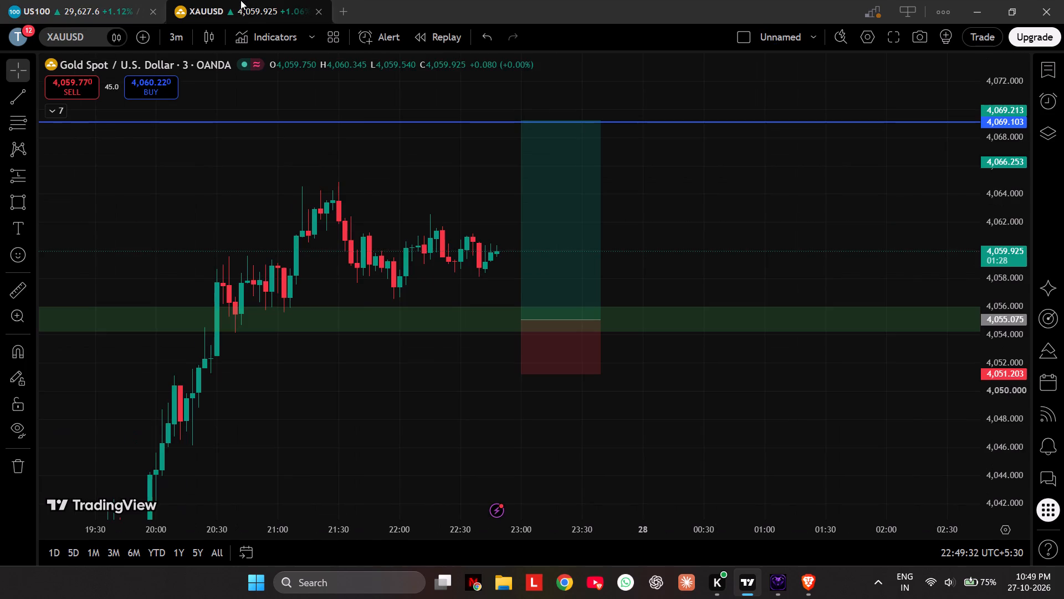
{"action": "scroll", "coordinate": [991, 465], "scroll_direction": "up", "scroll_amount": 4}
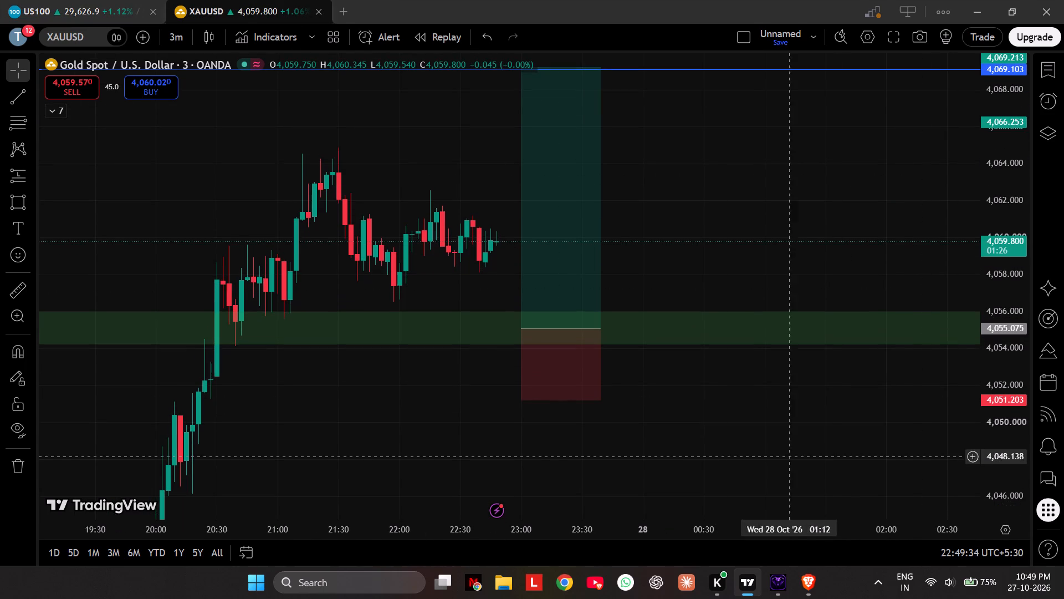
{"action": "left_click_drag", "start_coordinate": [712, 443], "coordinate": [816, 479]}
{"action": "scroll", "coordinate": [812, 459], "scroll_direction": "up", "scroll_amount": 3}
{"action": "left_click_drag", "start_coordinate": [811, 459], "coordinate": [775, 440]}
{"action": "scroll", "coordinate": [768, 427], "scroll_direction": "down", "scroll_amount": 4}
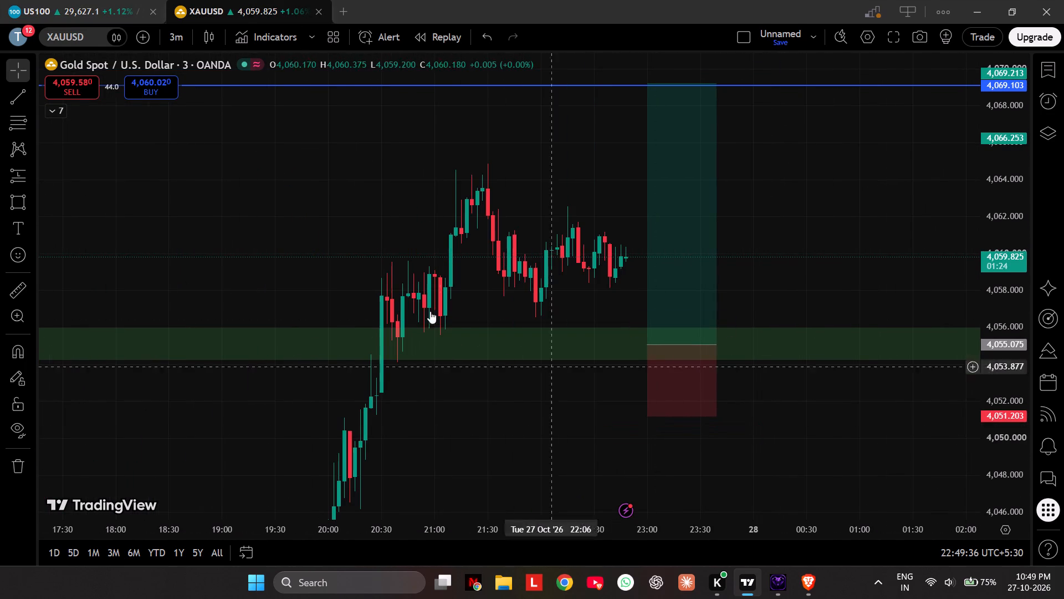
{"action": "left_click", "coordinate": [35, 0]}
{"action": "left_click_drag", "start_coordinate": [880, 317], "coordinate": [857, 288]}
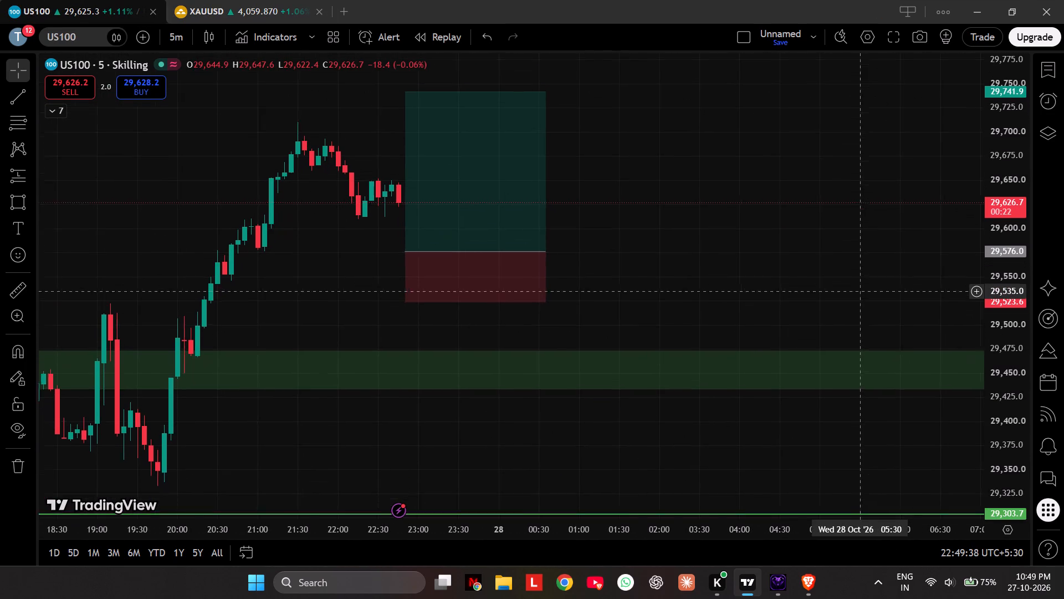
{"action": "left_click_drag", "start_coordinate": [857, 288], "coordinate": [811, 297]}
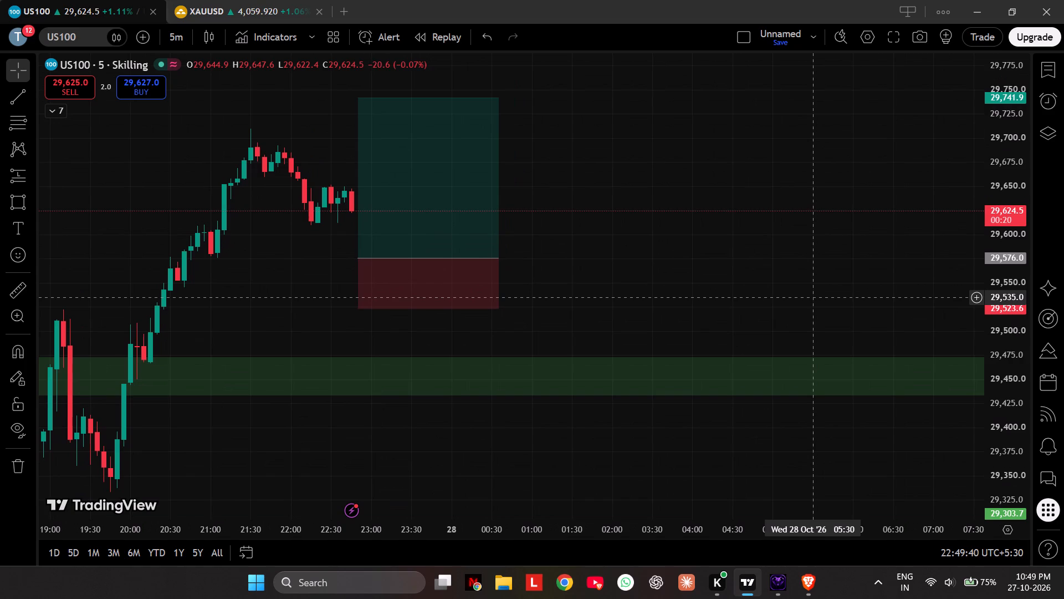
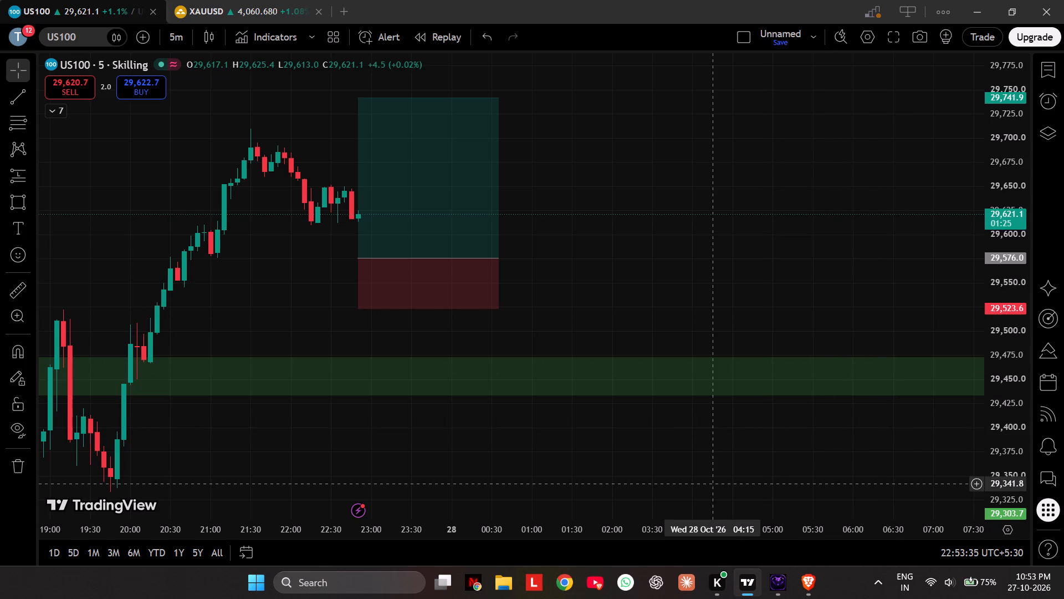
Compare the planned long positions on the US100 5-minute chart and the XAUUSD 3-minute chart against current price.
{"action": "left_click_drag", "start_coordinate": [395, 445], "coordinate": [455, 458]}
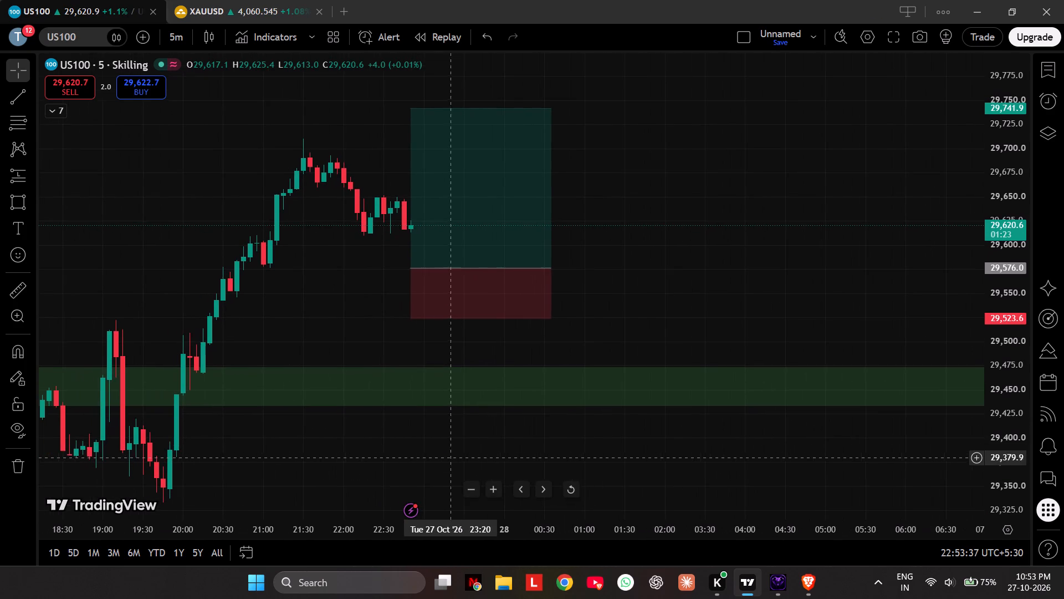
{"action": "left_click", "coordinate": [264, 0]}
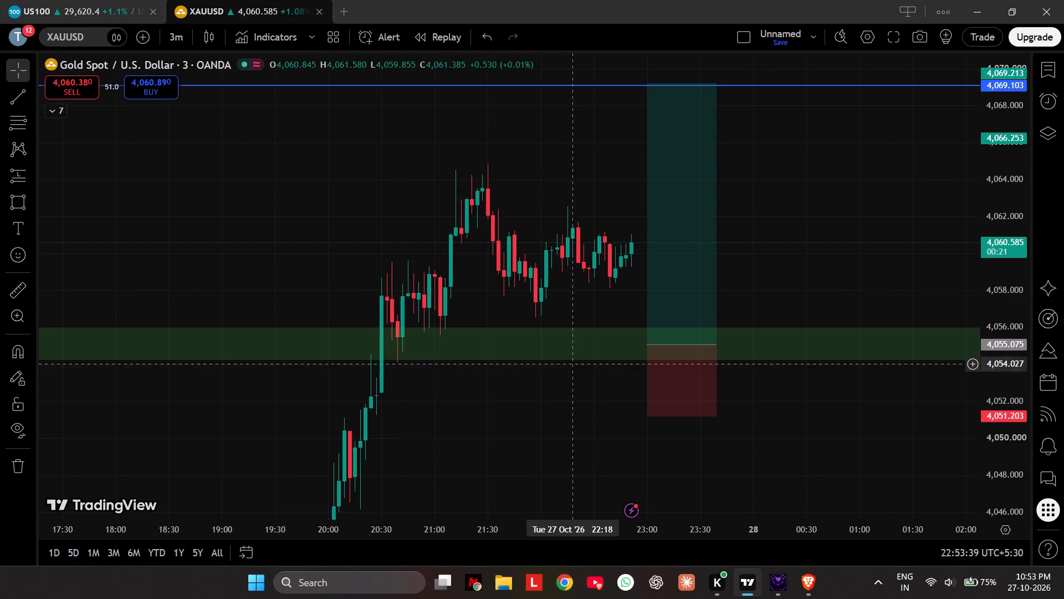
{"action": "scroll", "coordinate": [586, 397], "scroll_direction": "up", "scroll_amount": 5}
{"action": "left_click", "coordinate": [55, 0]}
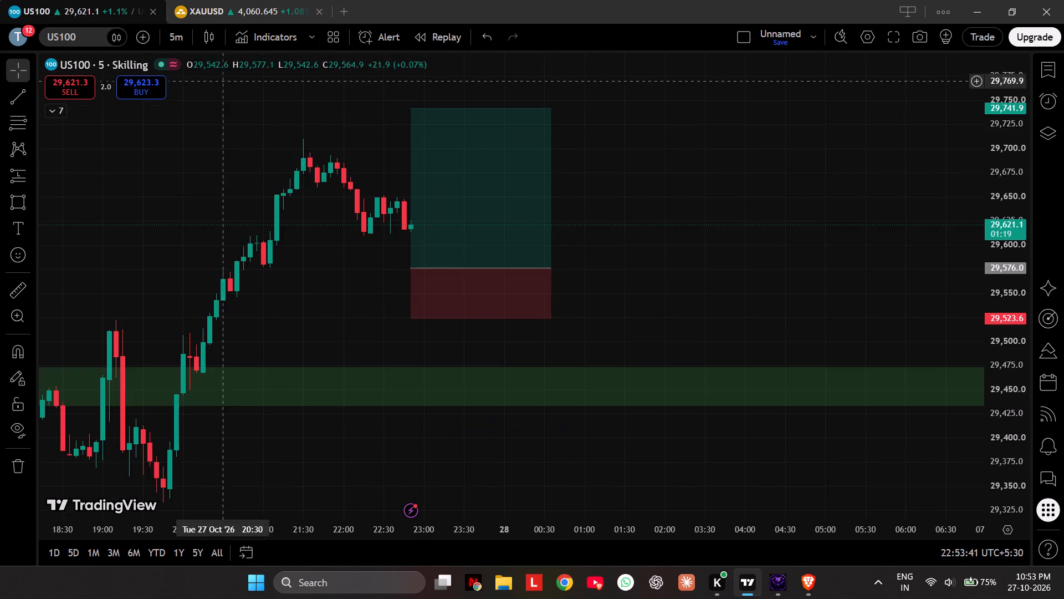
{"action": "left_click_drag", "start_coordinate": [691, 245], "coordinate": [686, 187]}
{"action": "left_click_drag", "start_coordinate": [719, 225], "coordinate": [711, 246]}
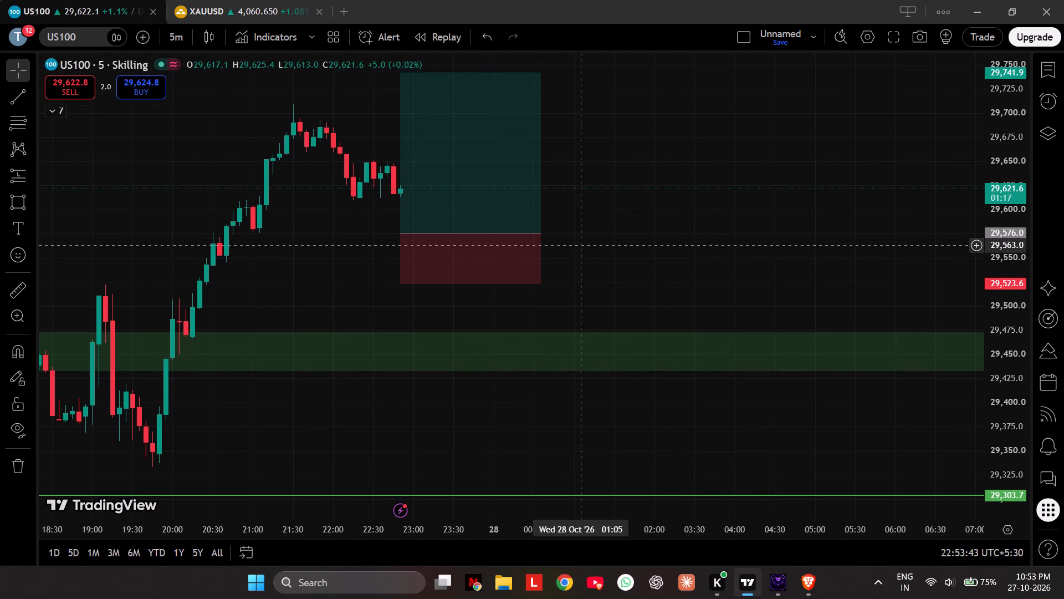
{"action": "left_click", "coordinate": [248, 0]}
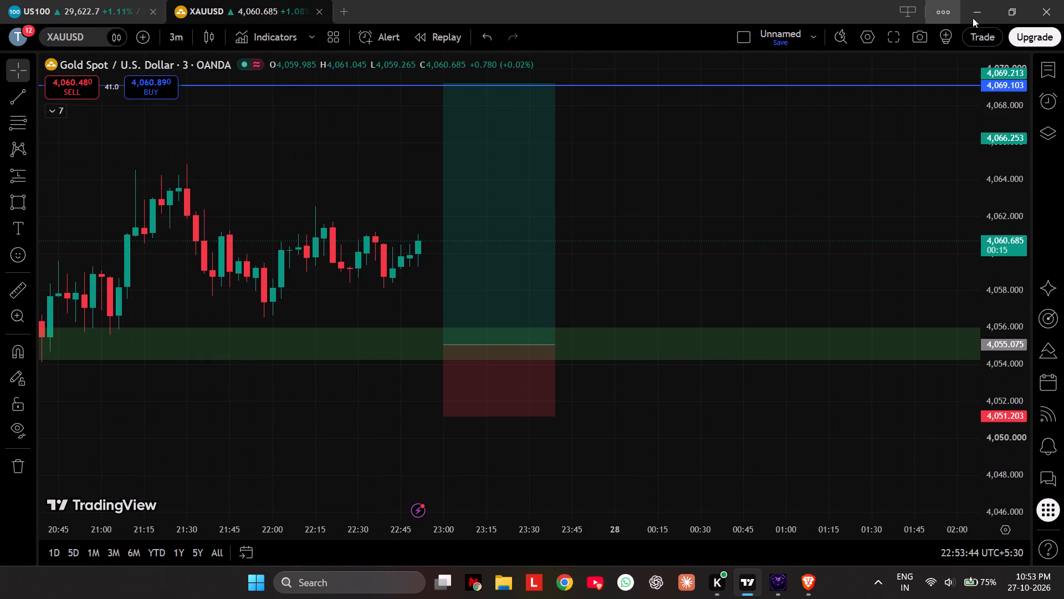
Switch to the live stream in Brave and watch the presenter's USTEC chart.
{"action": "left_click", "coordinate": [973, 18]}
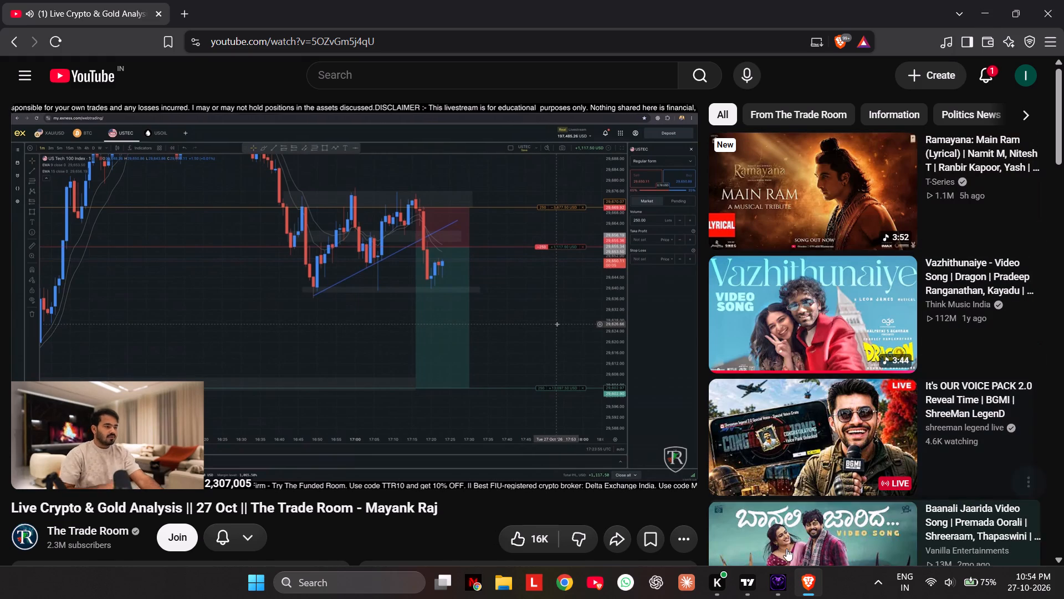
Return to TradingView and examine the US100 5-minute chart's wider price history around the long setup, green zone and support line.
{"action": "left_click", "coordinate": [744, 583]}
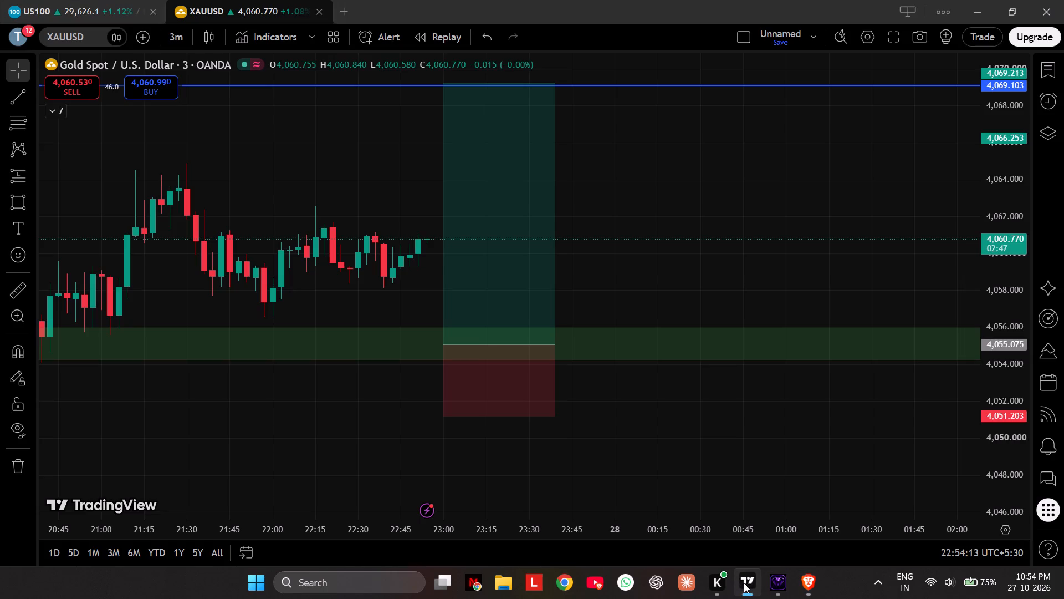
{"action": "left_click", "coordinate": [29, 0]}
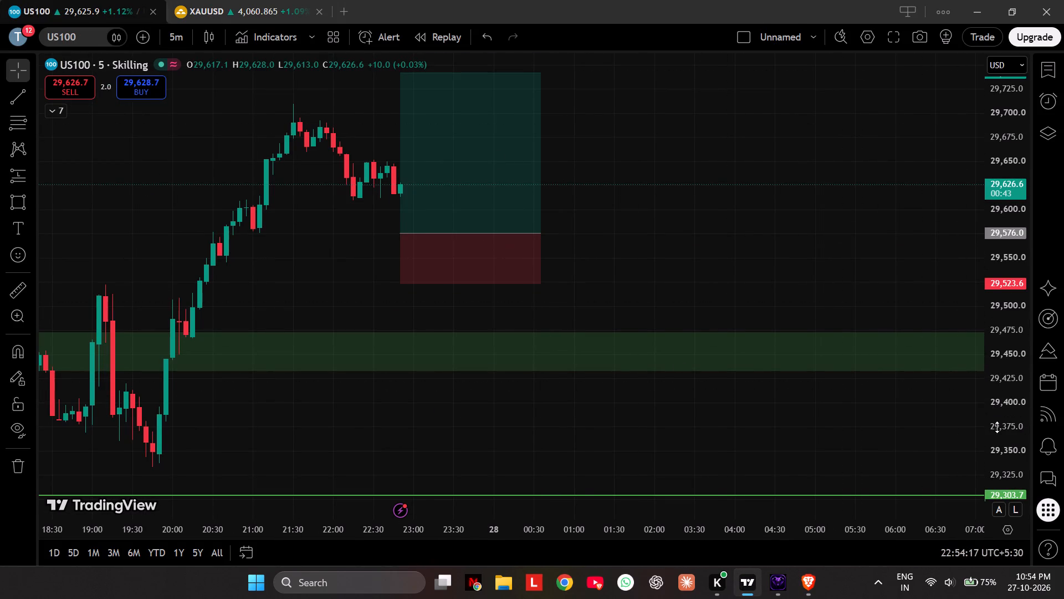
{"action": "scroll", "coordinate": [997, 427], "scroll_direction": "up", "scroll_amount": 4}
{"action": "scroll", "coordinate": [997, 427], "scroll_direction": "down", "scroll_amount": 5}
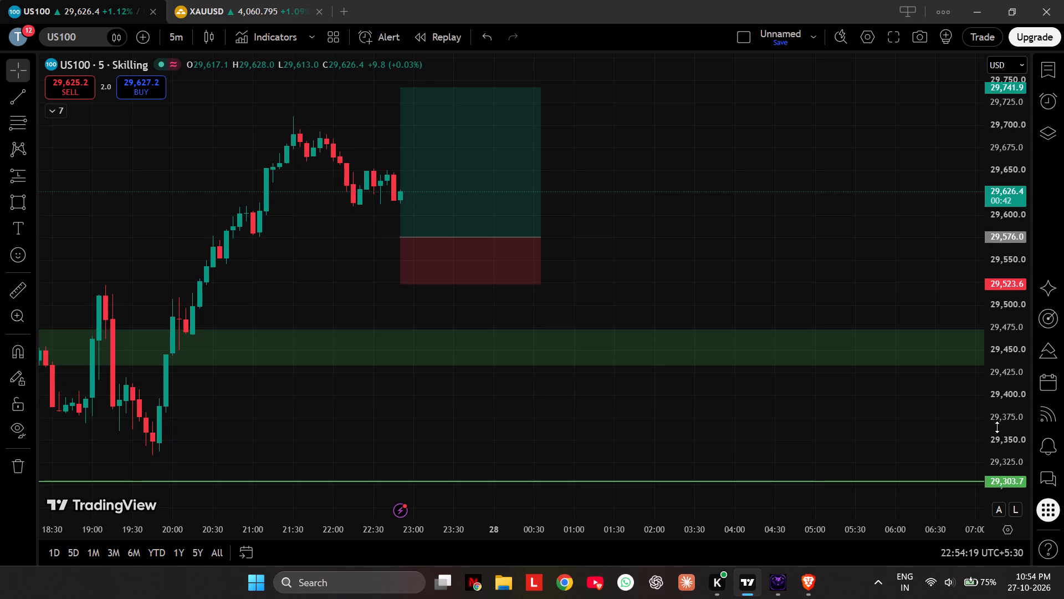
{"action": "scroll", "coordinate": [997, 427], "scroll_direction": "up", "scroll_amount": 1}
{"action": "scroll", "coordinate": [335, 326], "scroll_direction": "down", "scroll_amount": 11}
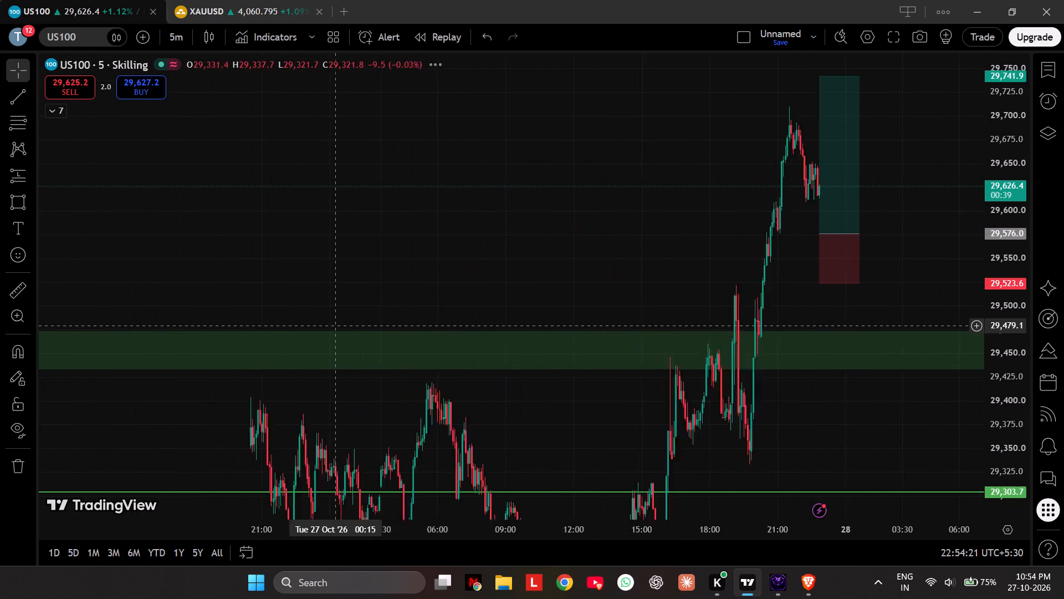
{"action": "scroll", "coordinate": [335, 326], "scroll_direction": "down", "scroll_amount": 20}
{"action": "scroll", "coordinate": [335, 326], "scroll_direction": "down", "scroll_amount": 7}
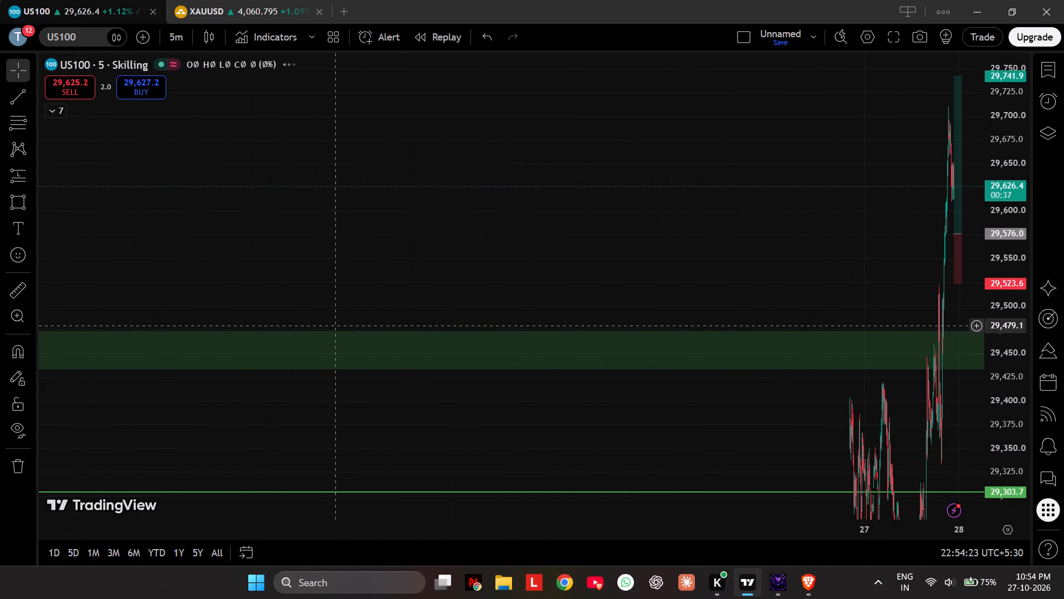
{"action": "scroll", "coordinate": [335, 326], "scroll_direction": "up", "scroll_amount": 11}
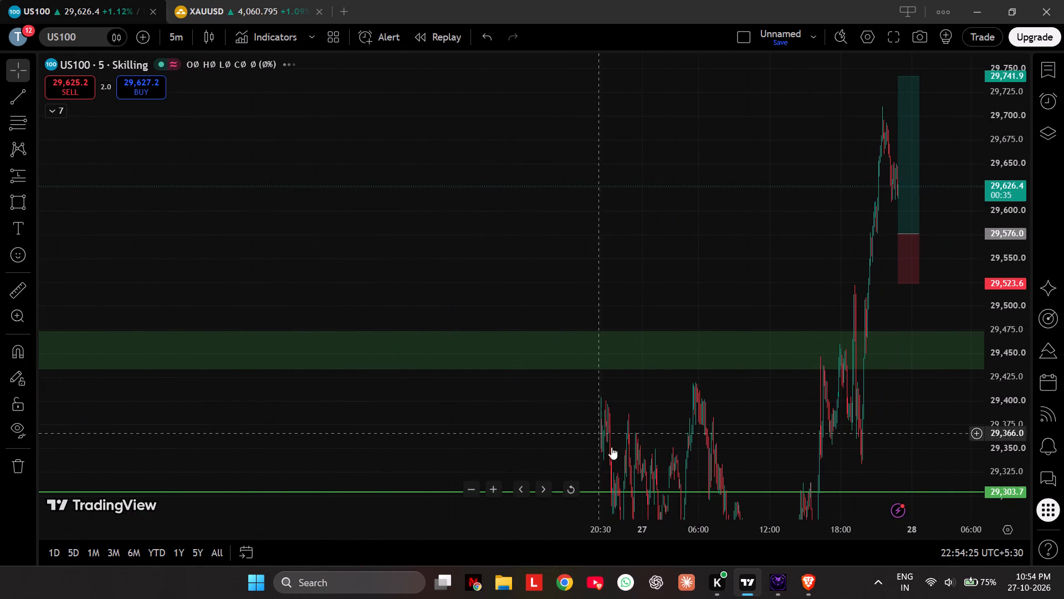
{"action": "left_click", "coordinate": [568, 490]}
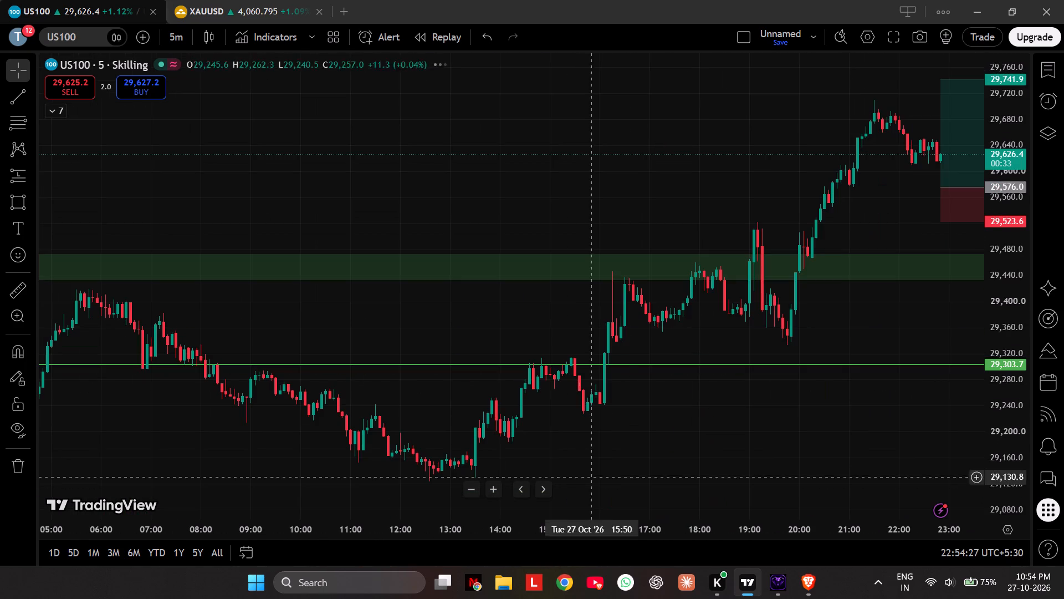
{"action": "left_click_drag", "start_coordinate": [815, 430], "coordinate": [540, 460]}
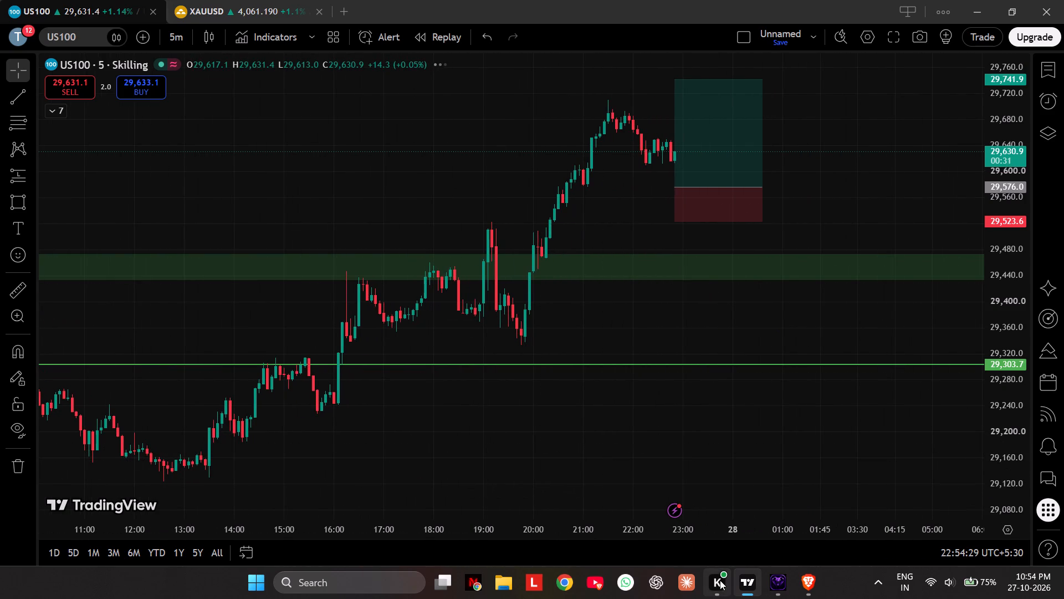
Check the live stream's USTEC trade in Brave, and bring up the US100 chart in CobraTerminal.
{"action": "left_click", "coordinate": [985, 2]}
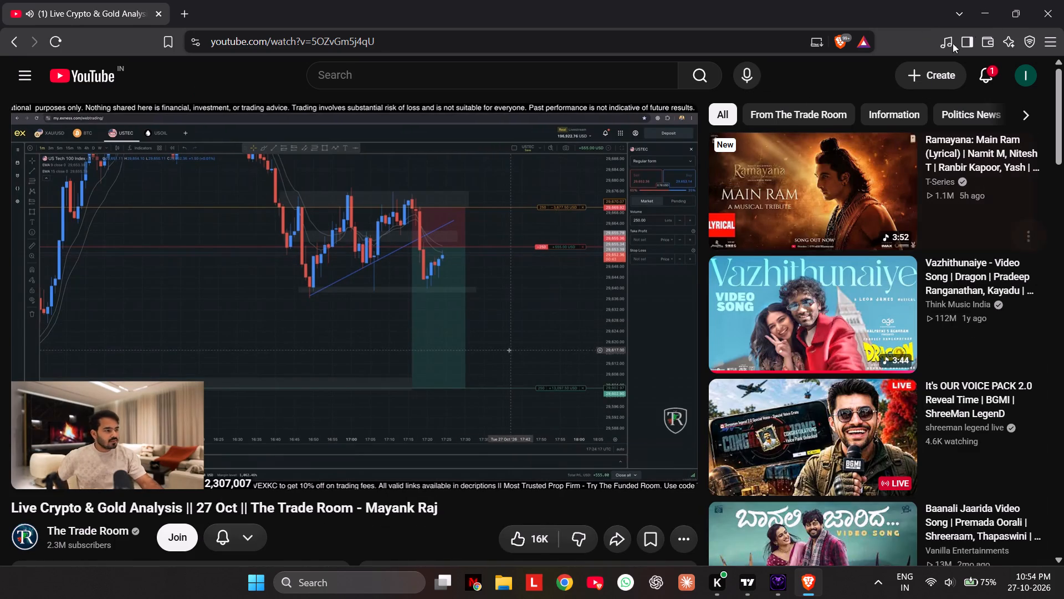
{"action": "left_click", "coordinate": [986, 12]}
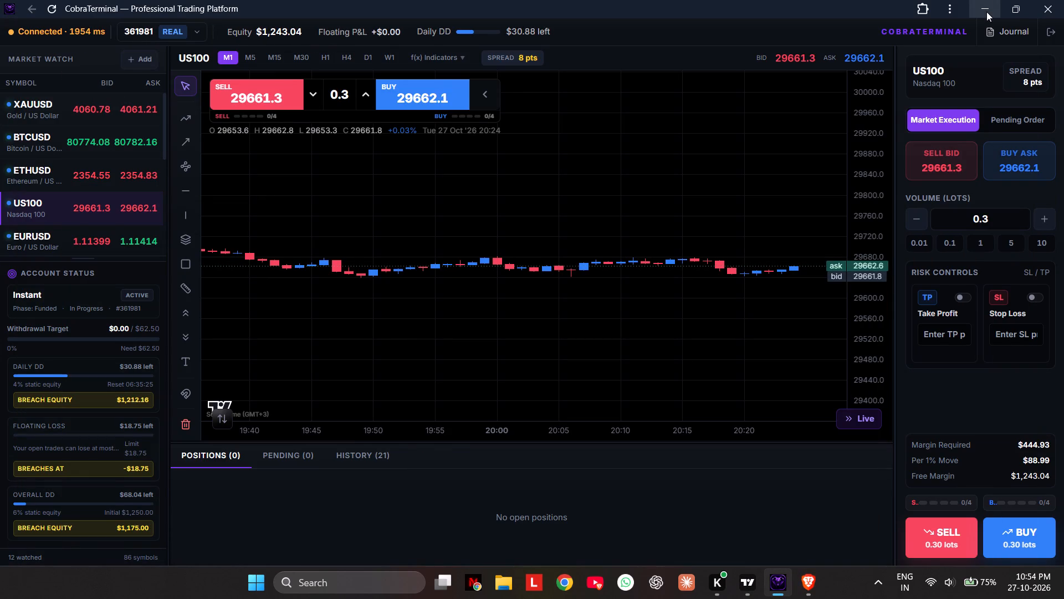
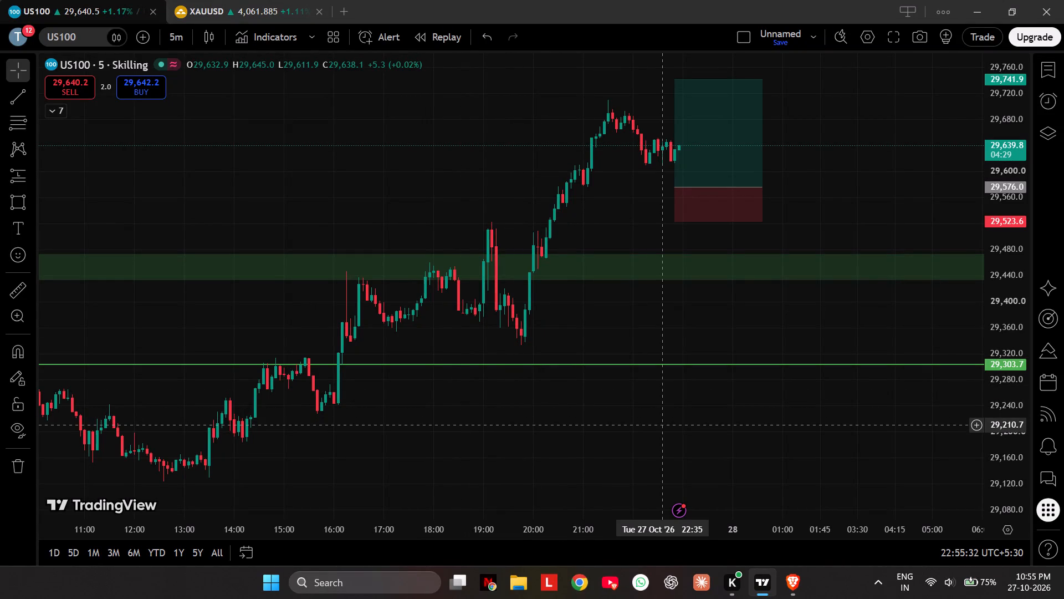
Switch to Brave and close the YouTube live stream of crypto and gold analysis.
{"action": "left_click", "coordinate": [784, 585]}
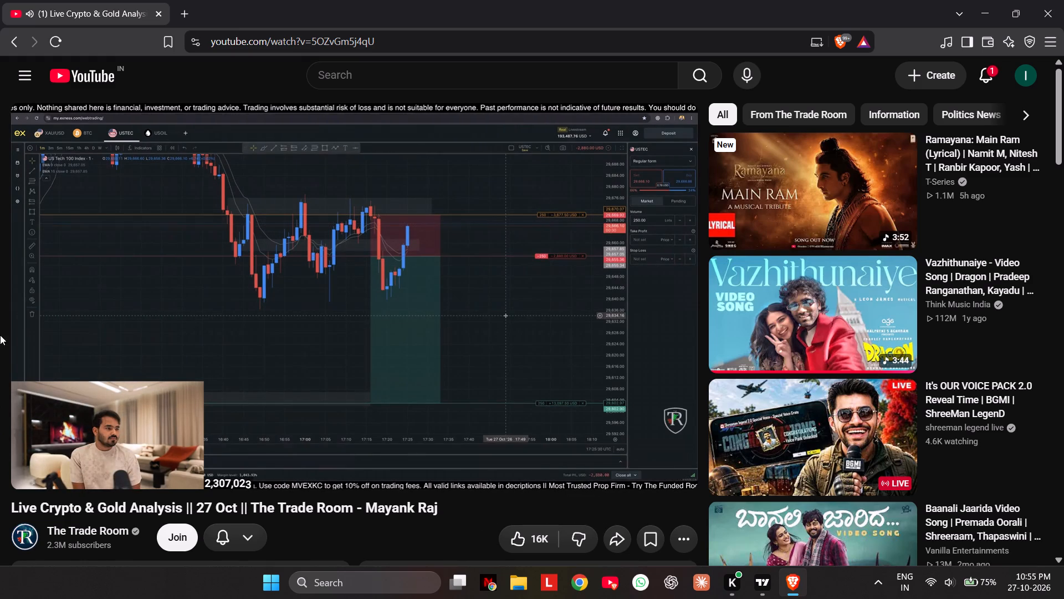
{"action": "left_click", "coordinate": [154, 17]}
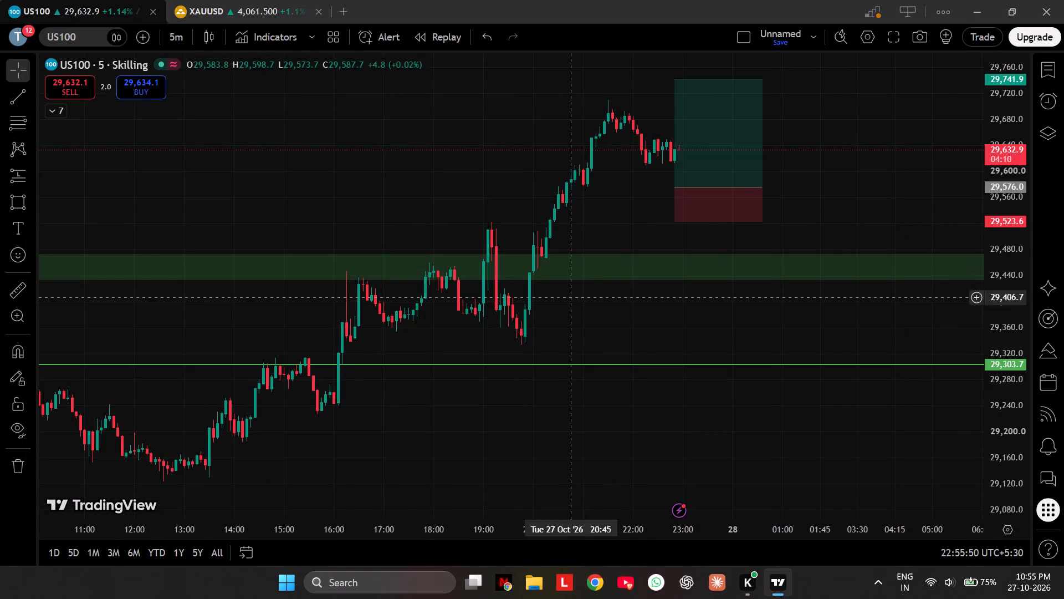